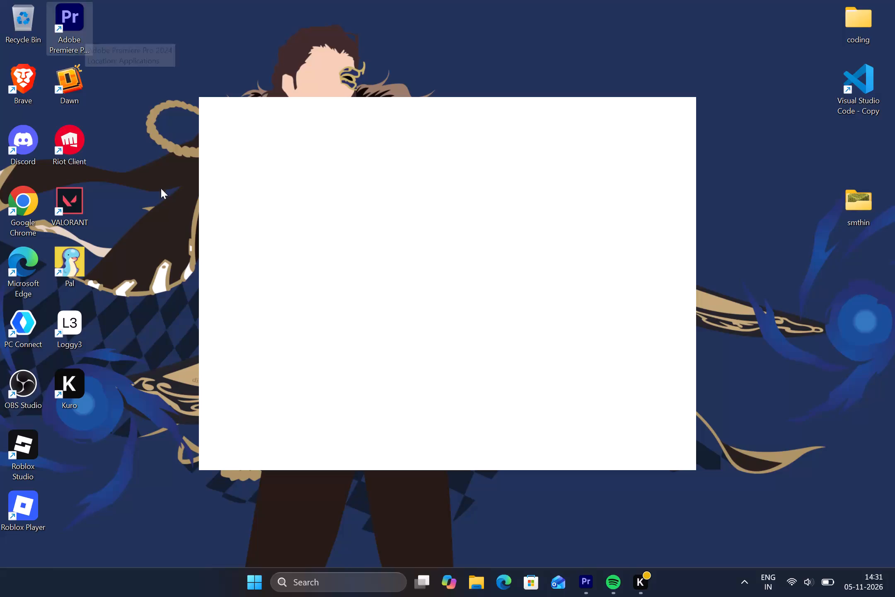
Switch to the open Premiere Pro project window.
left_click(595, 587)
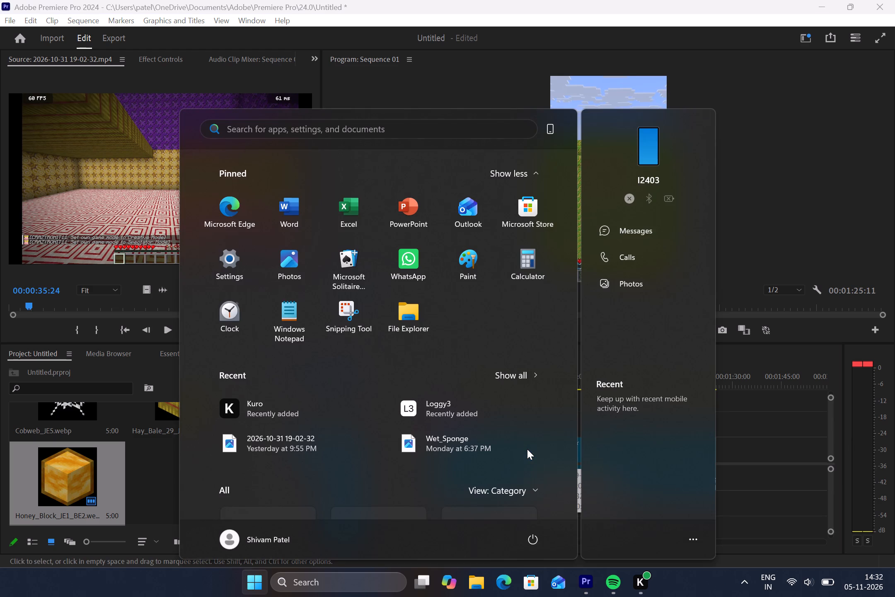
type("chrome")
key("Return")
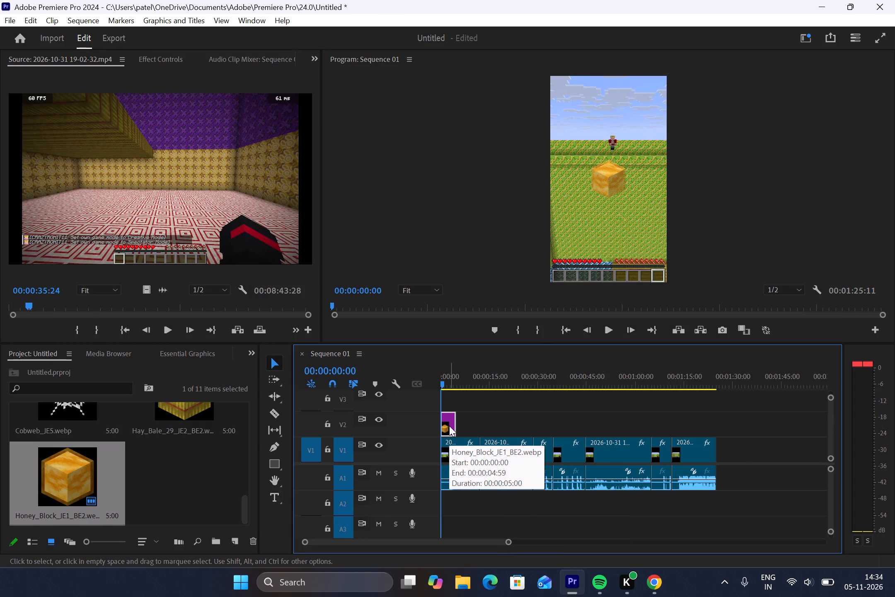
Activate the Rate Stretch tool in the Sequence 01 timeline.
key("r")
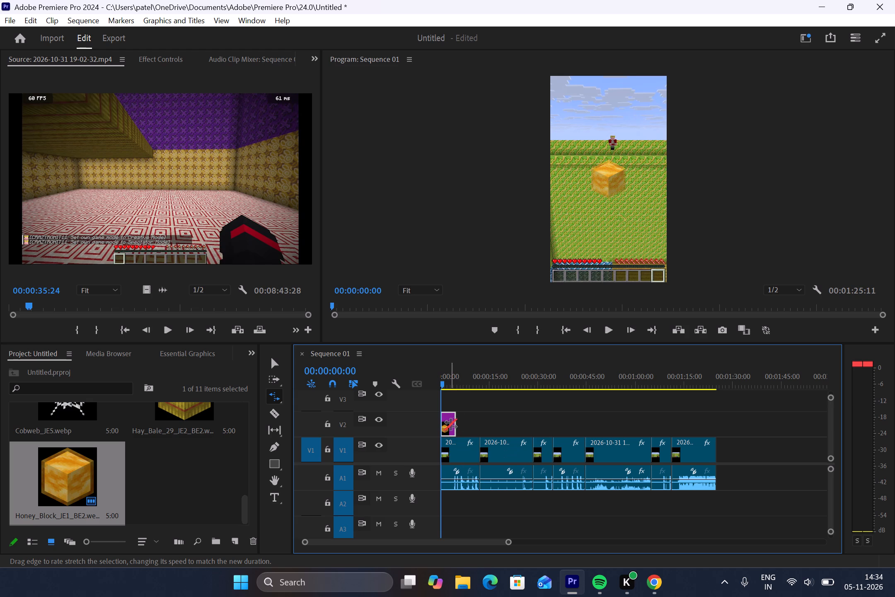
right_click(479, 419)
key("r")
key("r")
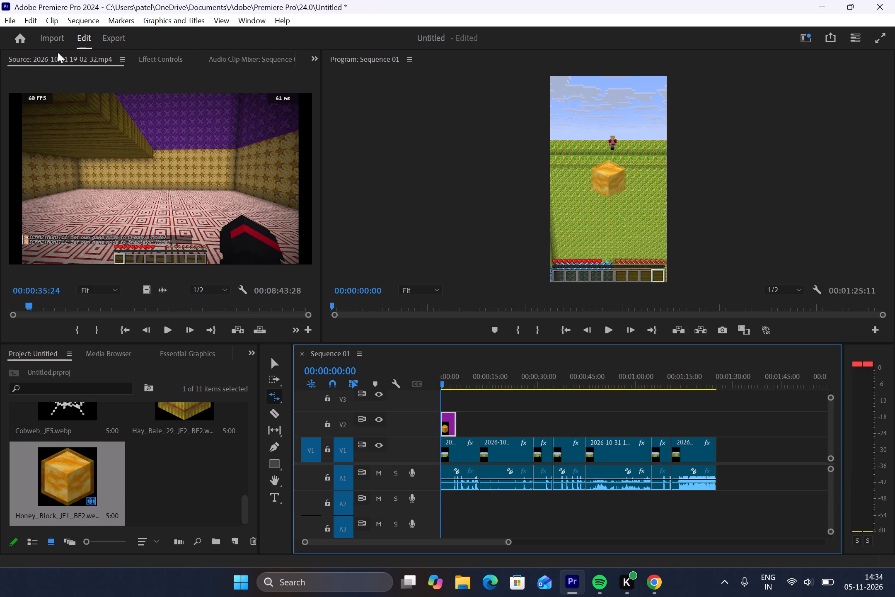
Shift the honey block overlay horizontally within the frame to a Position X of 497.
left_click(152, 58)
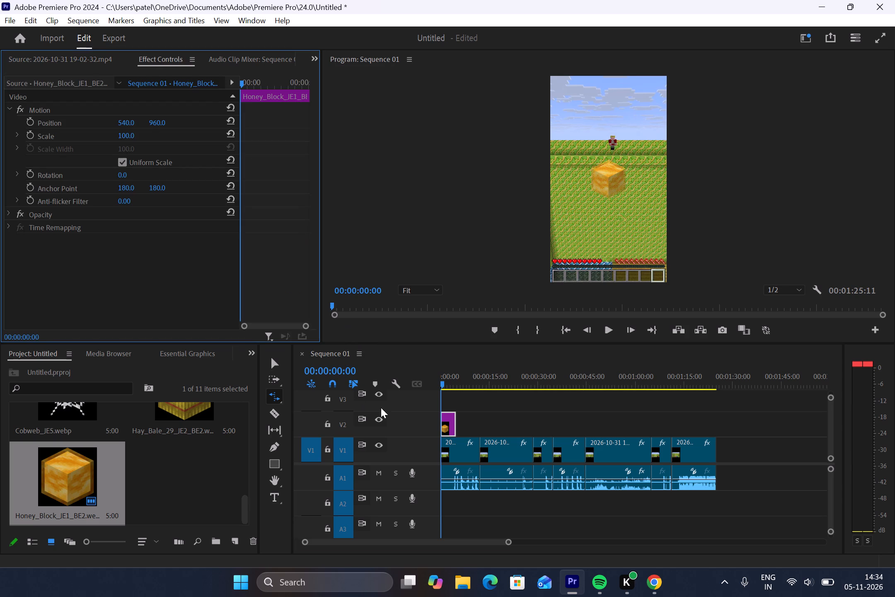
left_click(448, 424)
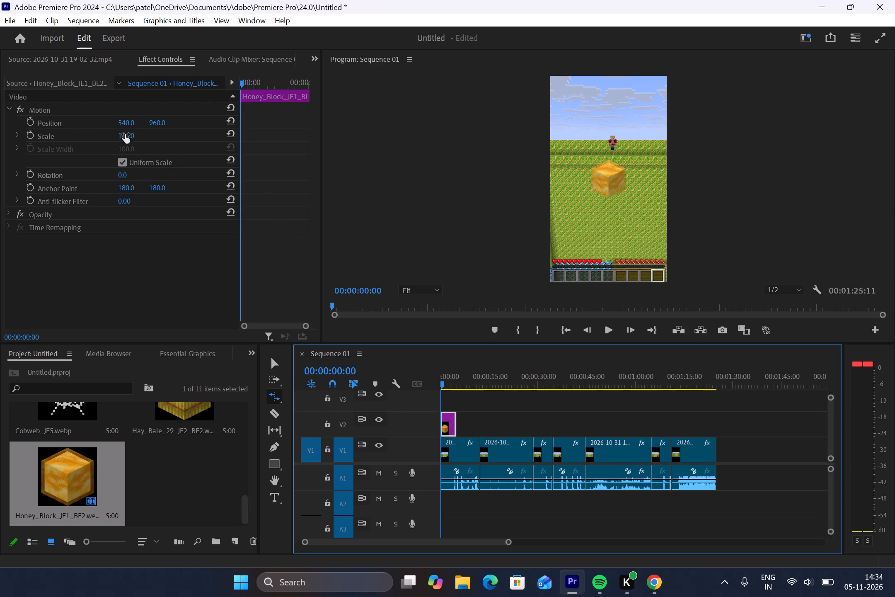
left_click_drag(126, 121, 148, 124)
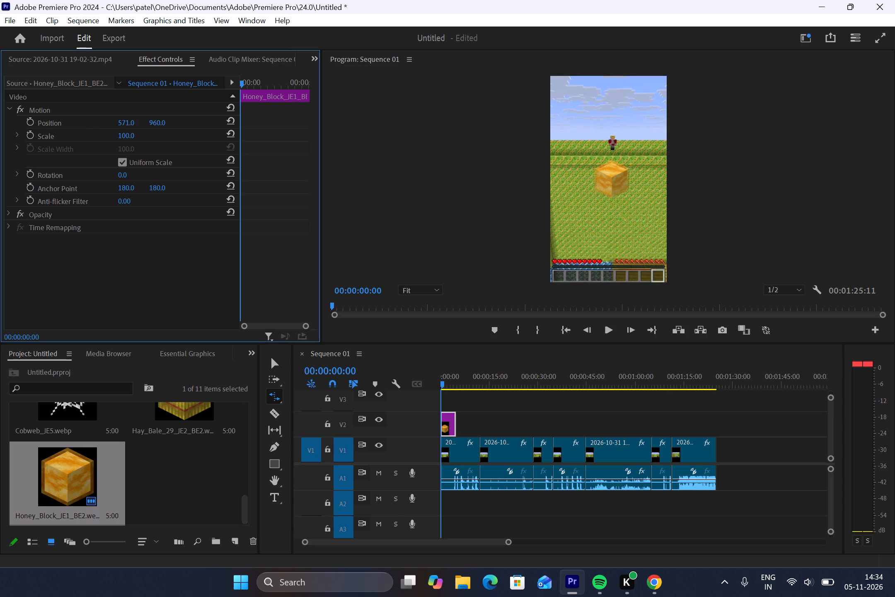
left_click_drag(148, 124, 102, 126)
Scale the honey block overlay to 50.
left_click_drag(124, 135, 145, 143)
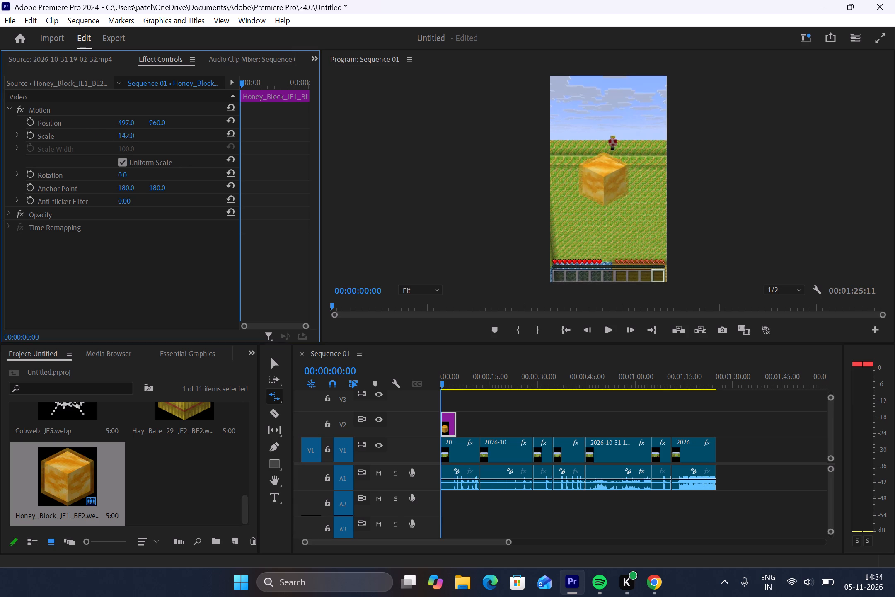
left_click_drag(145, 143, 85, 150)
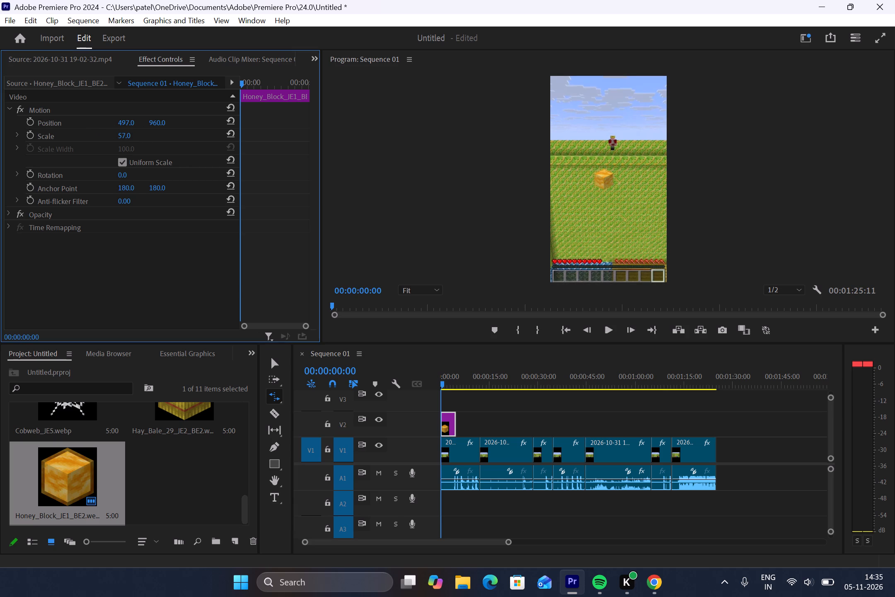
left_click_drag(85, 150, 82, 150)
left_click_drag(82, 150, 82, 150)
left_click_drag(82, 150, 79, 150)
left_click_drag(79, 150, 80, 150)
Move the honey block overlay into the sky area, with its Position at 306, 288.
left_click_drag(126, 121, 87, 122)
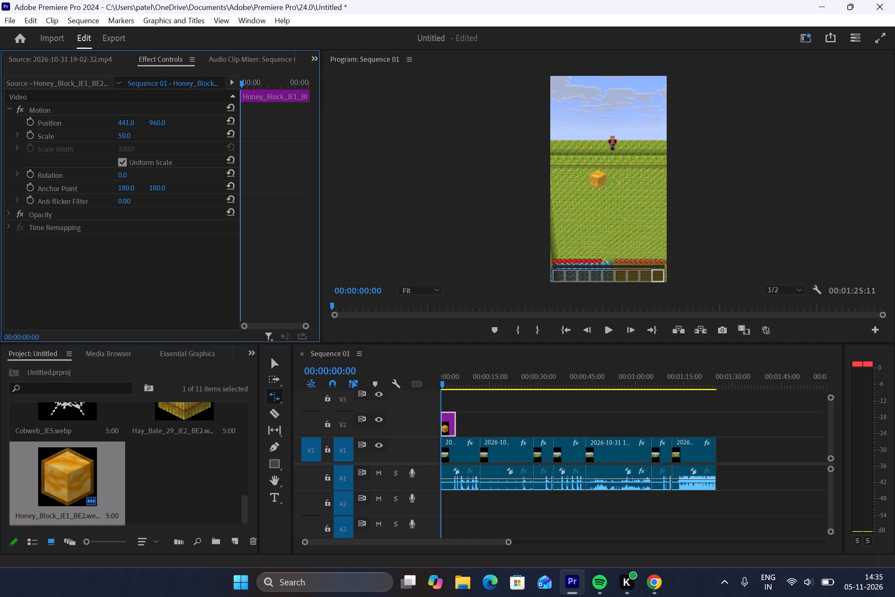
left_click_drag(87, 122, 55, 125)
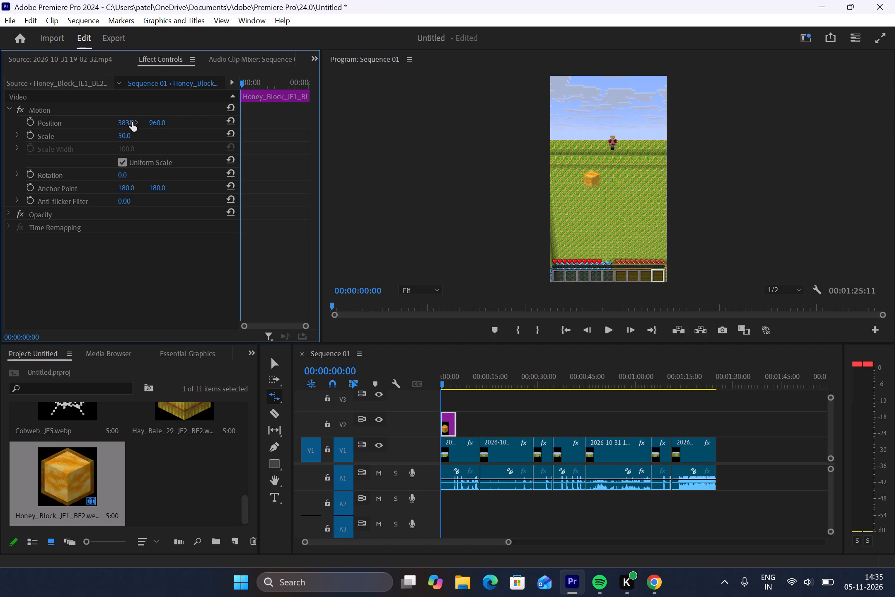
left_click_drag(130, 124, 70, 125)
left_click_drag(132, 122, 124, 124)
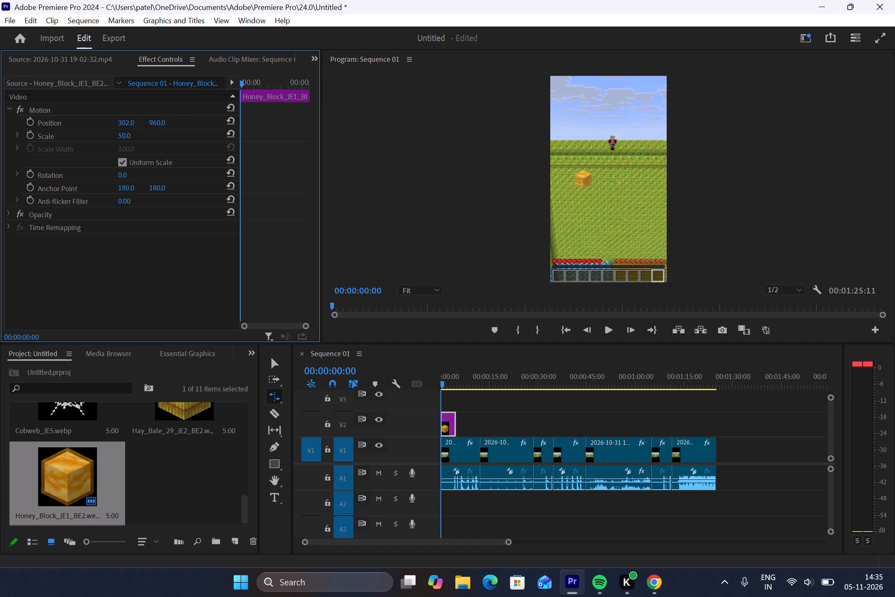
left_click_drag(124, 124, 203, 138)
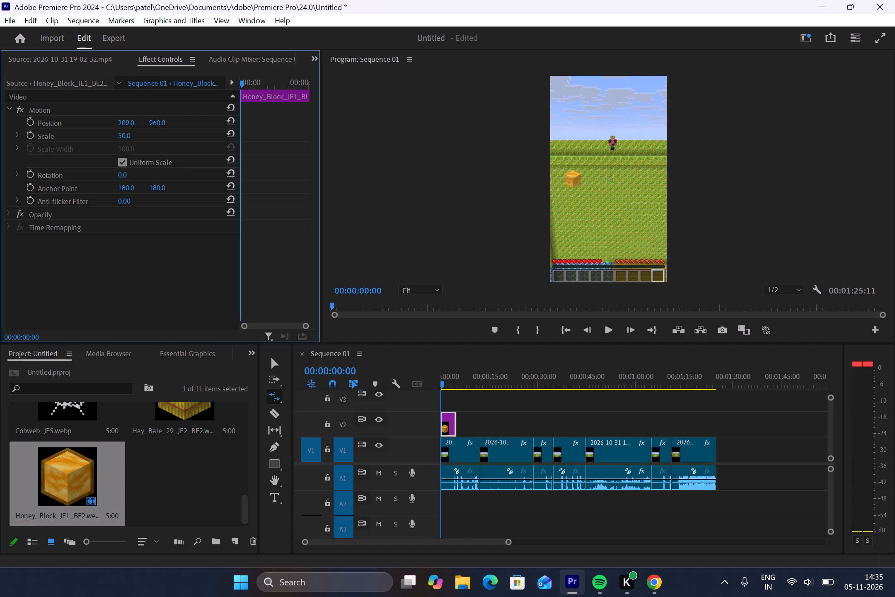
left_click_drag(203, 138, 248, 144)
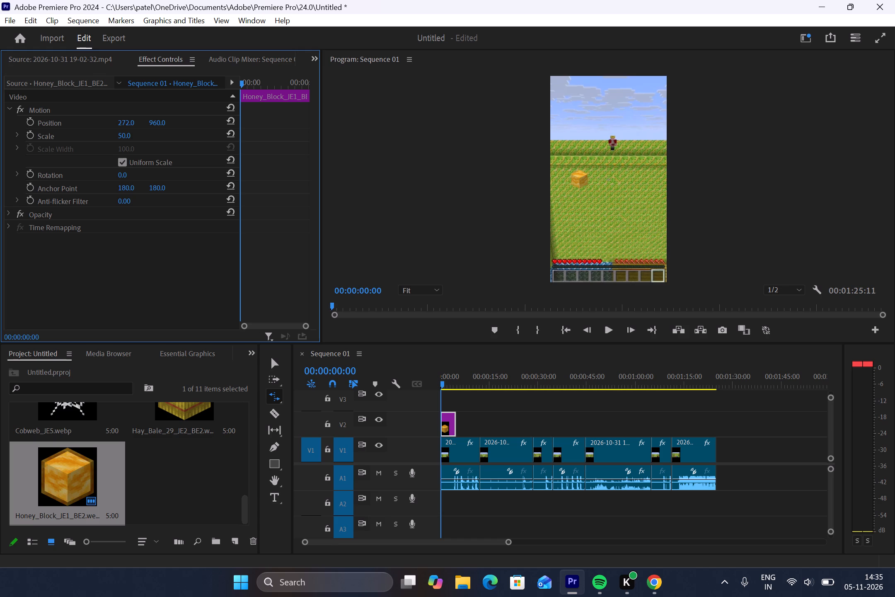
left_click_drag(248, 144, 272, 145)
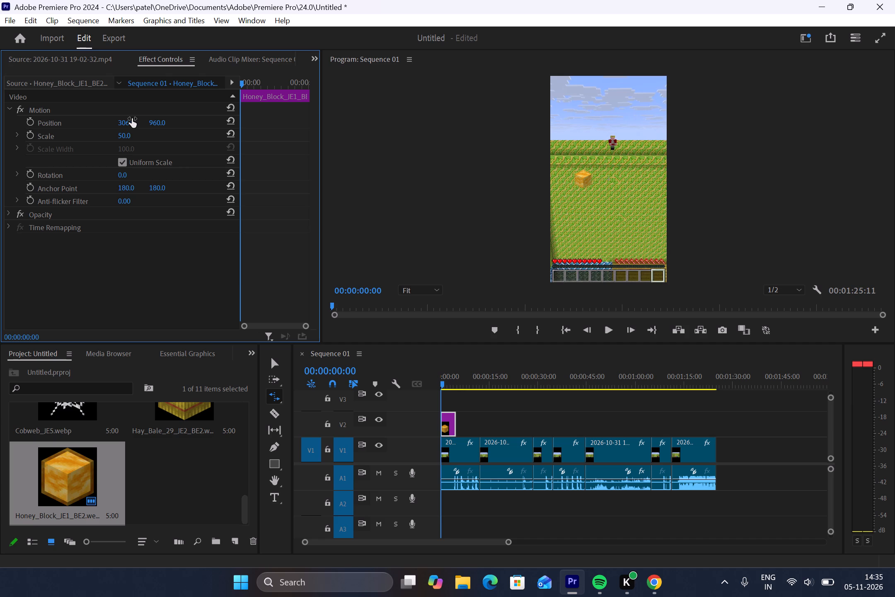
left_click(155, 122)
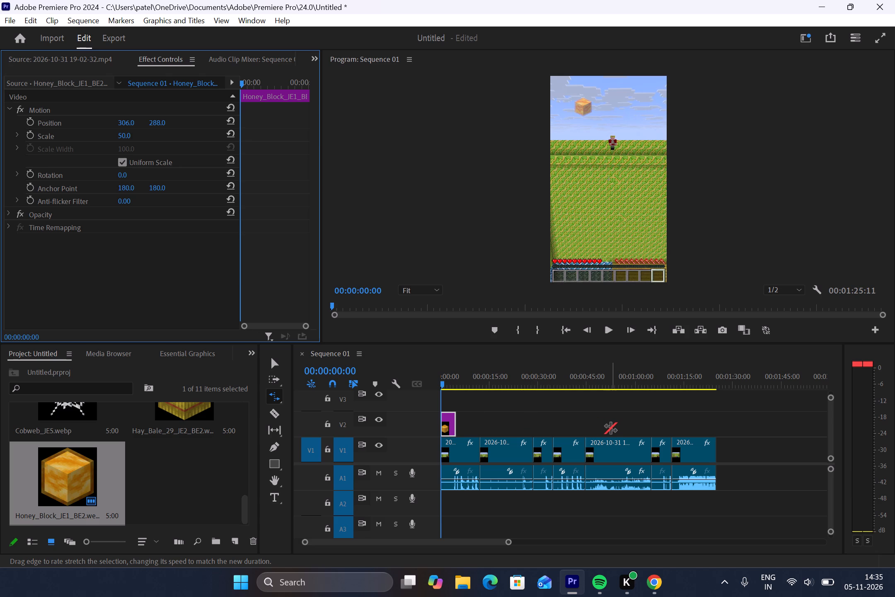
Undo the honey block's position and scale changes, its placement on V2, and the earlier shortening of the long gameplay clip.
key("ctrl+z")
key("ctrl+z")
key("ctrl+z")
key("ctrl+z")
key("ctrl+z")
key("ctrl+z")
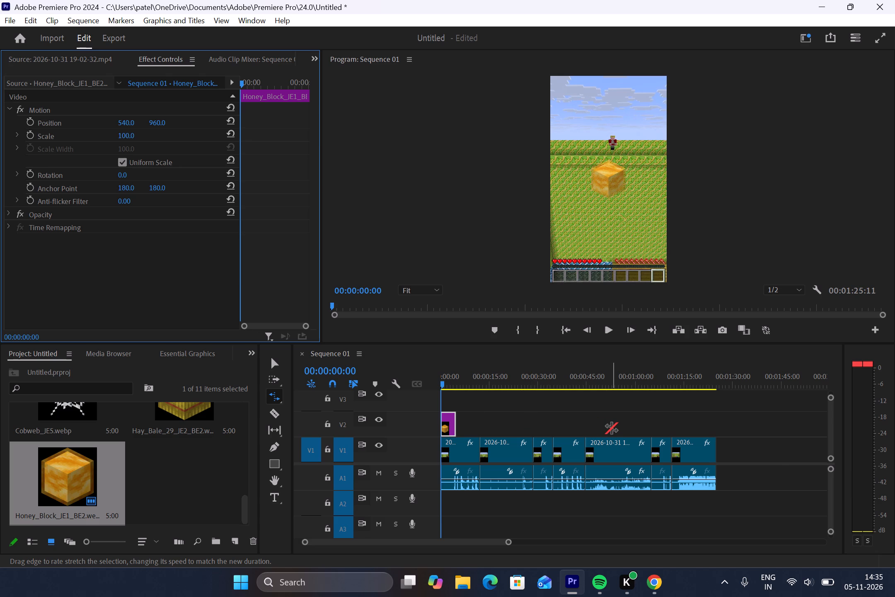
key("ctrl+z")
key("ctrl+z")
key("ctrl+z")
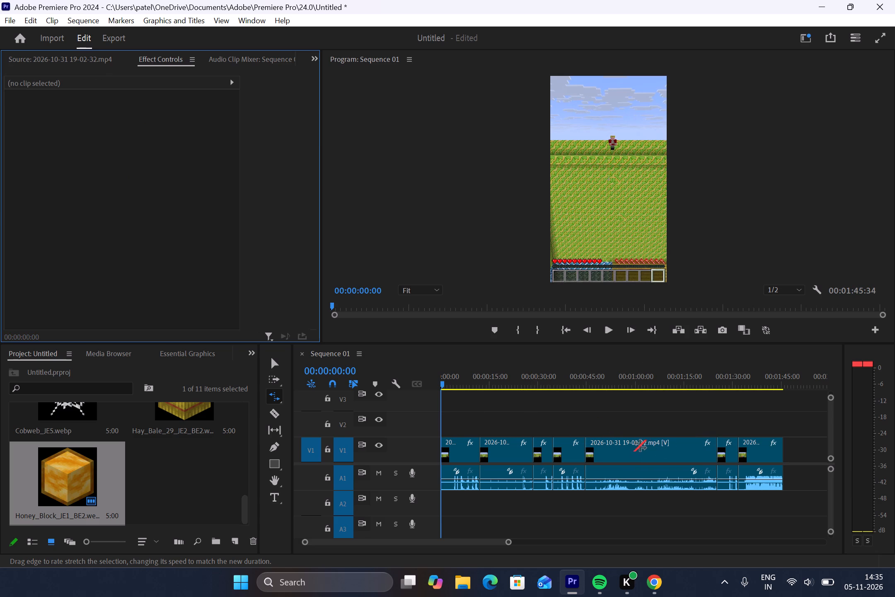
Play through the sequence and split the long gameplay clip on V1 at 00:00:48:39.
left_click(607, 325)
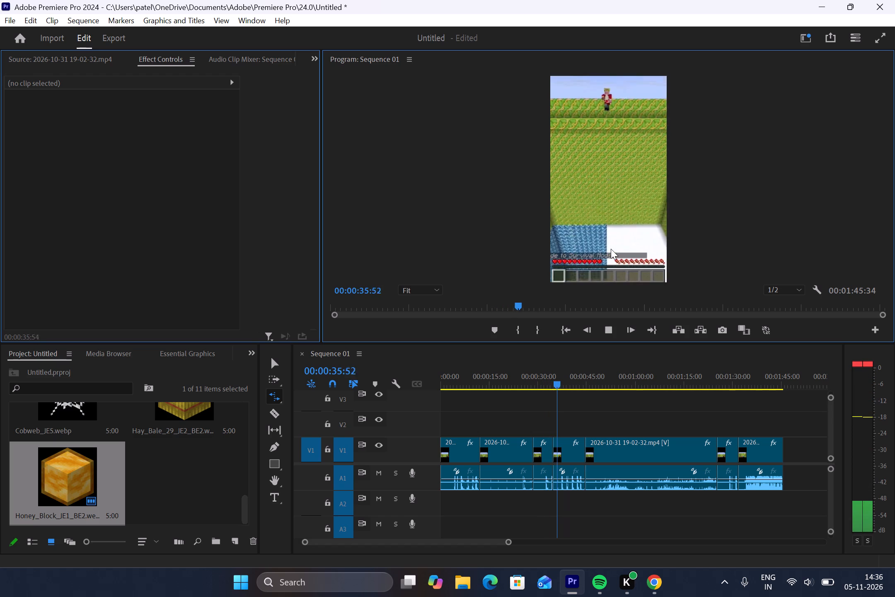
scroll(172, 468, "up", 2)
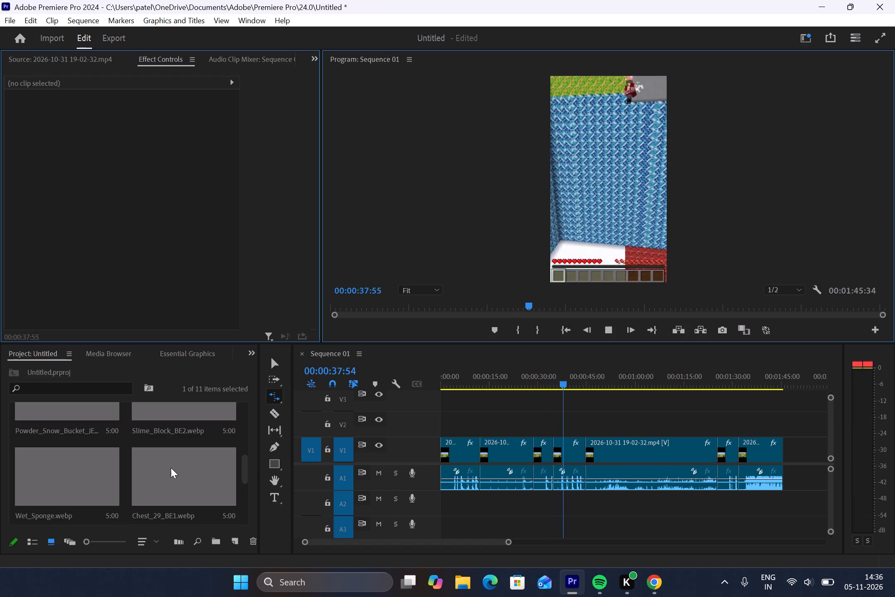
scroll(174, 468, "down", 1)
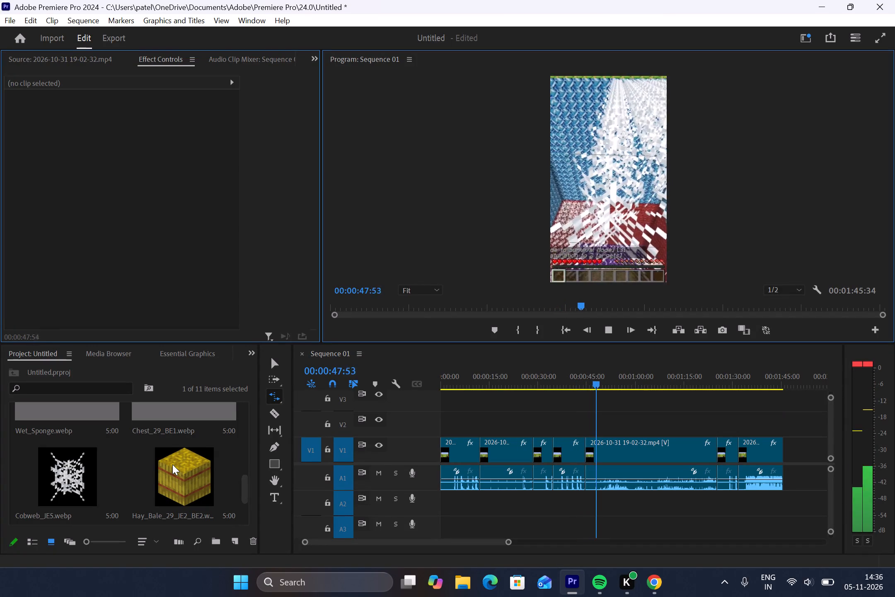
left_click(606, 334)
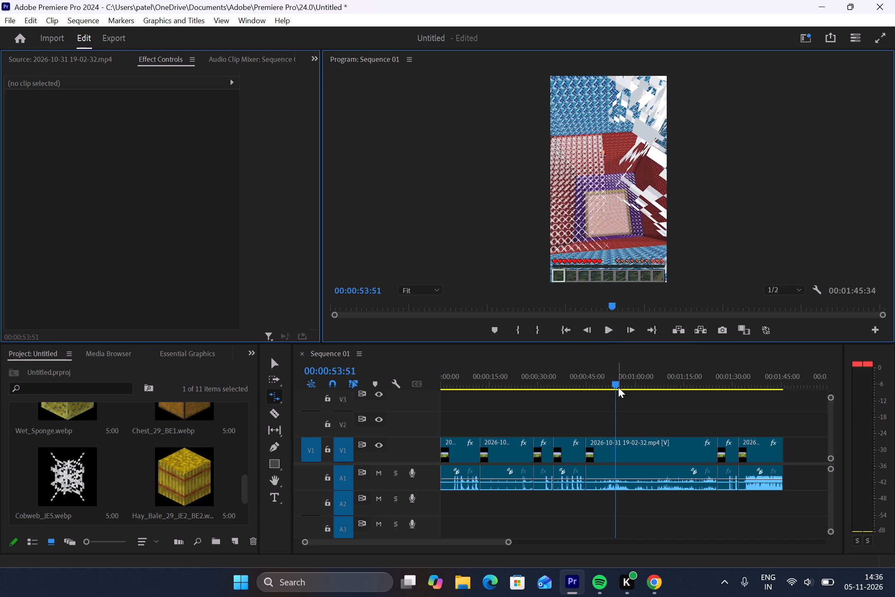
left_click_drag(614, 380, 600, 381)
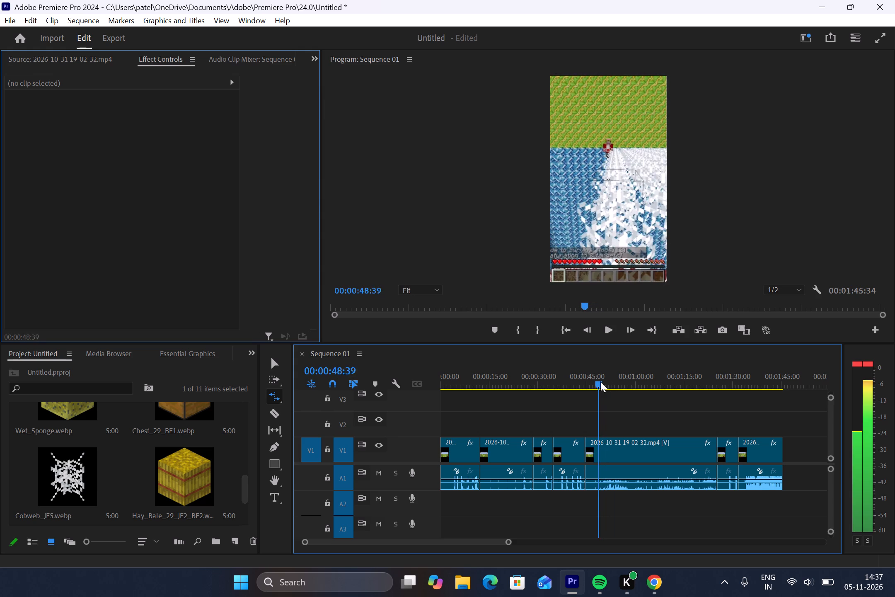
left_click_drag(600, 381, 593, 382)
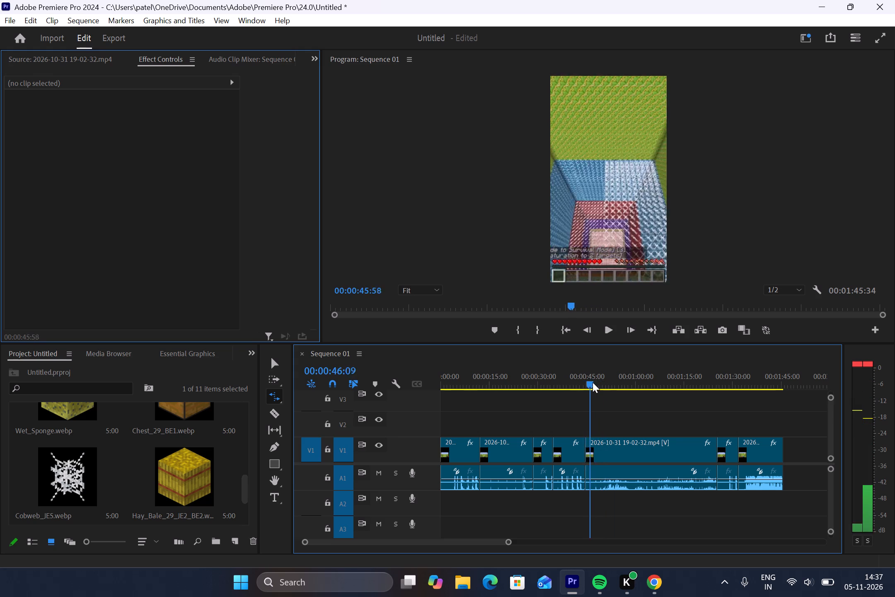
left_click_drag(593, 382, 600, 382)
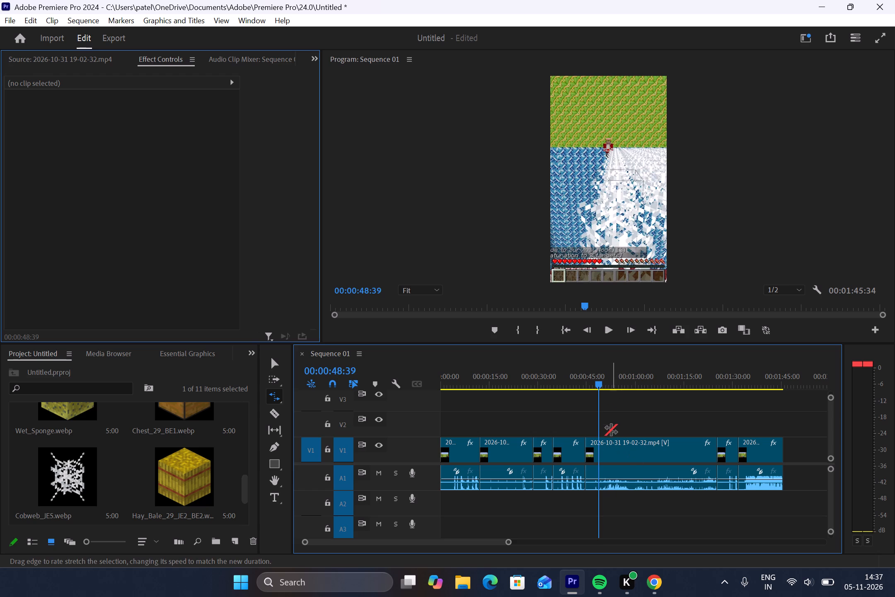
key("c")
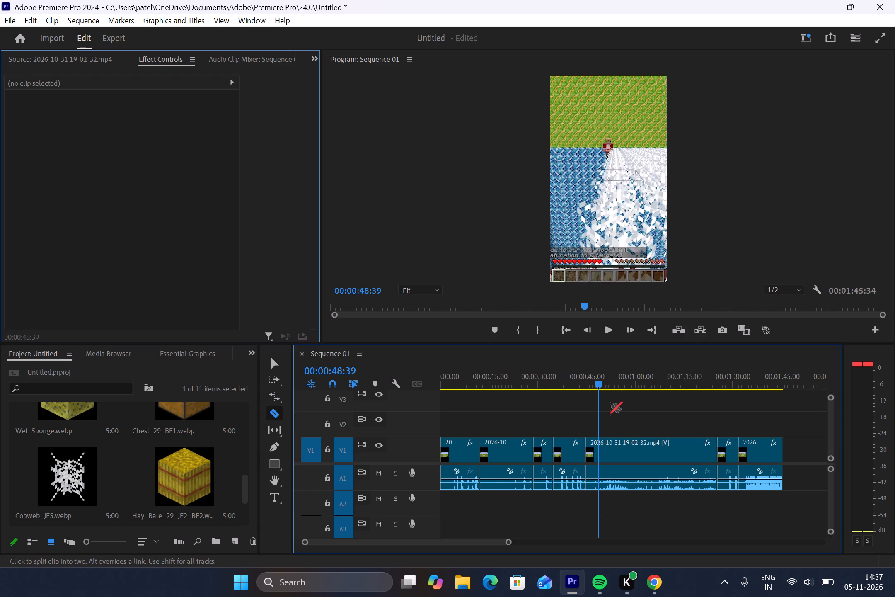
left_click(598, 449)
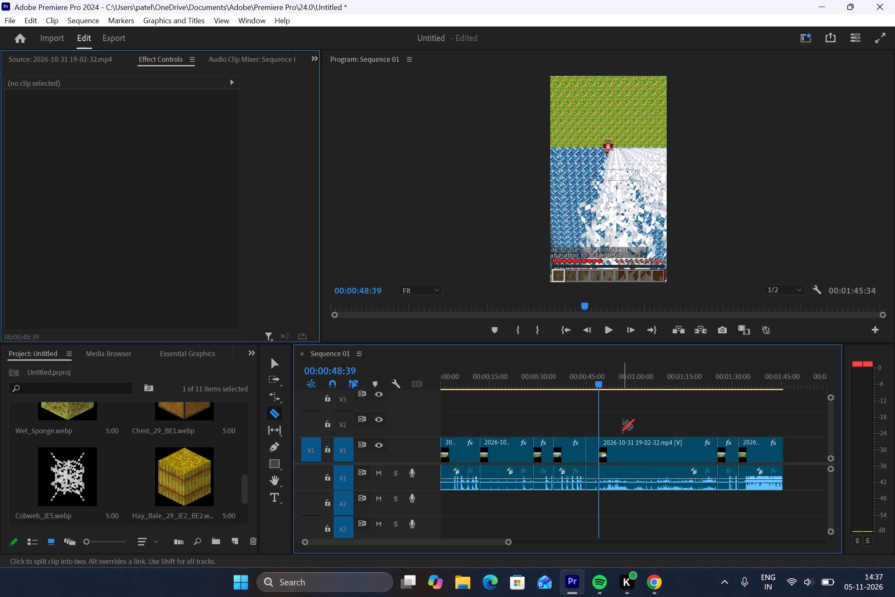
Set the speed of the long gameplay section after the 00:00:48:39 cut to 300%.
key("c")
key("v")
left_click(632, 460)
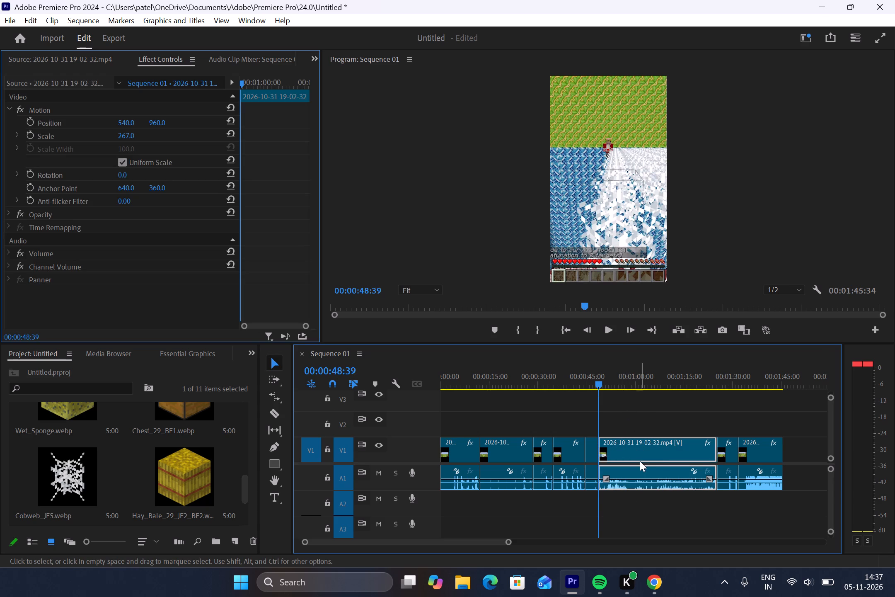
right_click(639, 461)
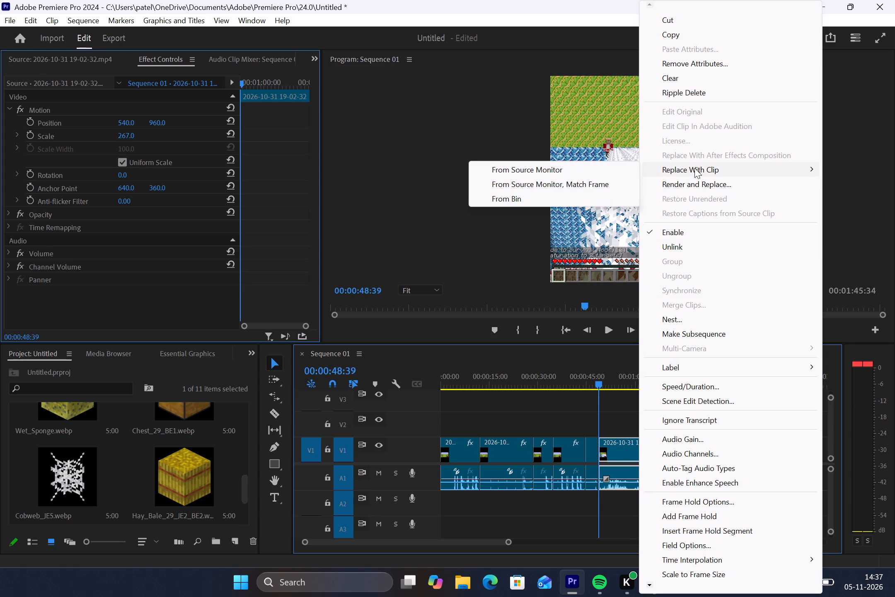
left_click(692, 388)
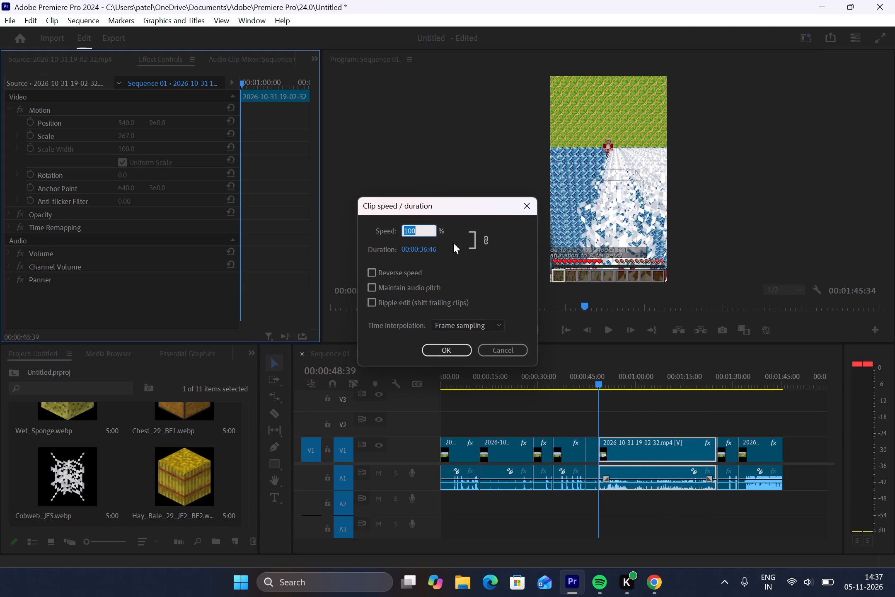
type("300")
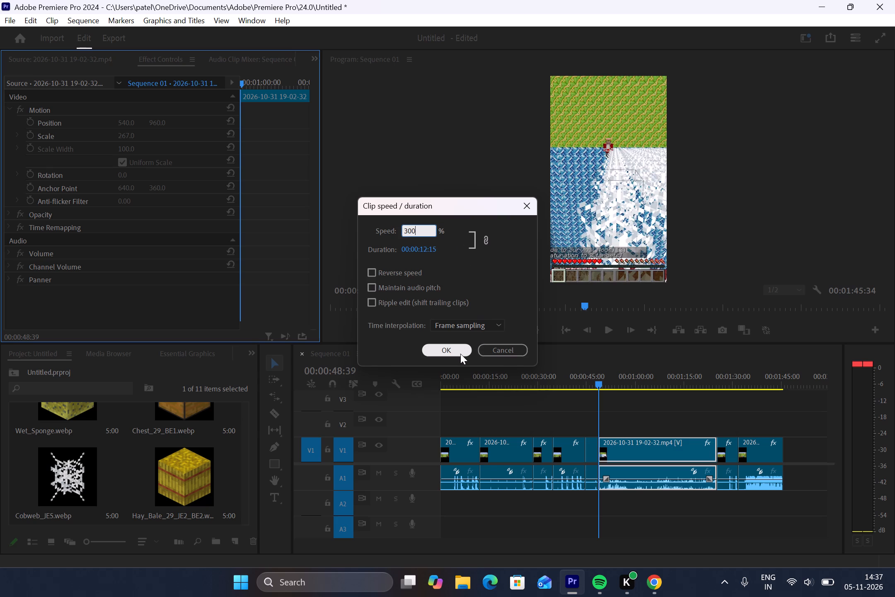
left_click(456, 350)
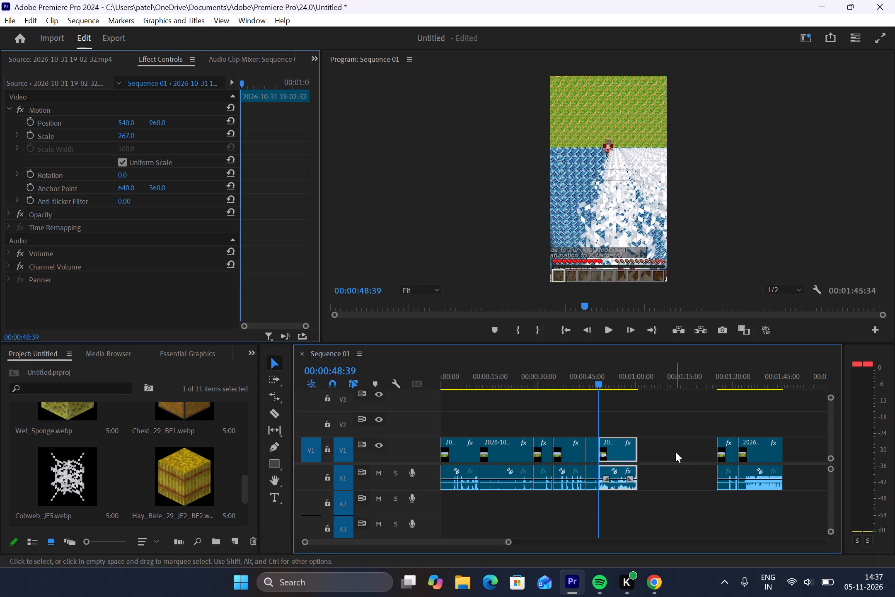
Preview the sped-up section and close the empty gap between it and the following clips.
left_click_drag(596, 381, 589, 383)
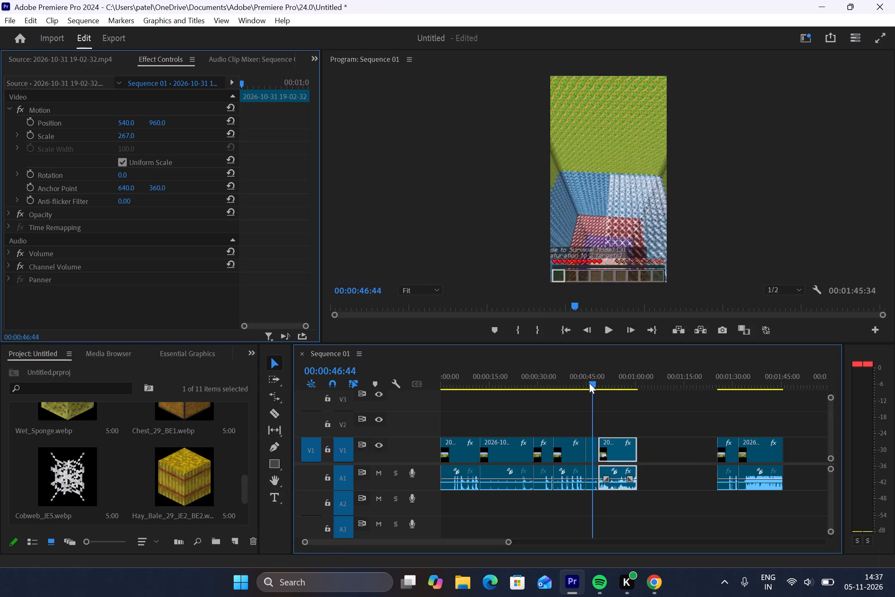
left_click_drag(589, 383, 569, 383)
left_click(606, 328)
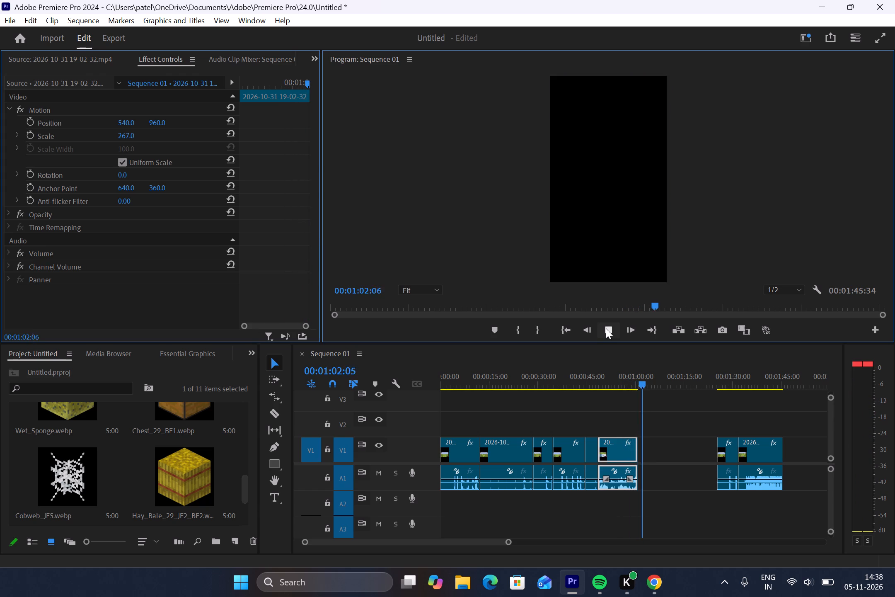
left_click(606, 328)
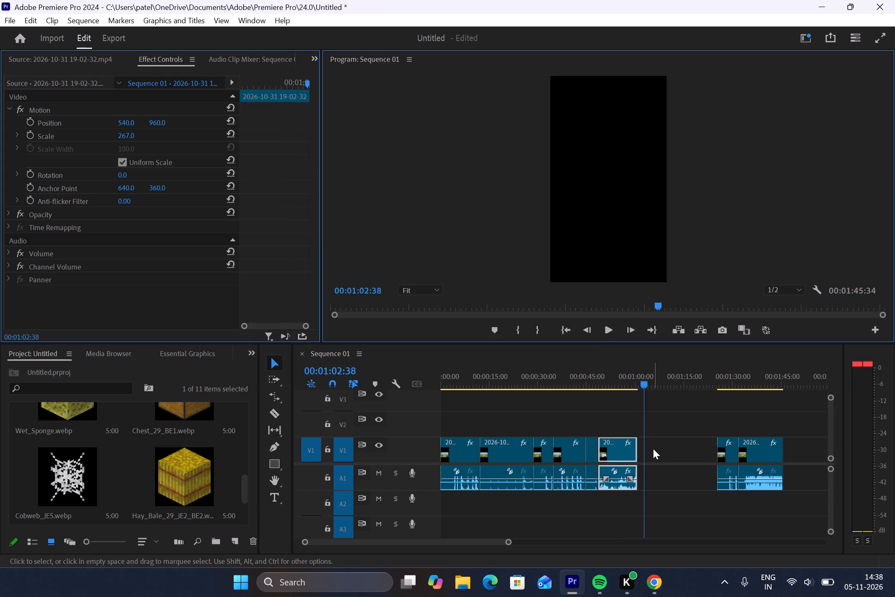
left_click(653, 449)
key("Delete")
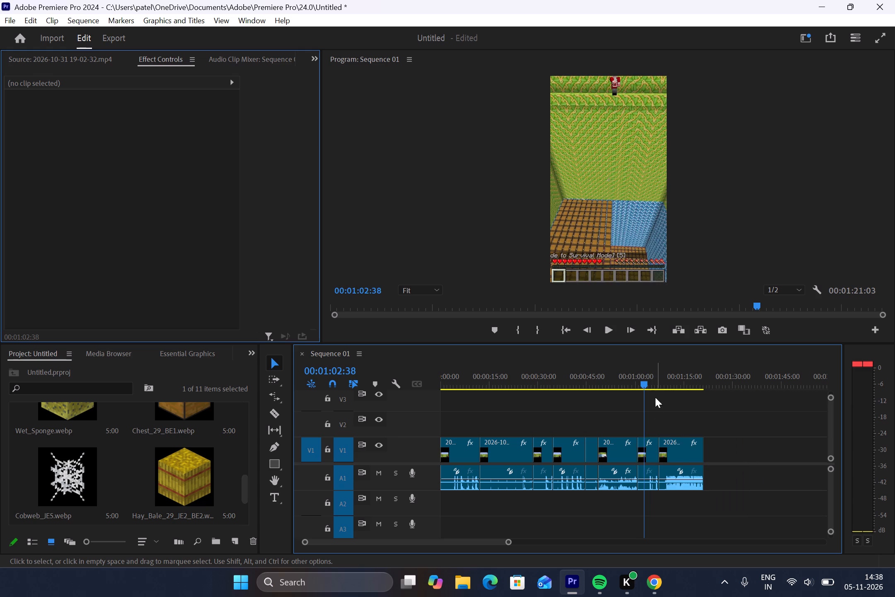
Play back the sped-up gameplay section on V1 and its transition into the following clip to check the pacing.
left_click_drag(640, 383, 614, 384)
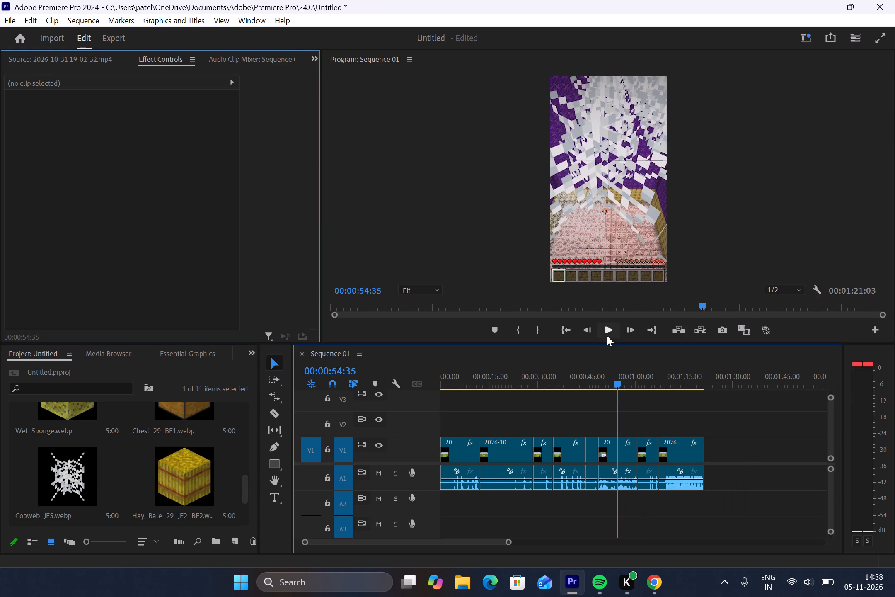
left_click(605, 331)
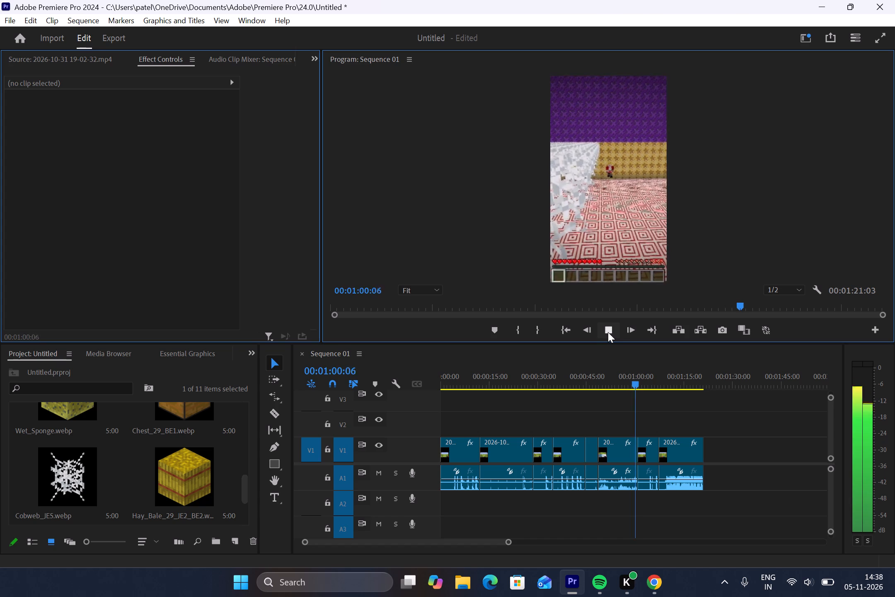
left_click(608, 332)
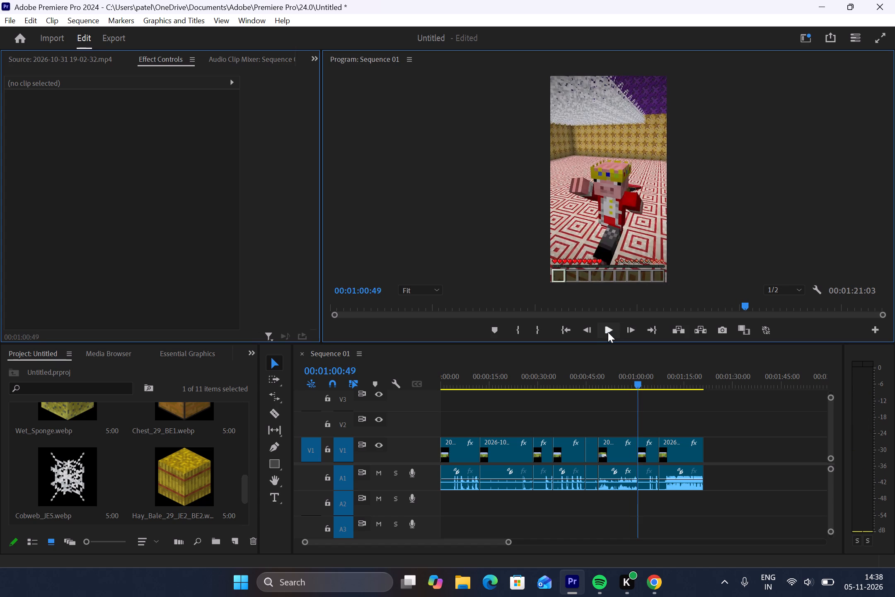
left_click(608, 332)
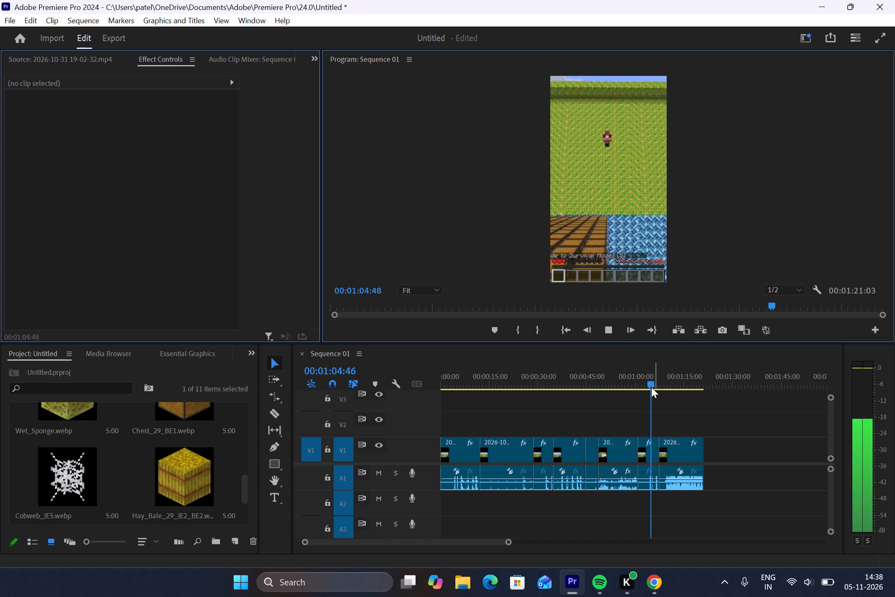
left_click_drag(650, 386, 623, 392)
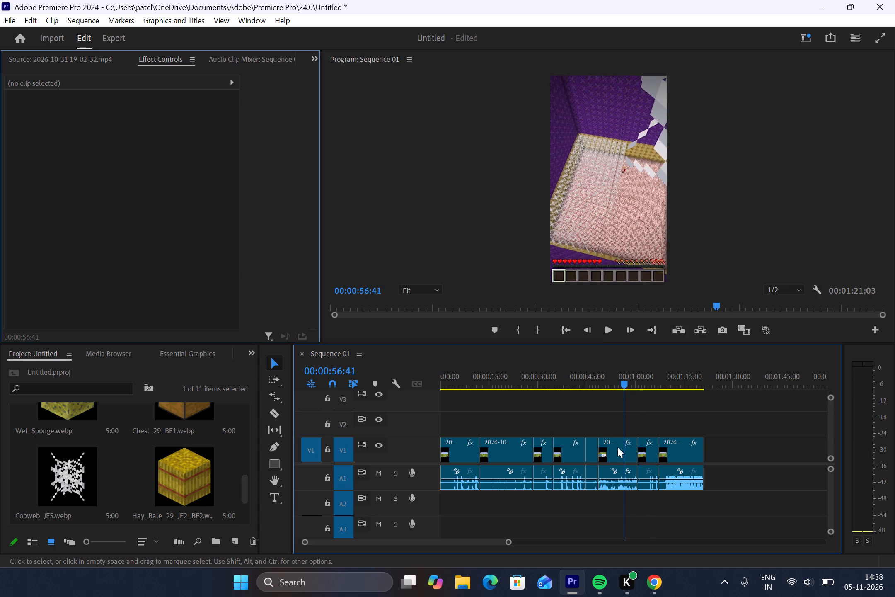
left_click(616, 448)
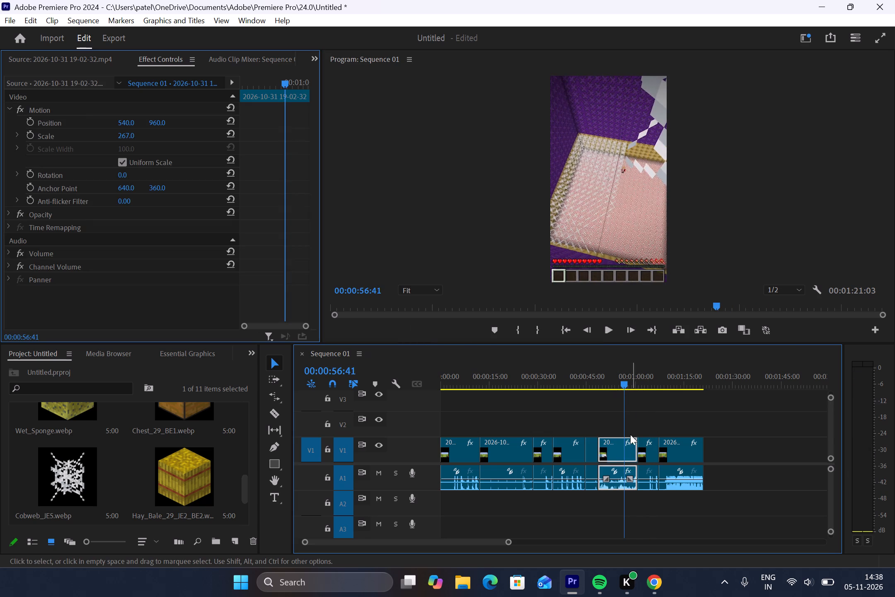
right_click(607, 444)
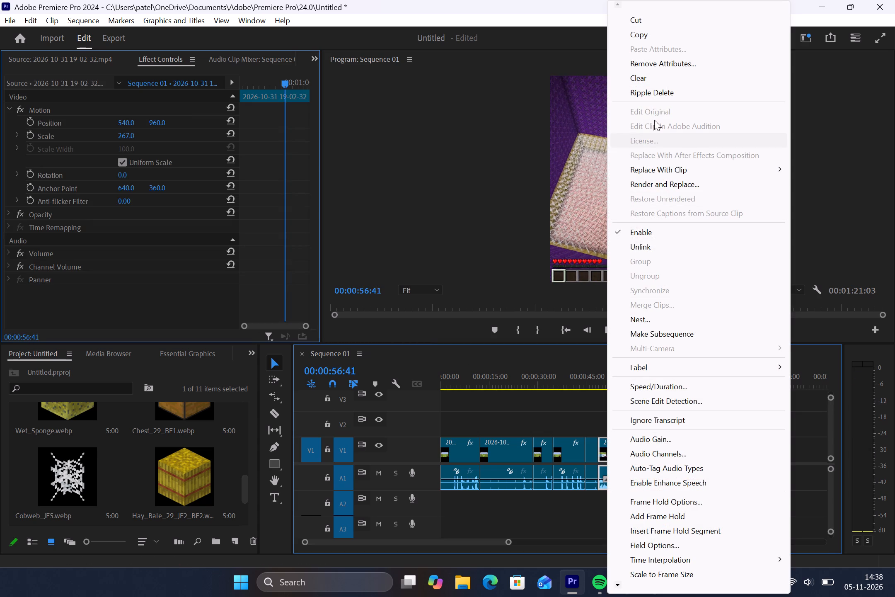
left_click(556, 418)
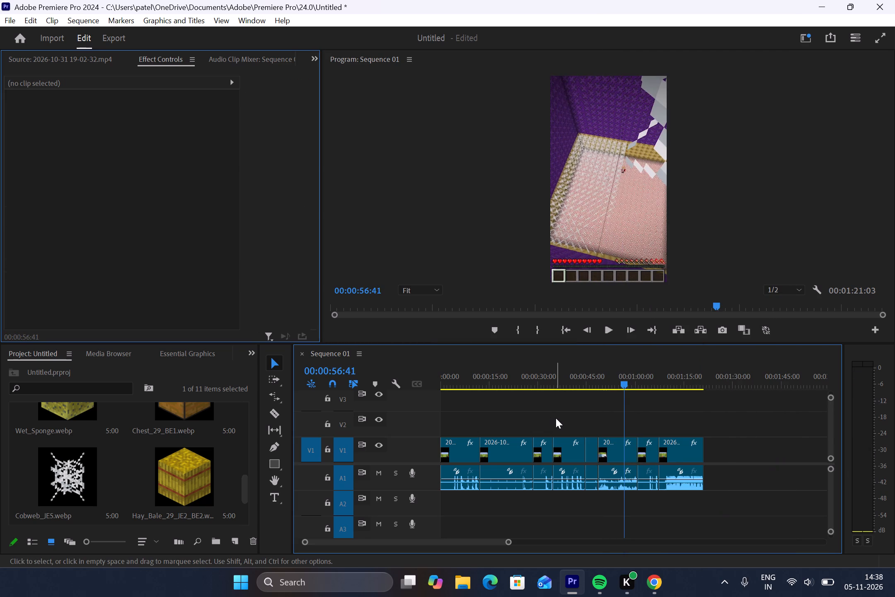
Undo the gap closure and the 300% speed change on the long gameplay section.
key("ctrl+z")
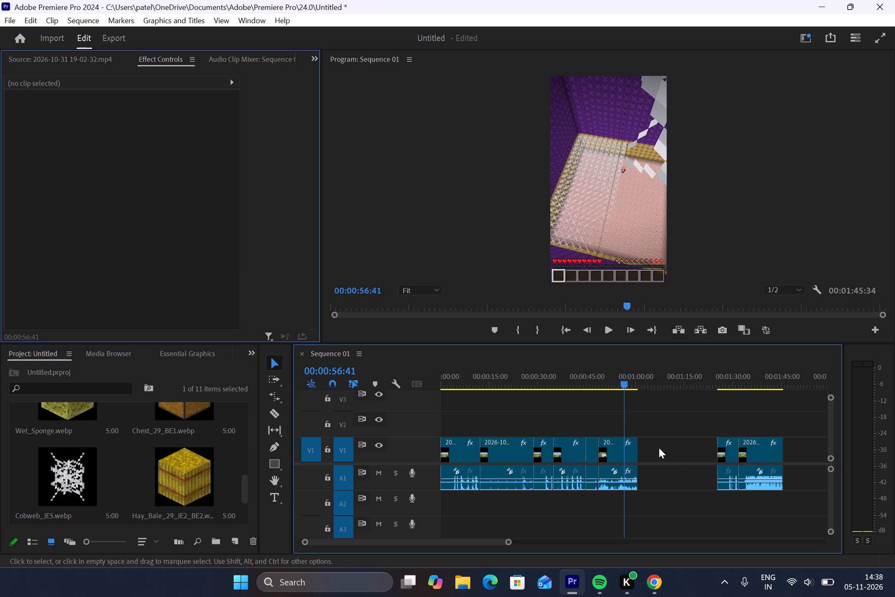
key("ctrl+z")
Set the speed of the long gameplay section after the 00:00:48:39 cut to 200%.
left_click(648, 447)
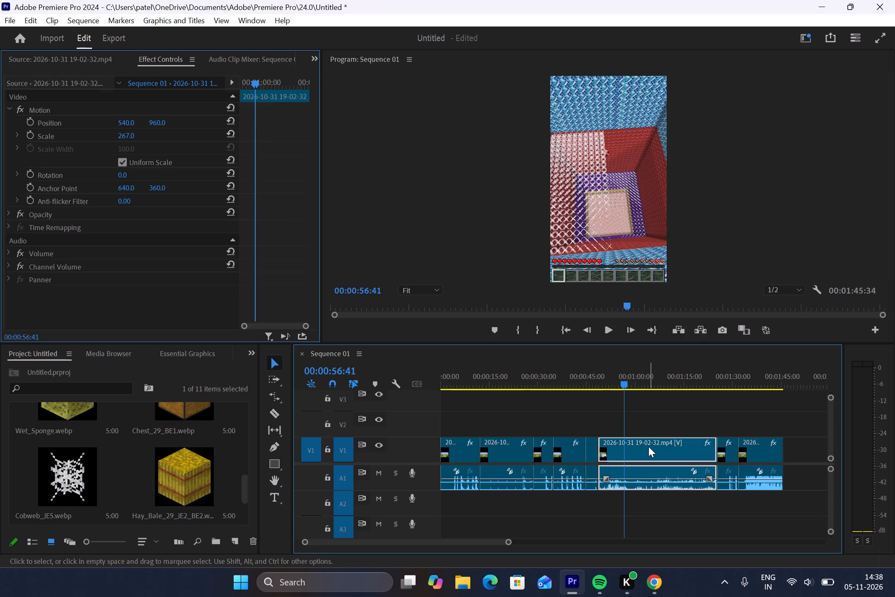
right_click(648, 447)
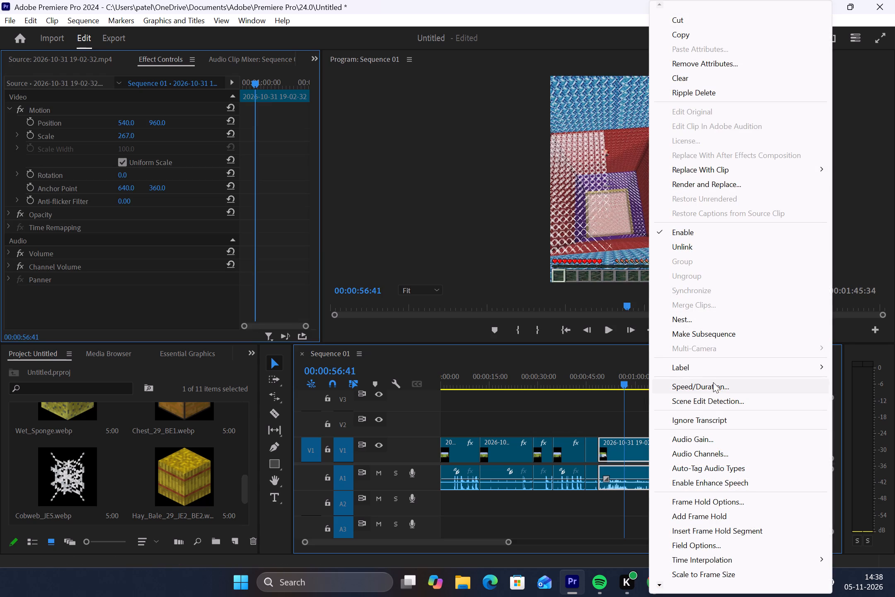
left_click(713, 384)
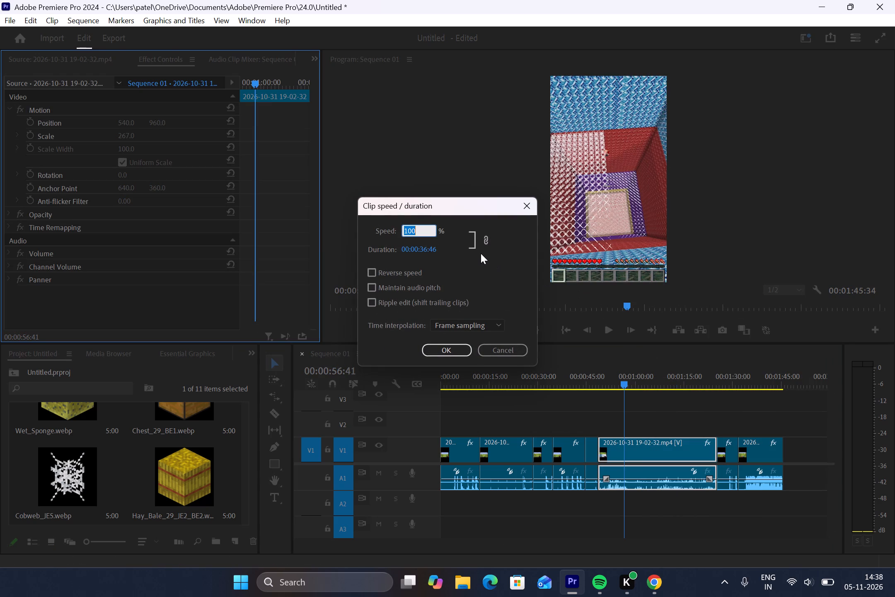
type("200")
key("Return")
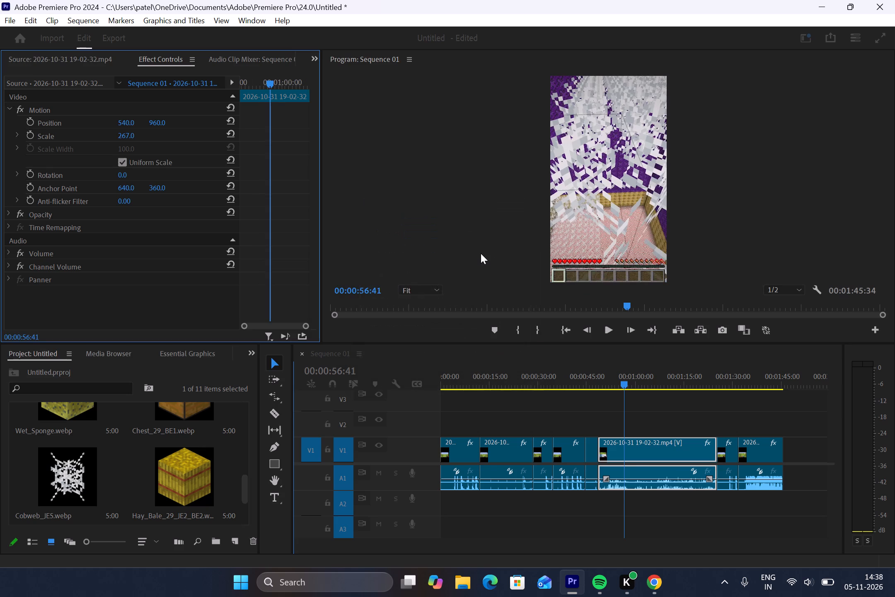
Close the empty gap between the sped-up gameplay section and the following clips on V1.
left_click(678, 436)
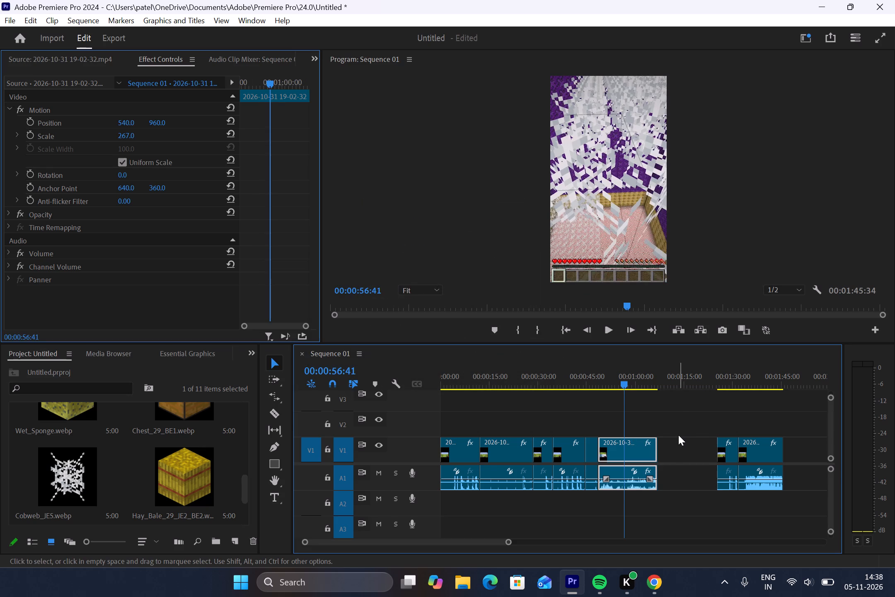
left_click(678, 446)
key("Delete")
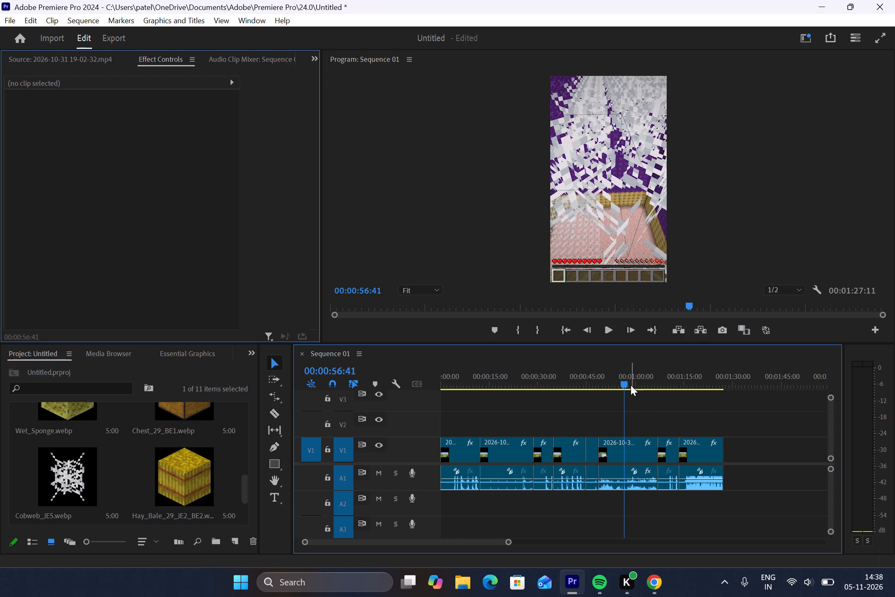
Scrub through the sped-up gameplay section and split it near its end at 00:01:06:16.
left_click_drag(623, 381, 642, 395)
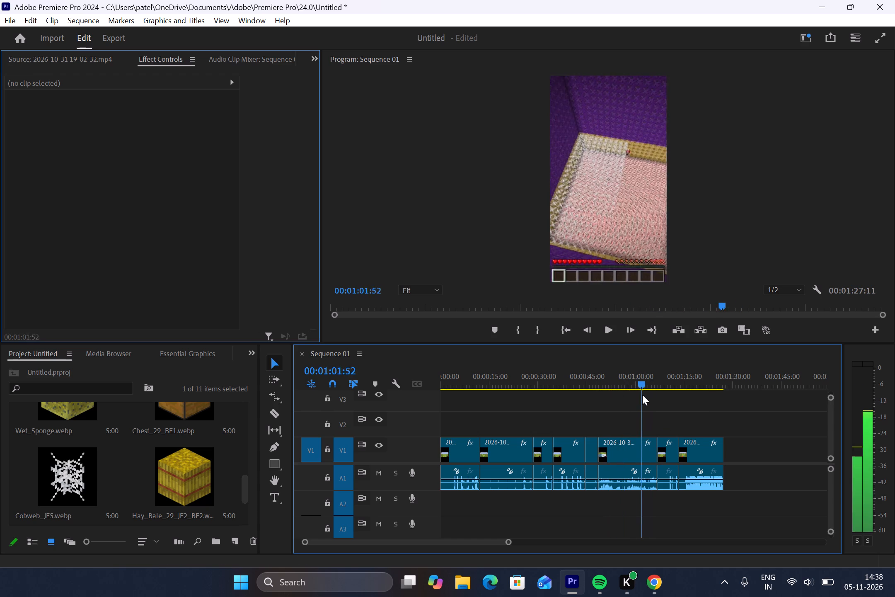
left_click_drag(642, 395, 587, 413)
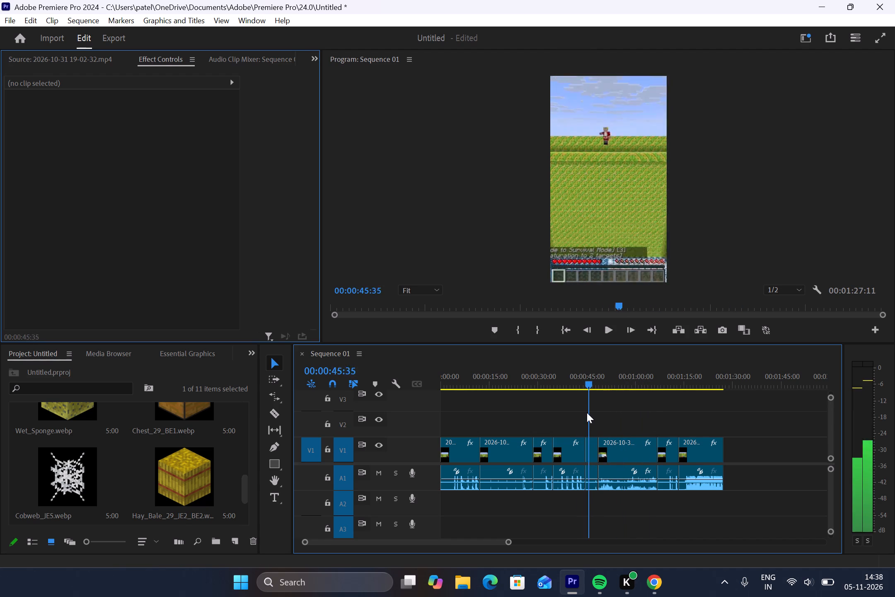
left_click_drag(587, 413, 590, 410)
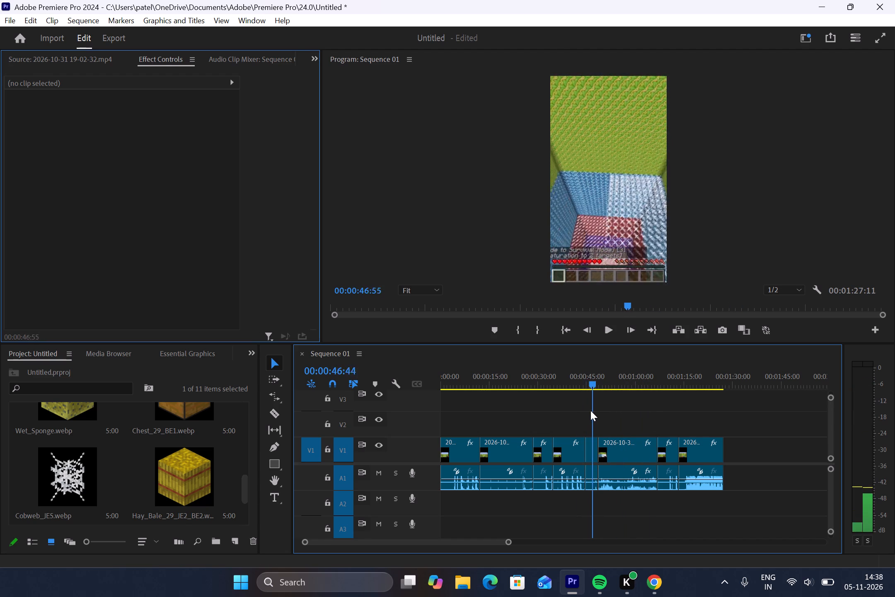
left_click_drag(590, 410, 586, 409)
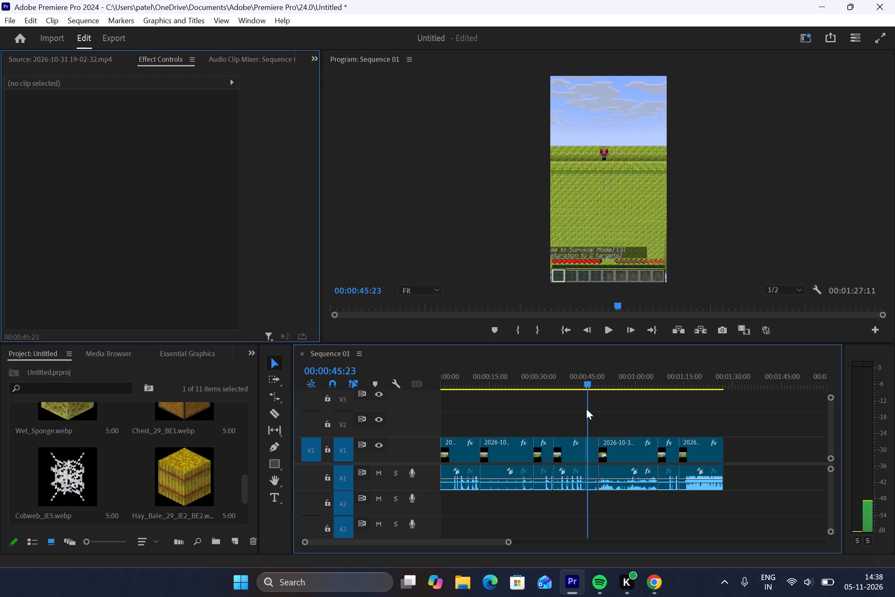
left_click_drag(586, 409, 606, 411)
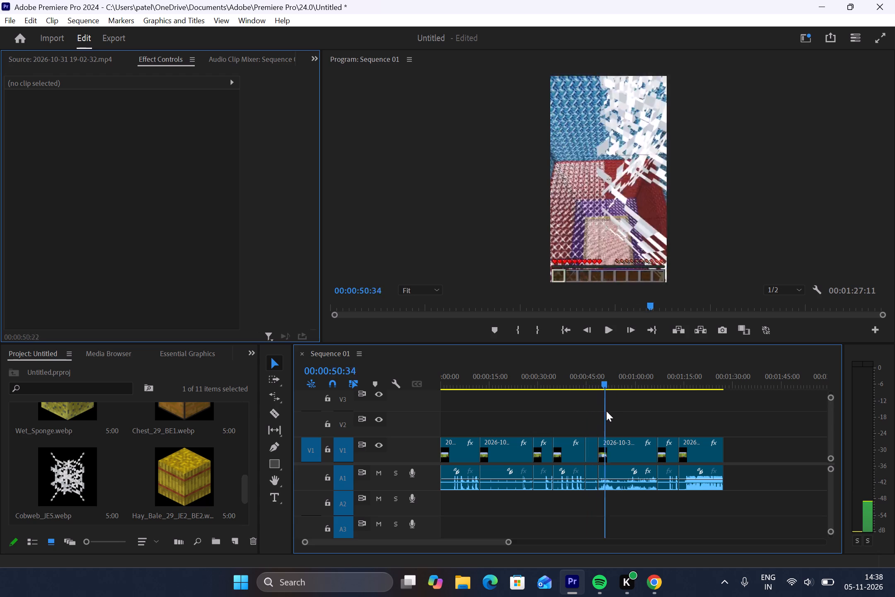
left_click_drag(606, 411, 649, 414)
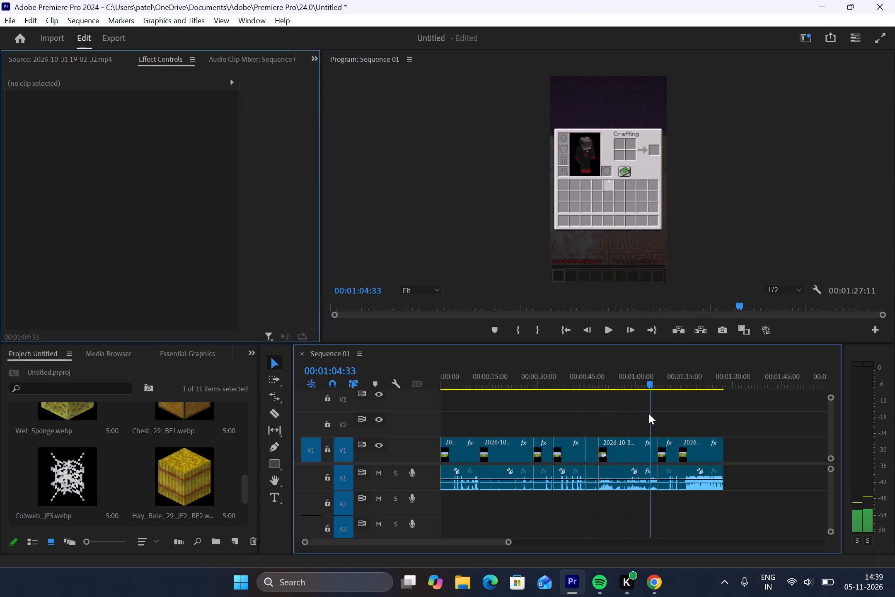
left_click_drag(649, 414, 651, 413)
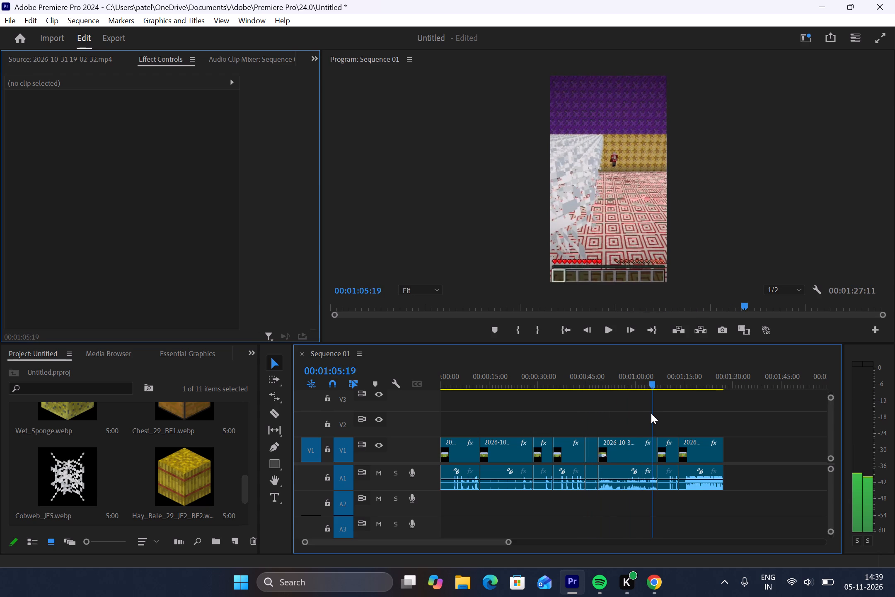
left_click_drag(651, 413, 652, 413)
left_click_drag(652, 413, 653, 413)
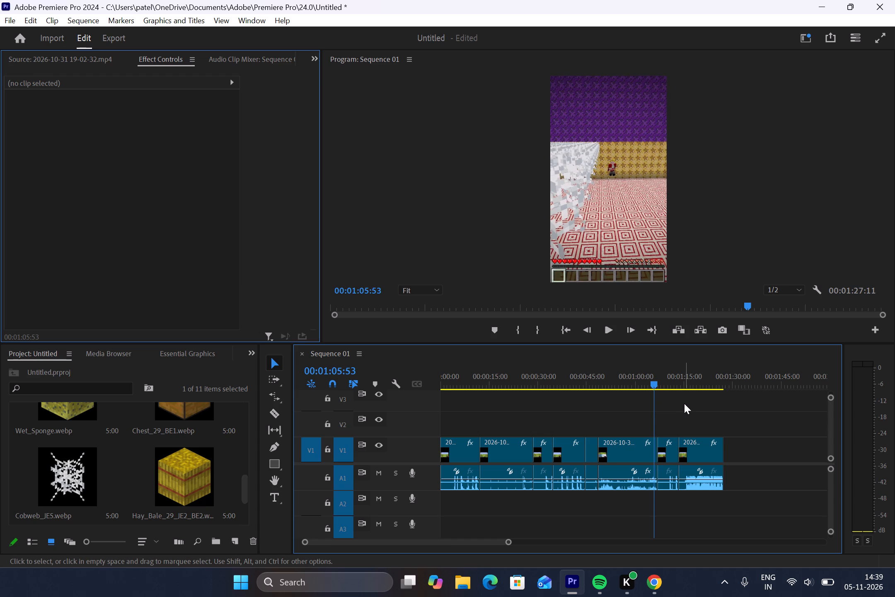
left_click(652, 383)
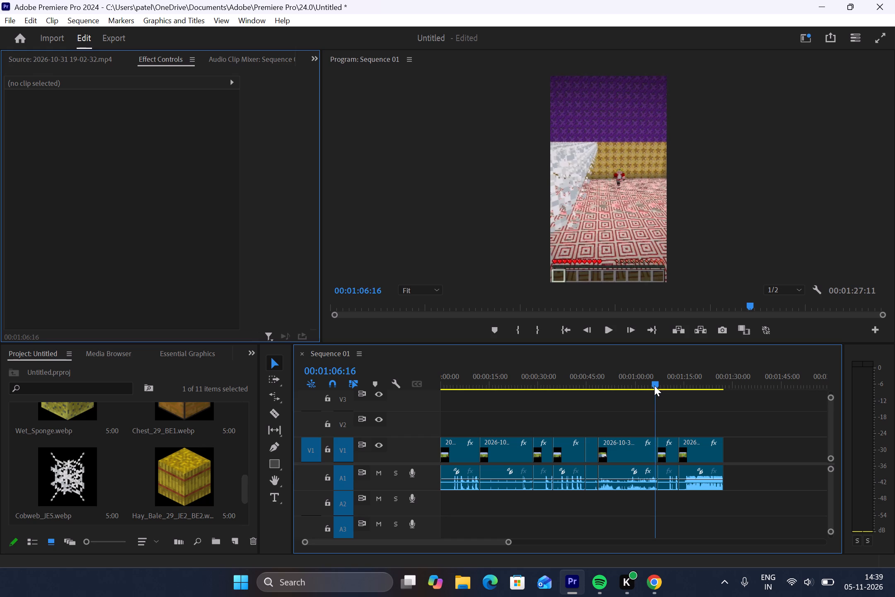
key("c")
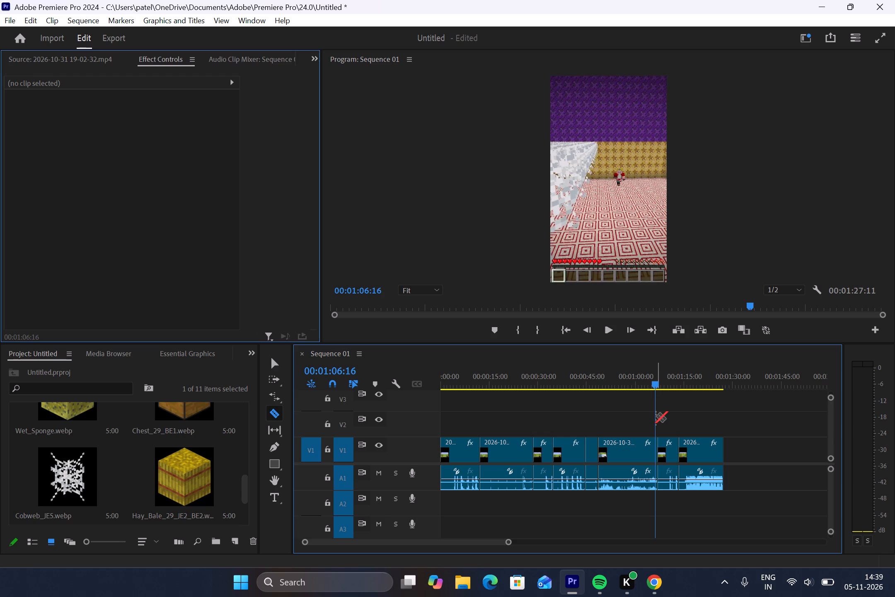
left_click(655, 450)
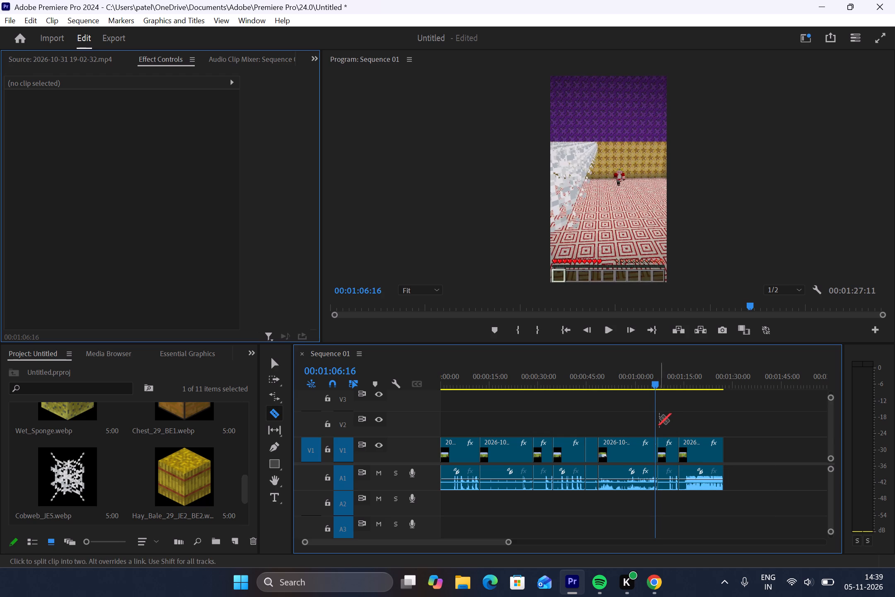
key("v")
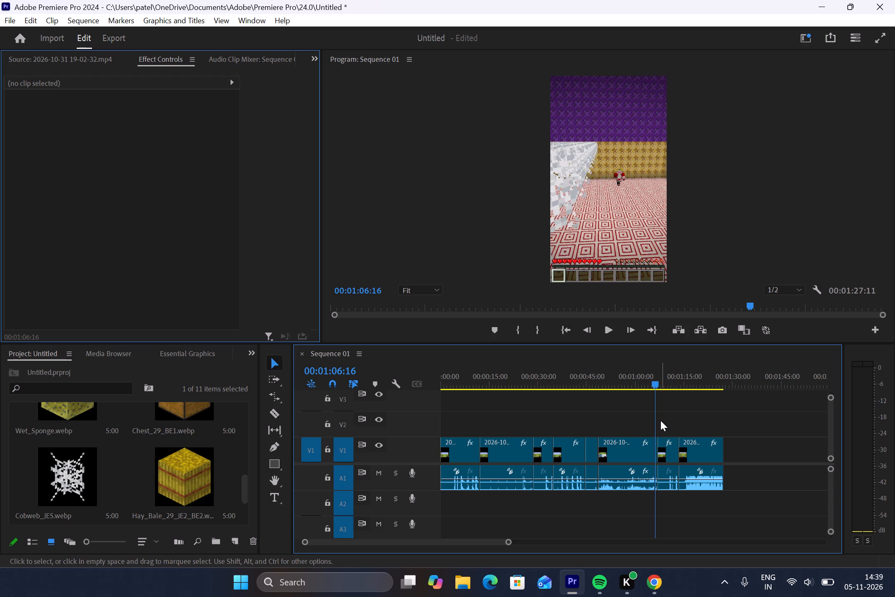
Set the speed of the short leftover piece just after the 00:01:06:16 cut on V1 to 100%.
left_click_drag(658, 420, 658, 432)
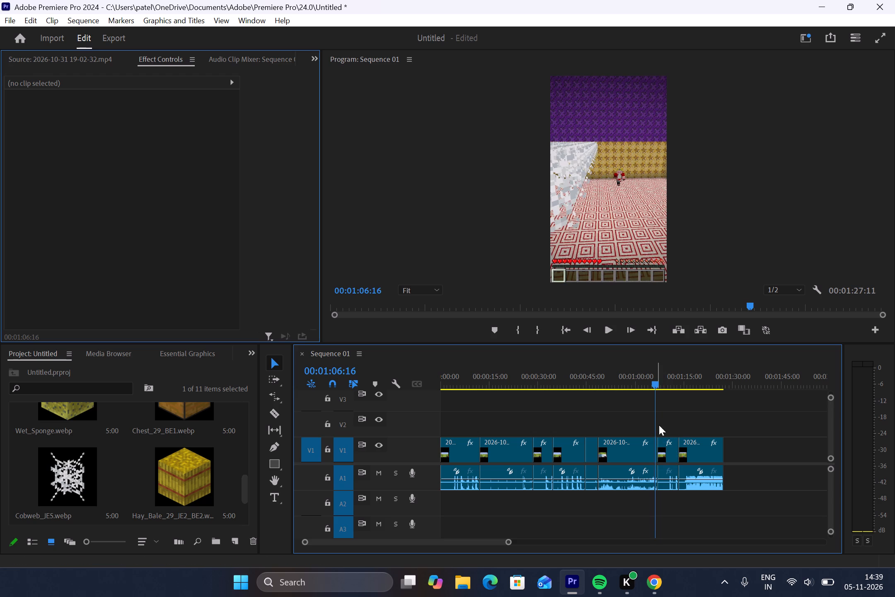
left_click_drag(675, 425, 690, 425)
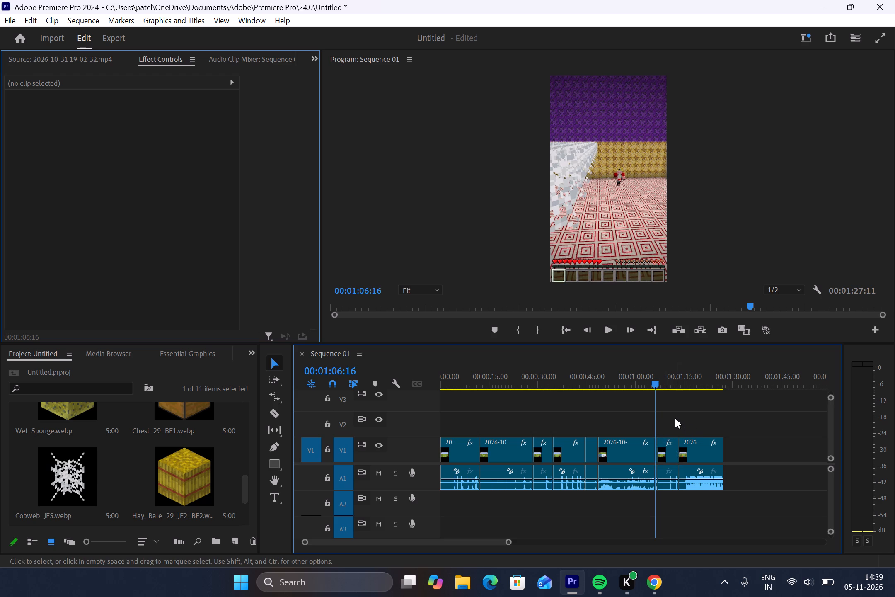
scroll(673, 421, "up", 2)
left_click_drag(656, 386, 670, 388)
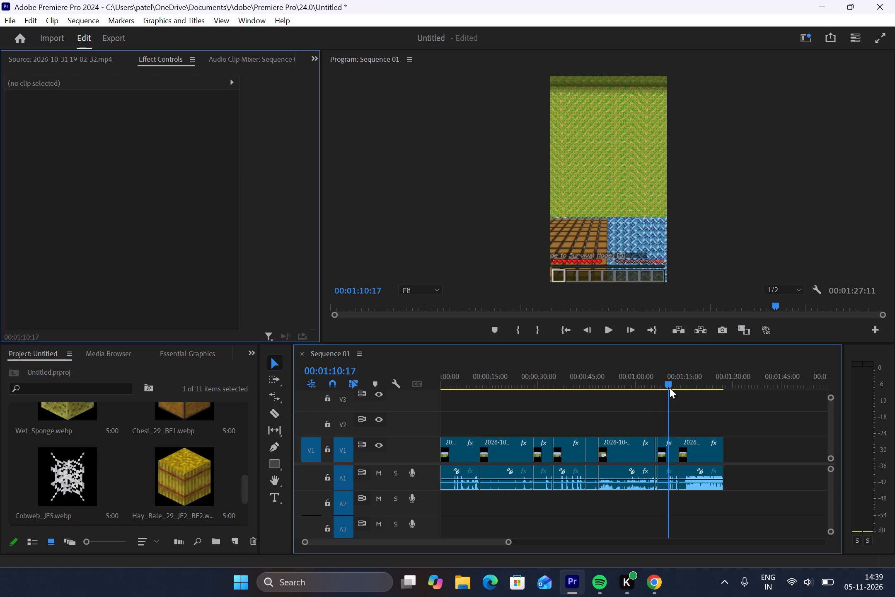
left_click_drag(670, 388, 692, 391)
left_click_drag(656, 418, 656, 438)
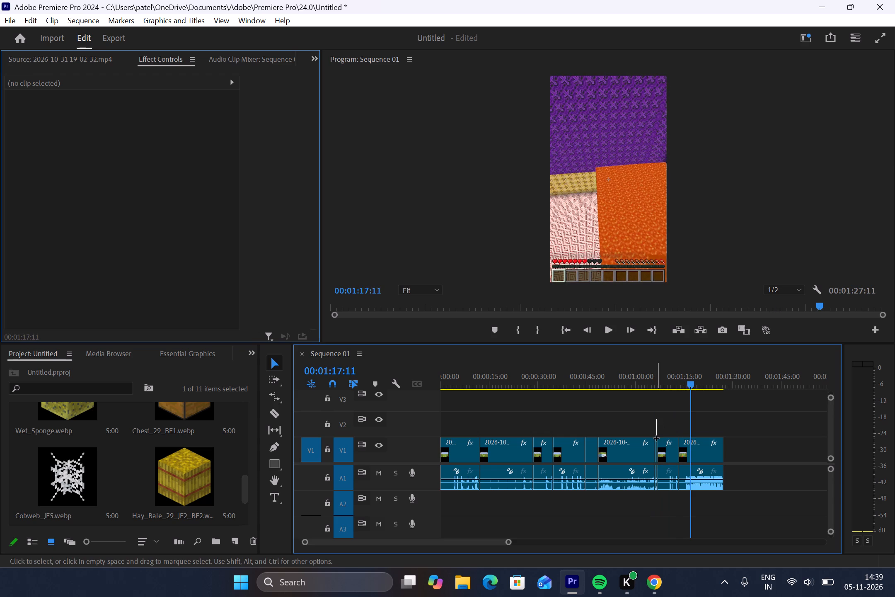
left_click_drag(656, 438, 654, 457)
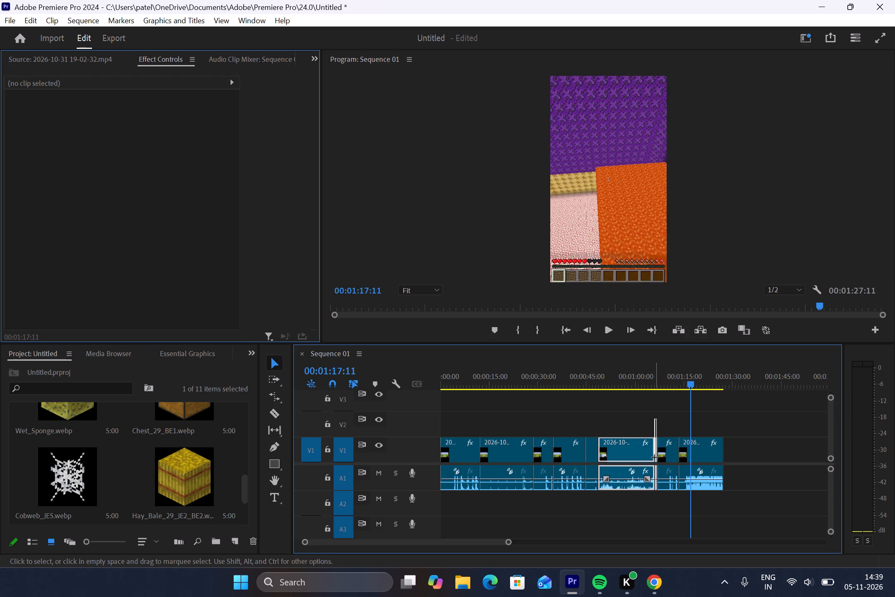
left_click_drag(654, 457, 656, 457)
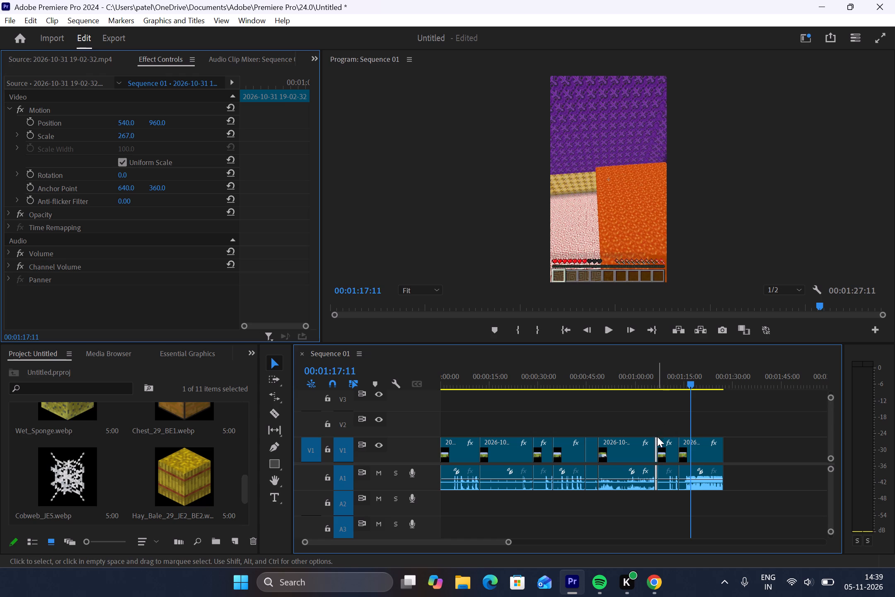
right_click(655, 424)
right_click(654, 408)
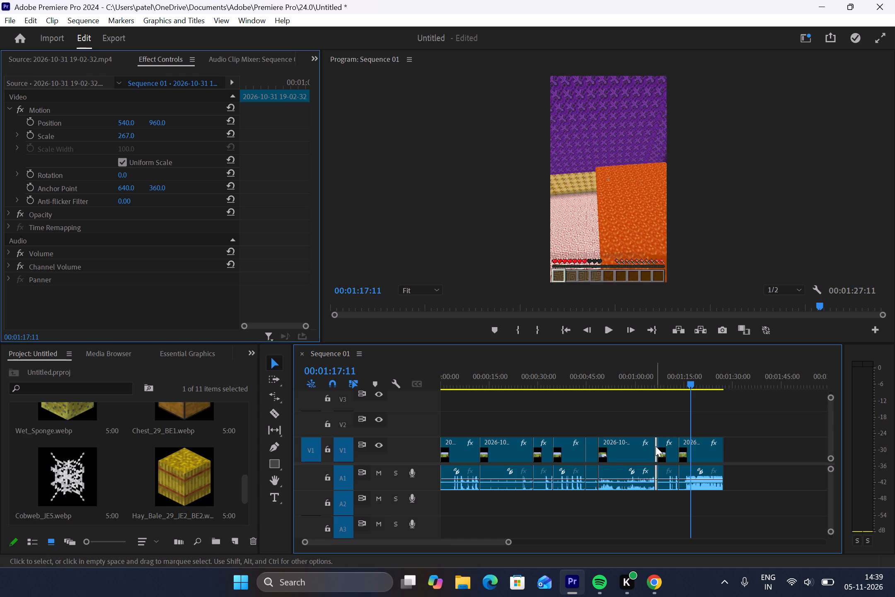
right_click(656, 446)
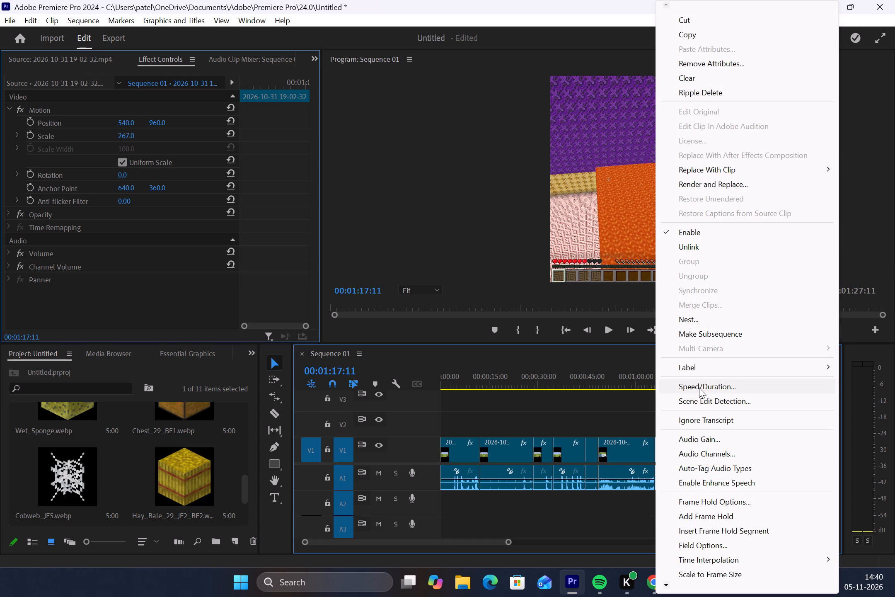
left_click(699, 388)
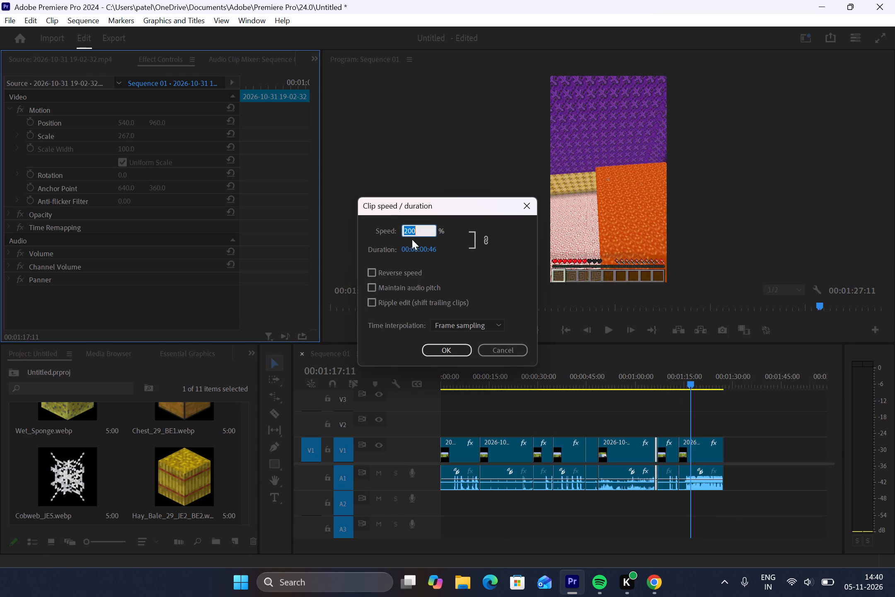
type("100")
key("Return")
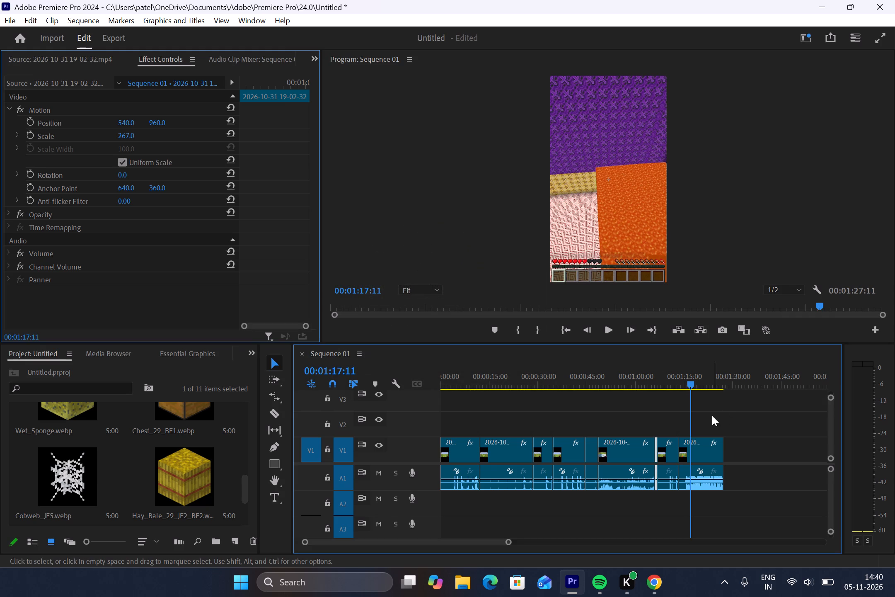
Play the gameplay around the 00:01:06:16 cut to check the transition, and return to the start of the sequence.
left_click_drag(690, 386, 685, 387)
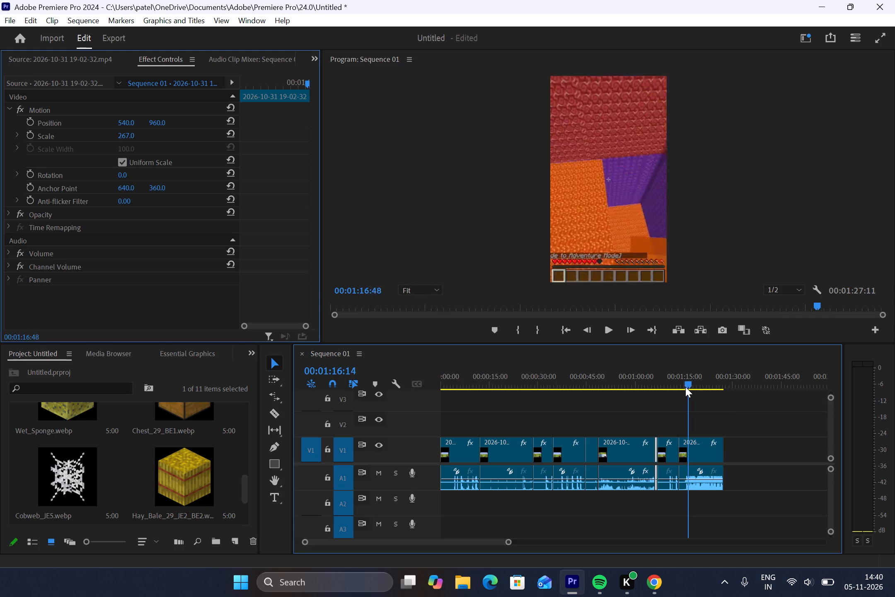
left_click_drag(685, 387, 631, 384)
left_click(602, 330)
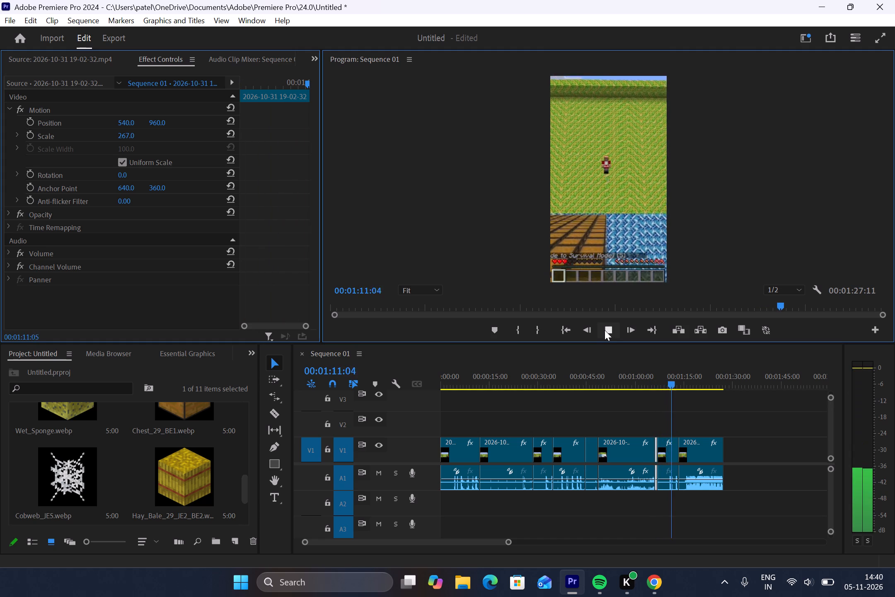
left_click(605, 330)
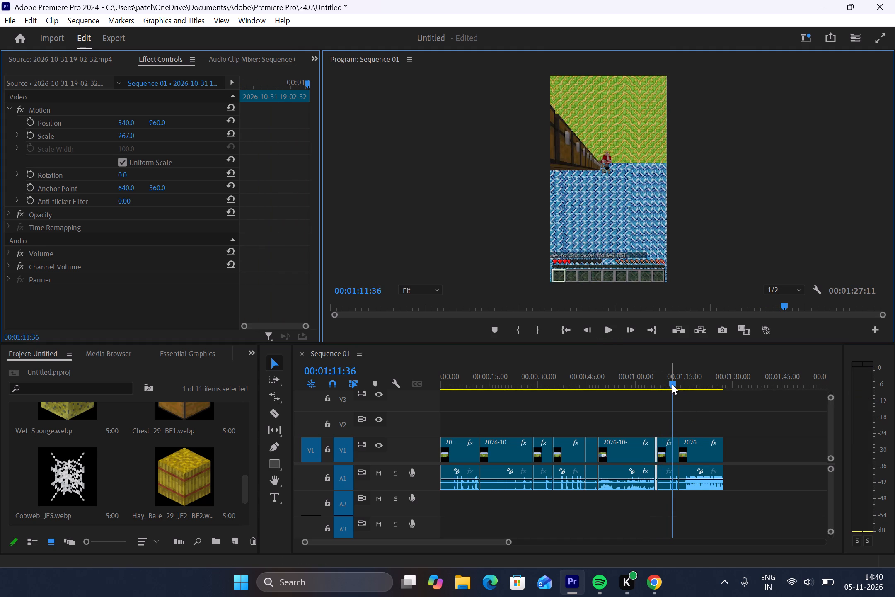
left_click_drag(672, 384, 421, 389)
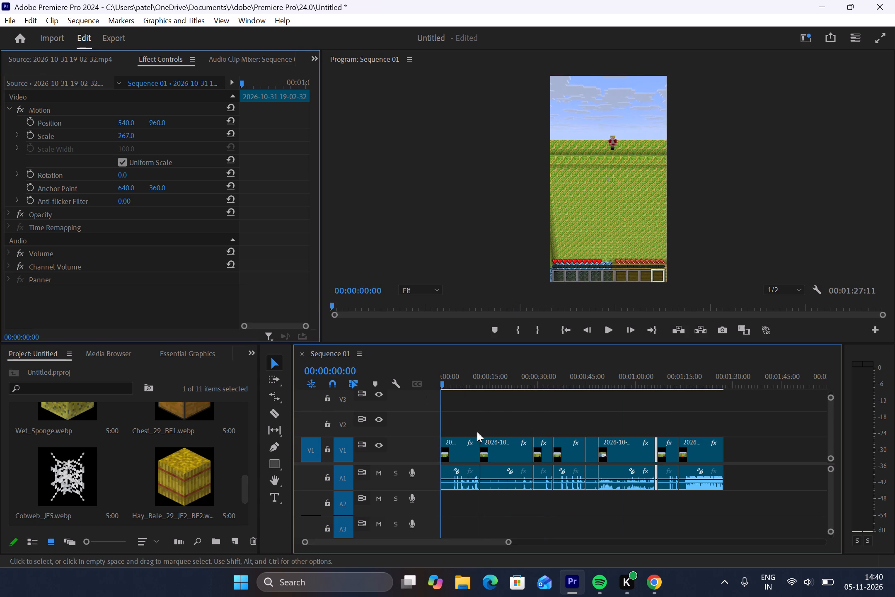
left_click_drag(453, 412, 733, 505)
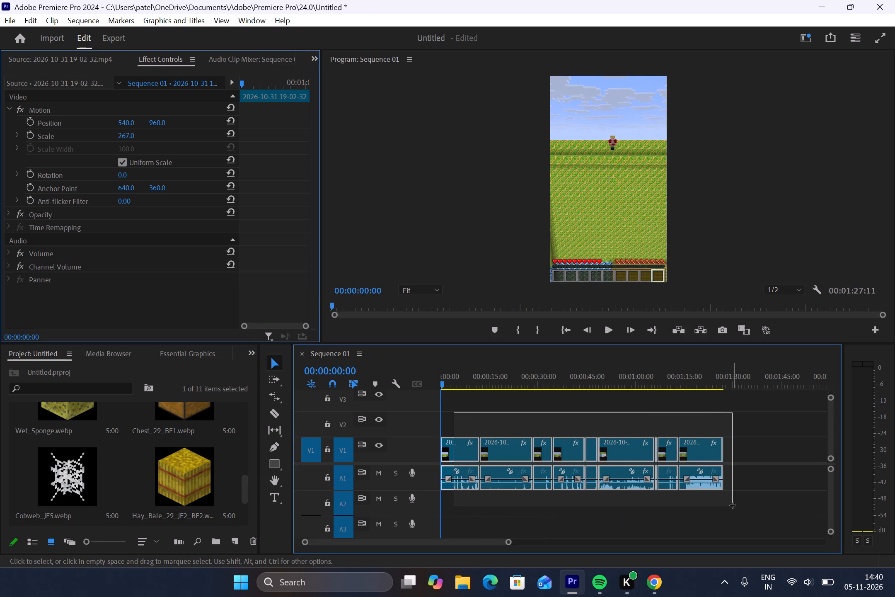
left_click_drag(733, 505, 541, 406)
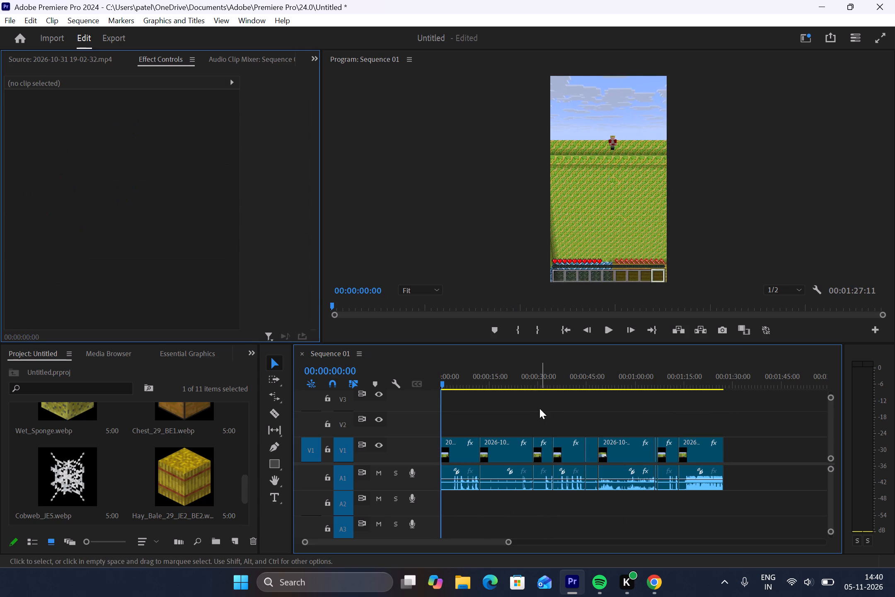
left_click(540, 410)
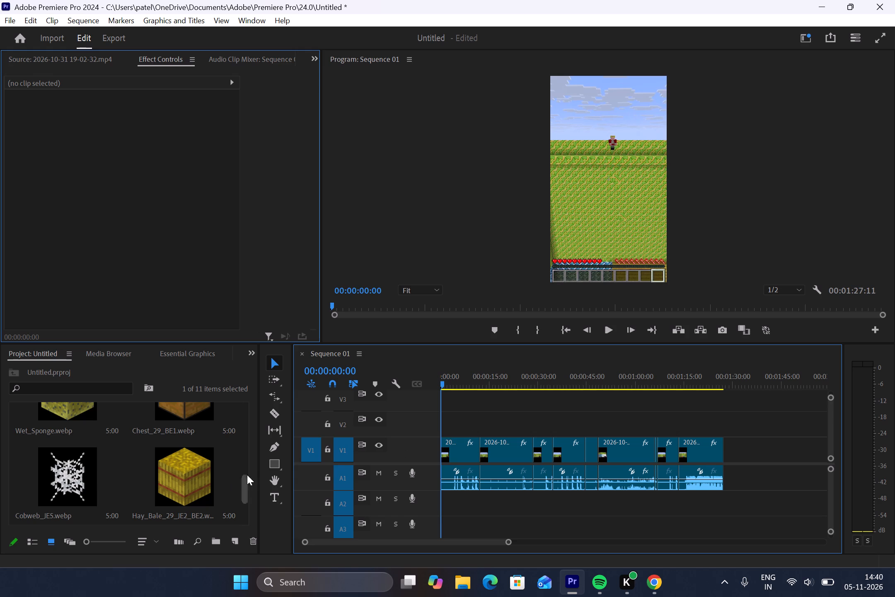
Place the lava bucket, slime block, powder snow bucket, wet sponge, chest, cobweb, hay bale and honey block images end to end on V2 from 00:00:00:00.
scroll(206, 464, "up", 9)
scroll(206, 463, "down", 1)
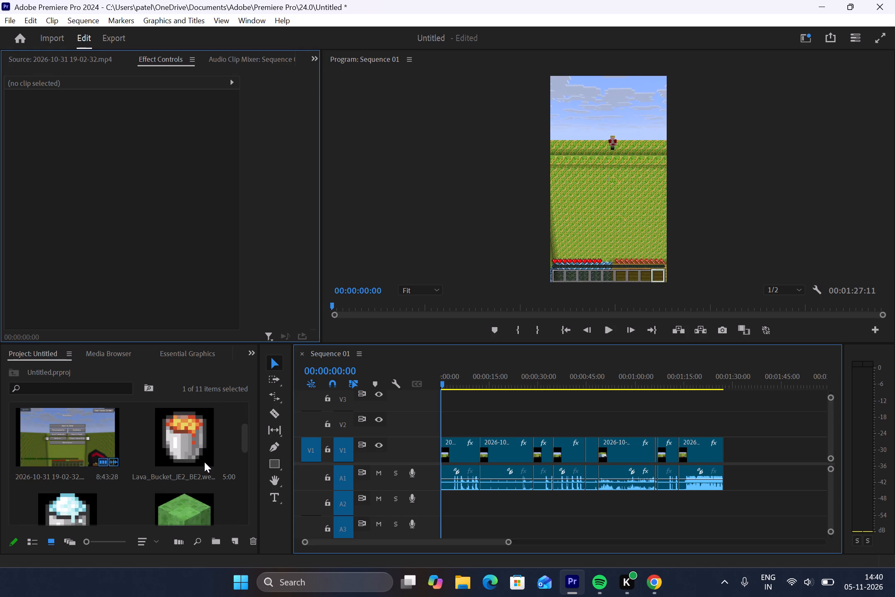
left_click(179, 444)
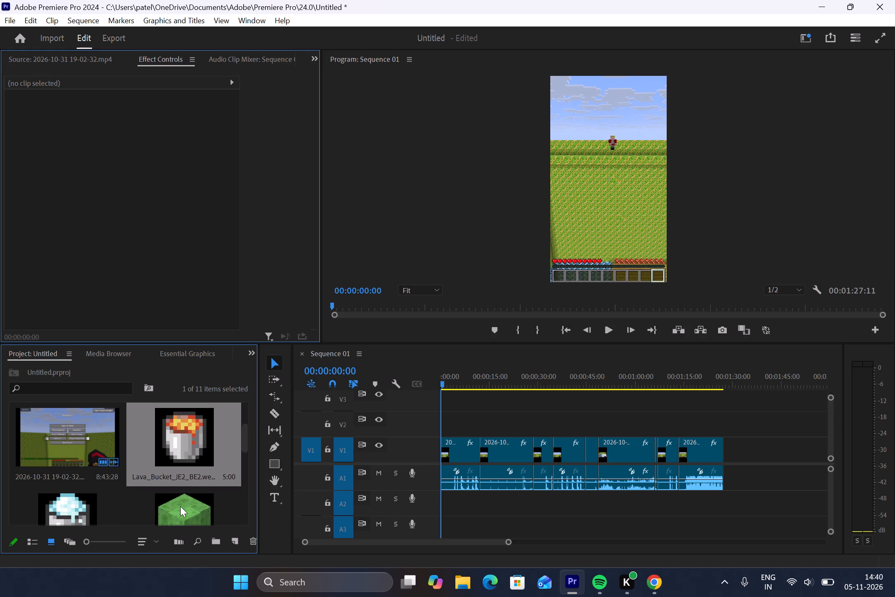
left_click(180, 508, "ctrl")
left_click(94, 504, "ctrl")
scroll(157, 459, "down", 3)
scroll(157, 459, "up", 1)
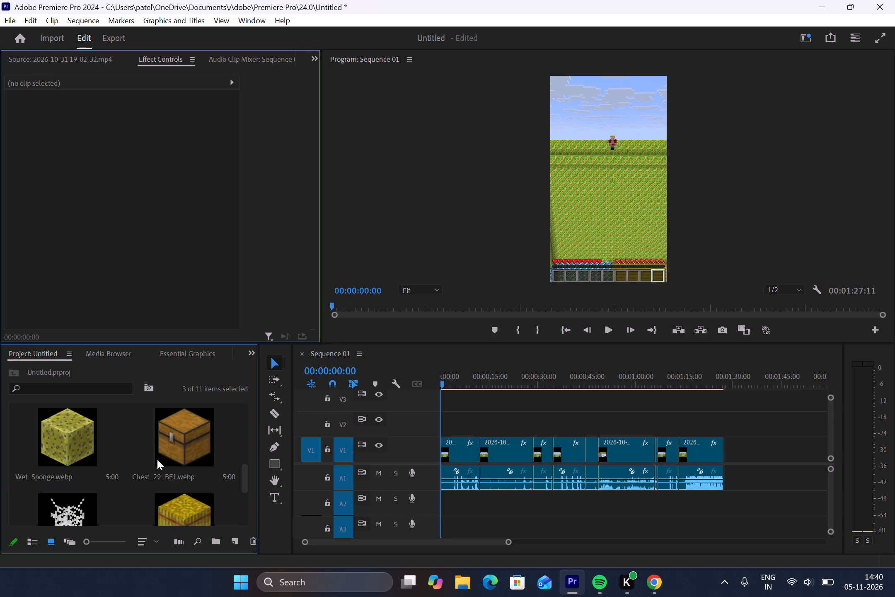
scroll(157, 459, "up", 1)
left_click(86, 510, "ctrl")
left_click(144, 508, "ctrl")
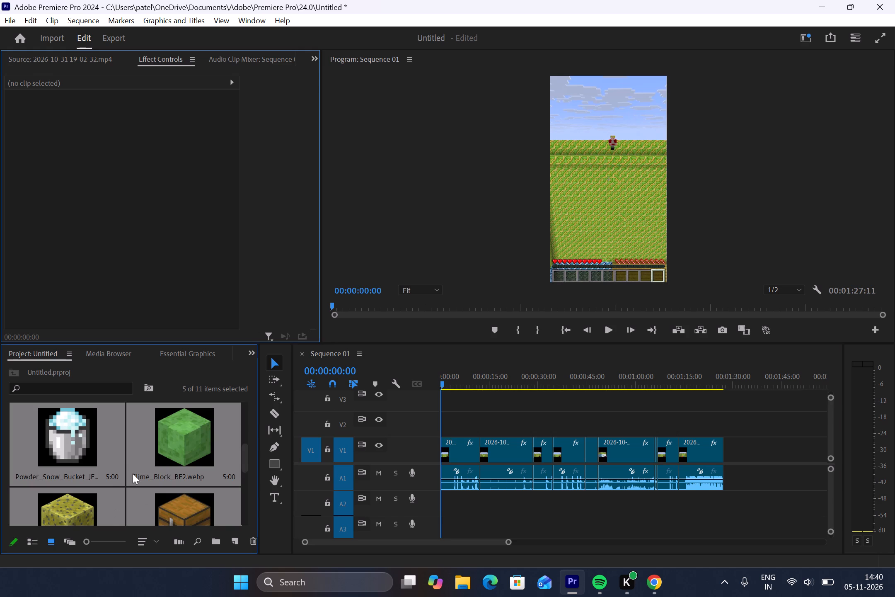
scroll(133, 464, "down", 2)
left_click(87, 449, "ctrl")
left_click(171, 448, "ctrl")
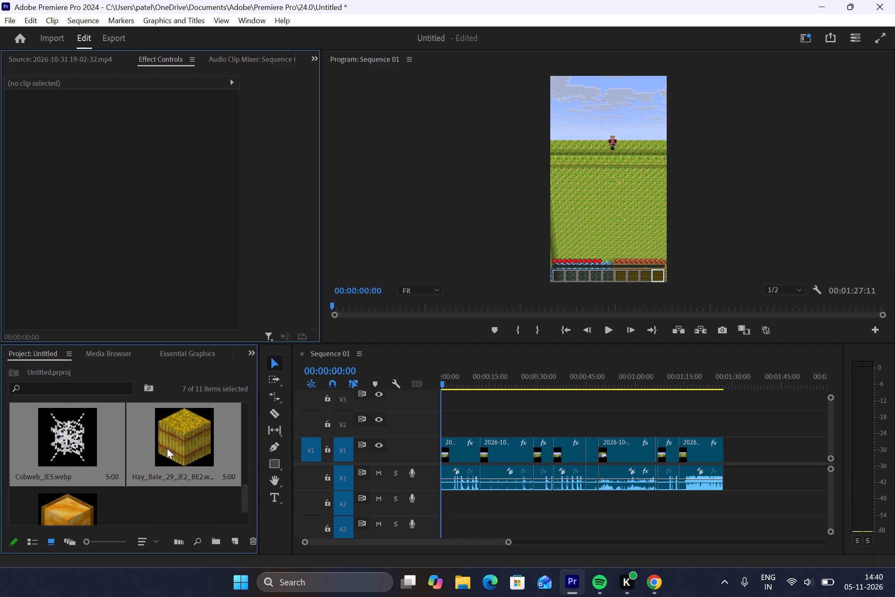
scroll(147, 459, "down", 2)
left_click(88, 476, "ctrl")
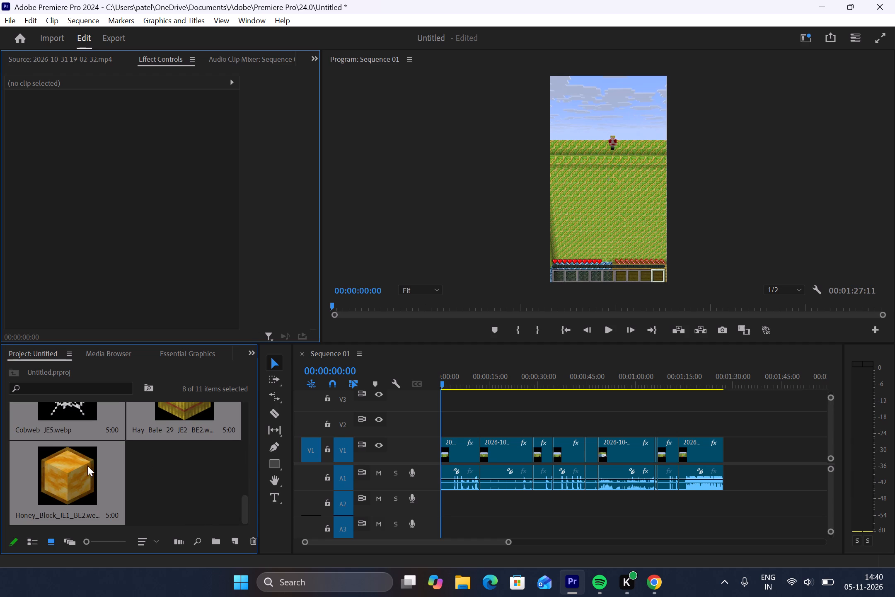
left_click(85, 464)
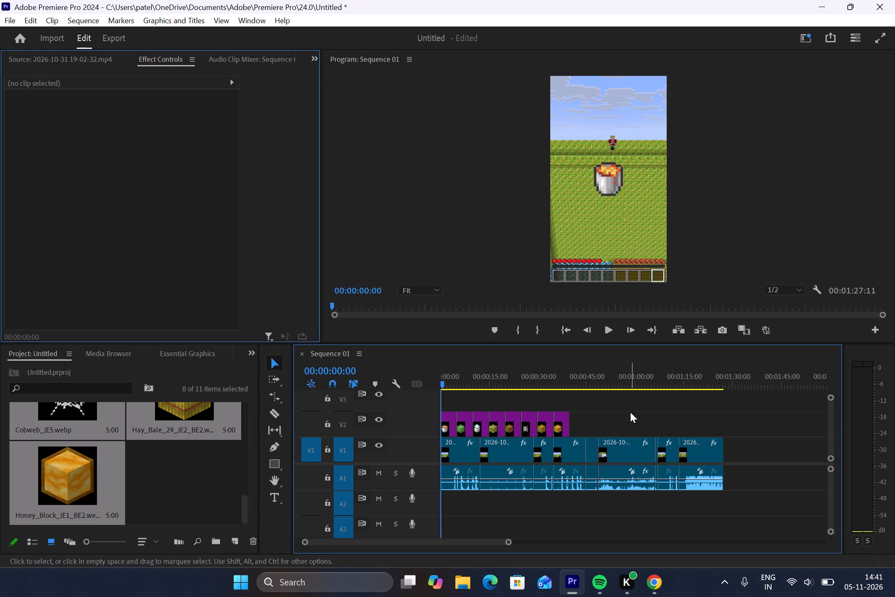
Play the sequence from the start to check the block image overlays against the gameplay.
left_click(605, 328)
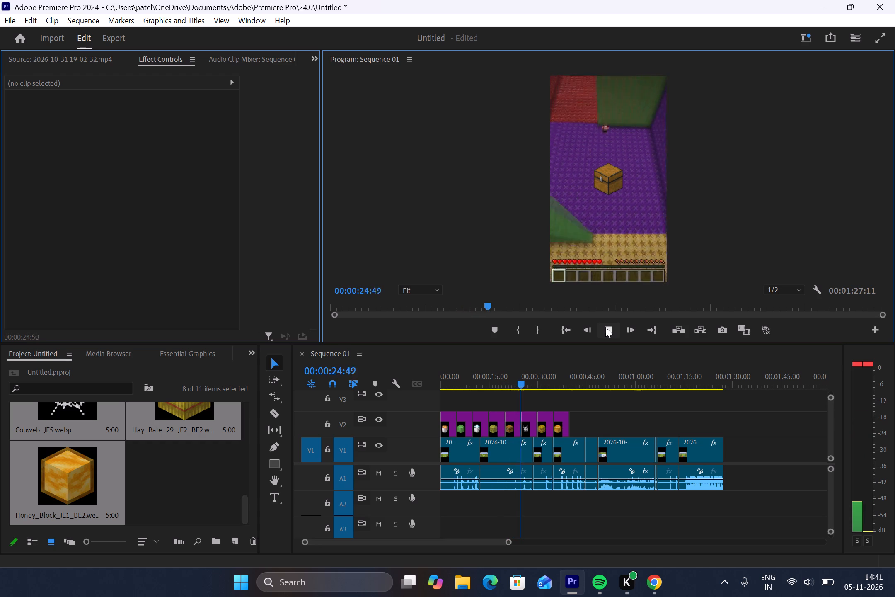
left_click(605, 327)
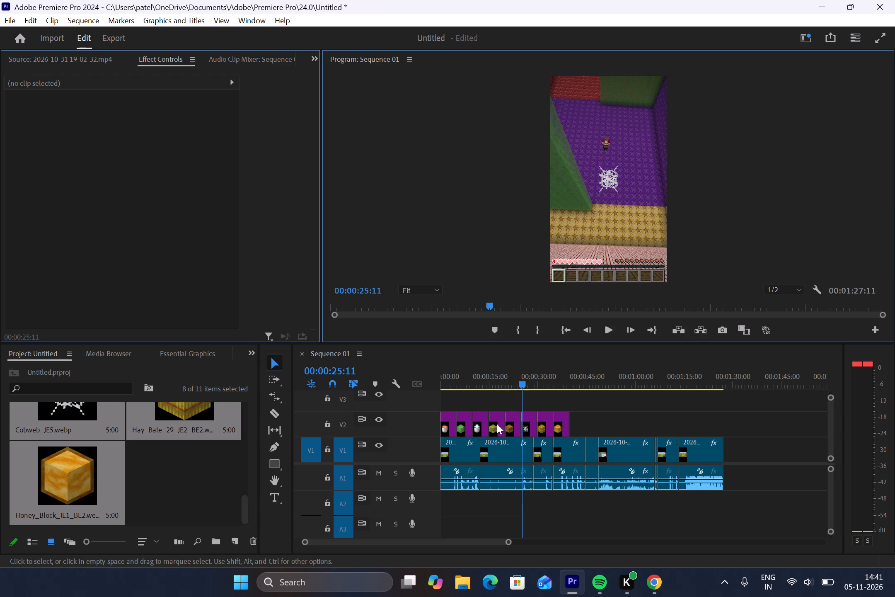
Move the wet sponge image on V2 to line up with the start of the long sped-up gameplay section.
left_click_drag(496, 422, 496, 424)
left_click_drag(496, 424, 598, 418)
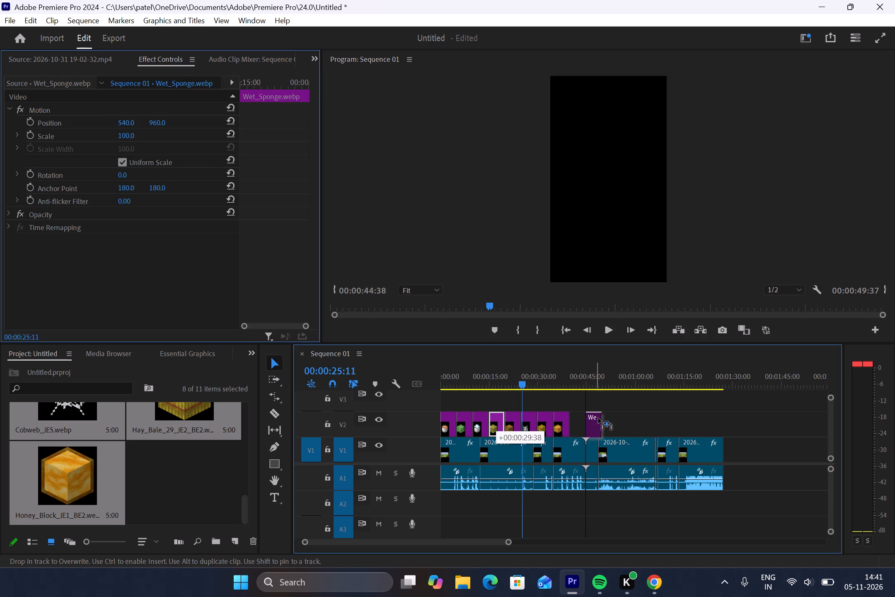
left_click_drag(598, 418, 602, 418)
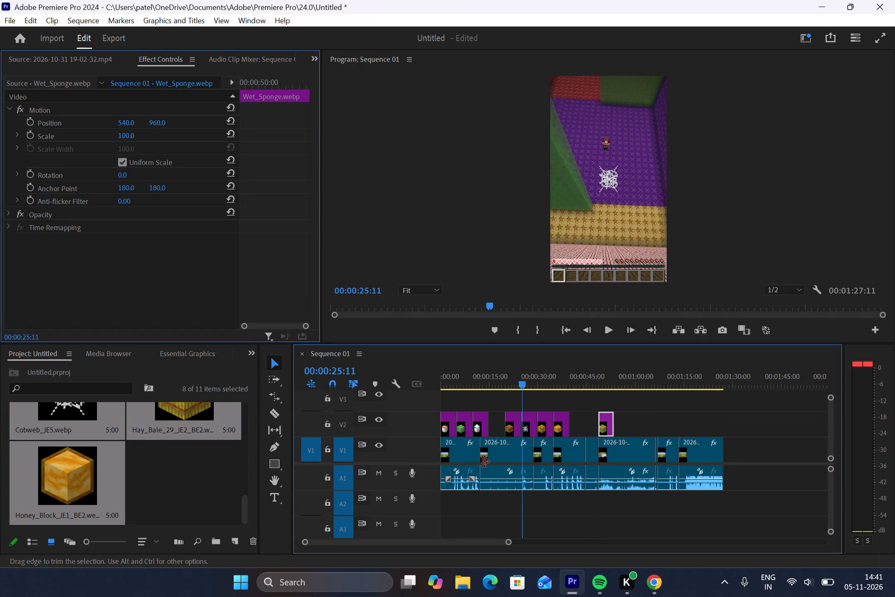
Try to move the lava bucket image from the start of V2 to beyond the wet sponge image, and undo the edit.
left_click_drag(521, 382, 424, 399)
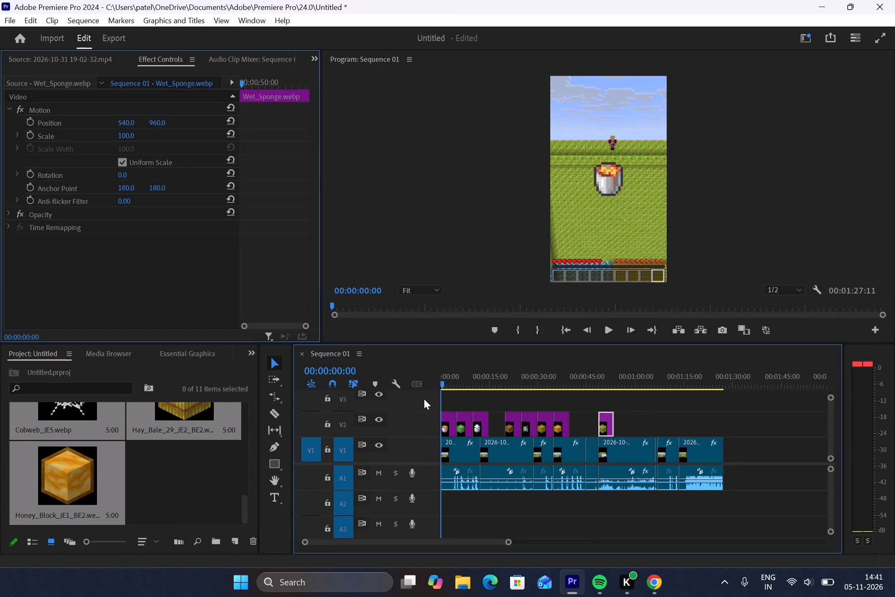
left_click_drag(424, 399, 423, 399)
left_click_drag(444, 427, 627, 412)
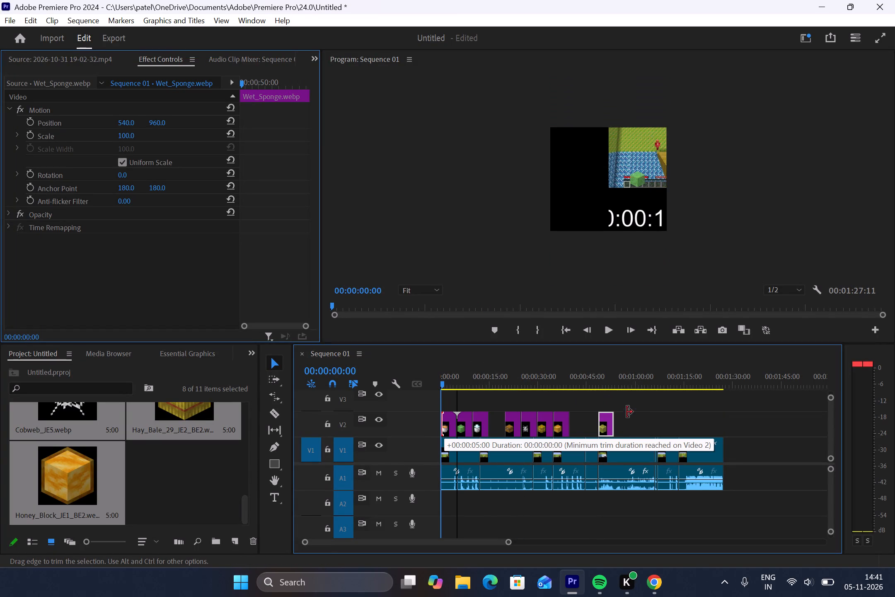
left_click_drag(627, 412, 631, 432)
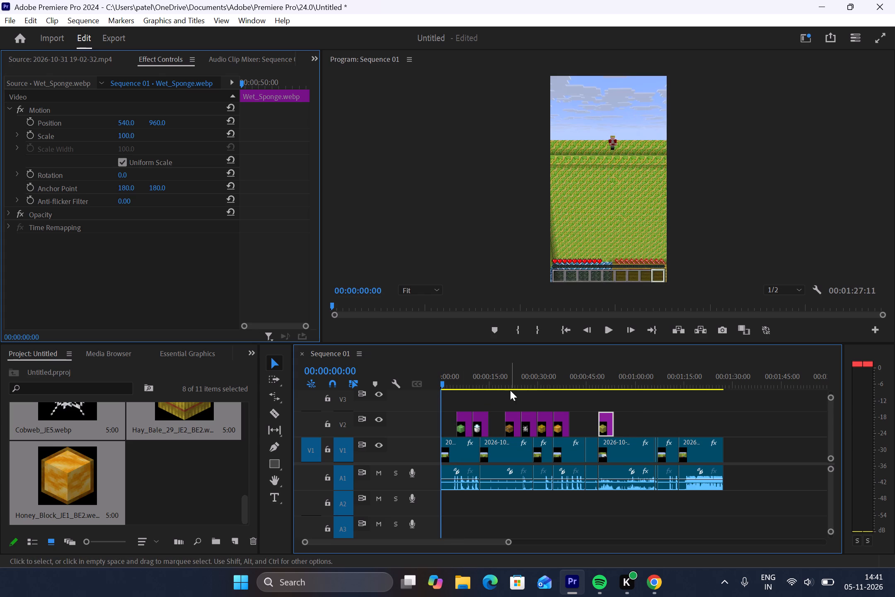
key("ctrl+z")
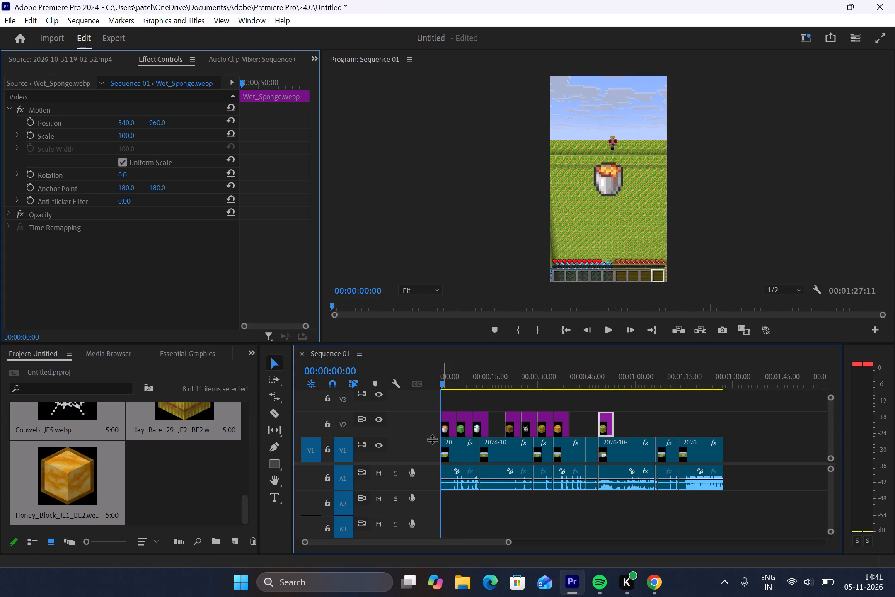
Move the lava bucket image on V2 to the end of the sequence, starting at 00:01:22:11 over the last gameplay clip.
left_click_drag(449, 426, 584, 388)
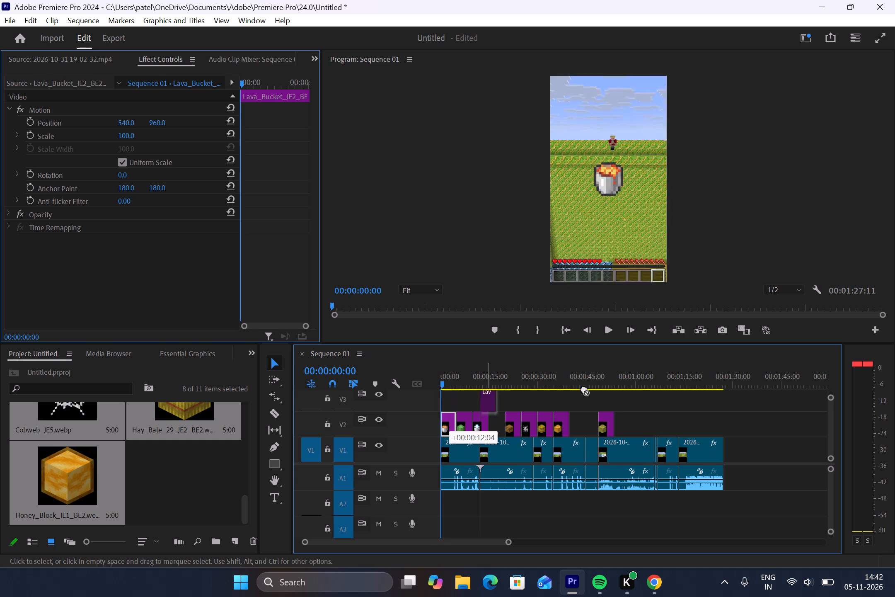
left_click_drag(584, 388, 659, 418)
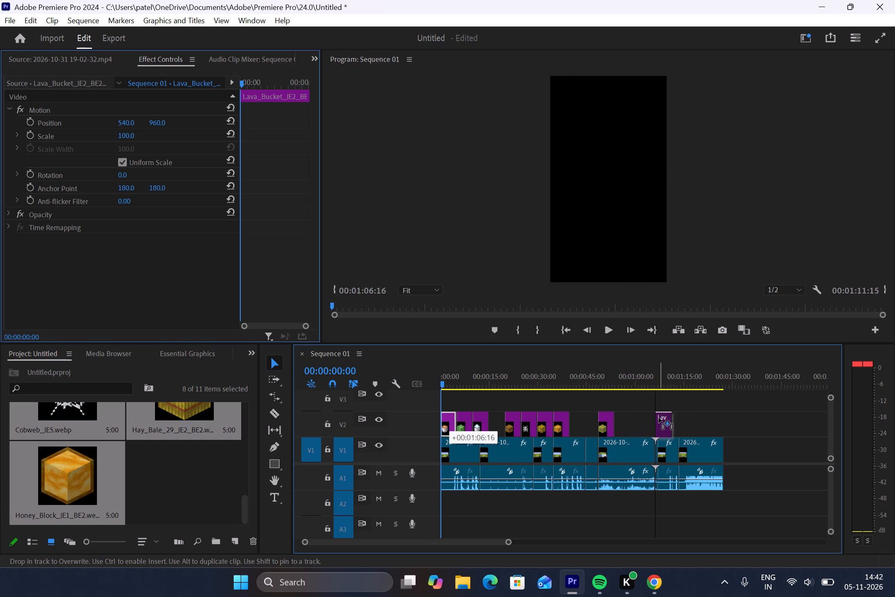
left_click_drag(659, 418, 710, 417)
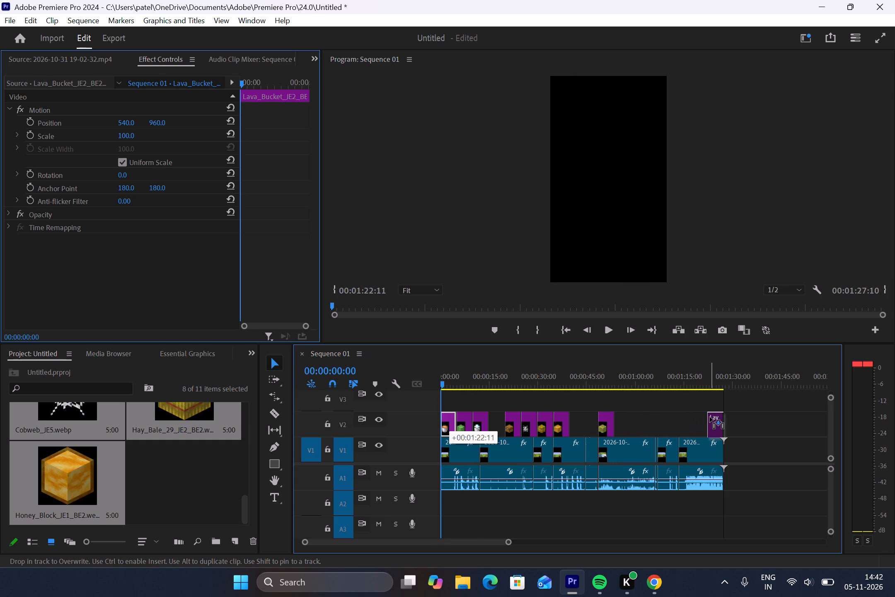
left_click_drag(710, 417, 712, 417)
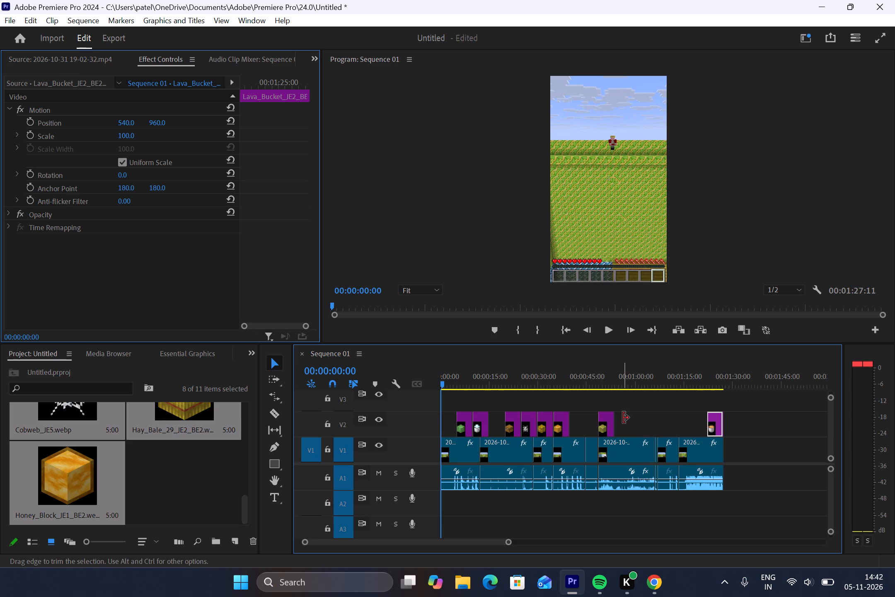
Move the cobweb image on V2 to the end of the long sped-up gameplay clip, starting at about 00:01:02.
left_click(526, 423)
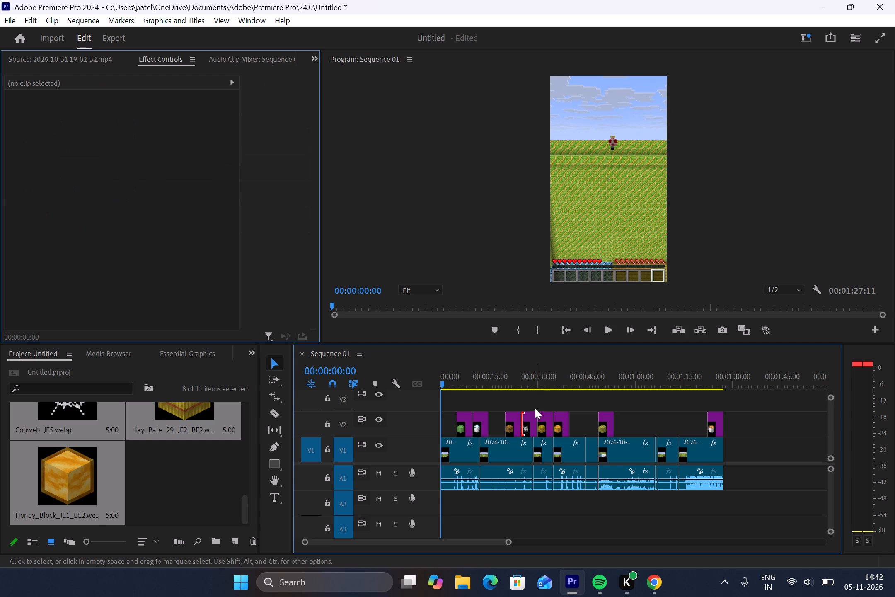
left_click(537, 396)
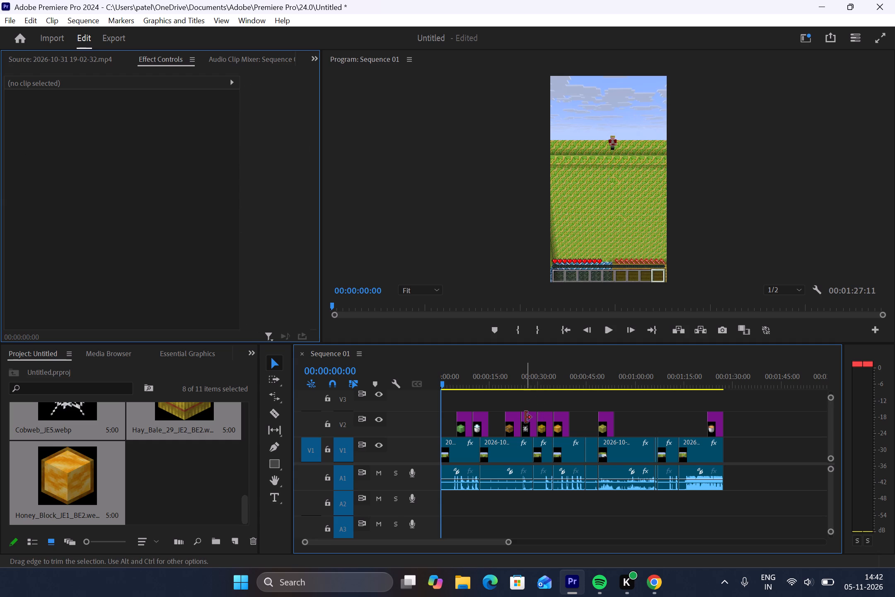
left_click_drag(529, 429, 529, 401)
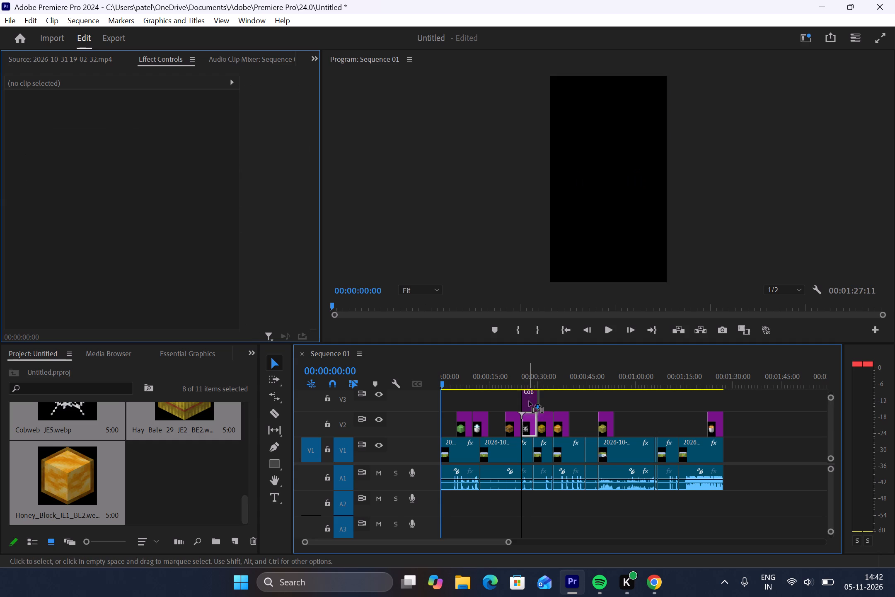
left_click_drag(529, 401, 643, 422)
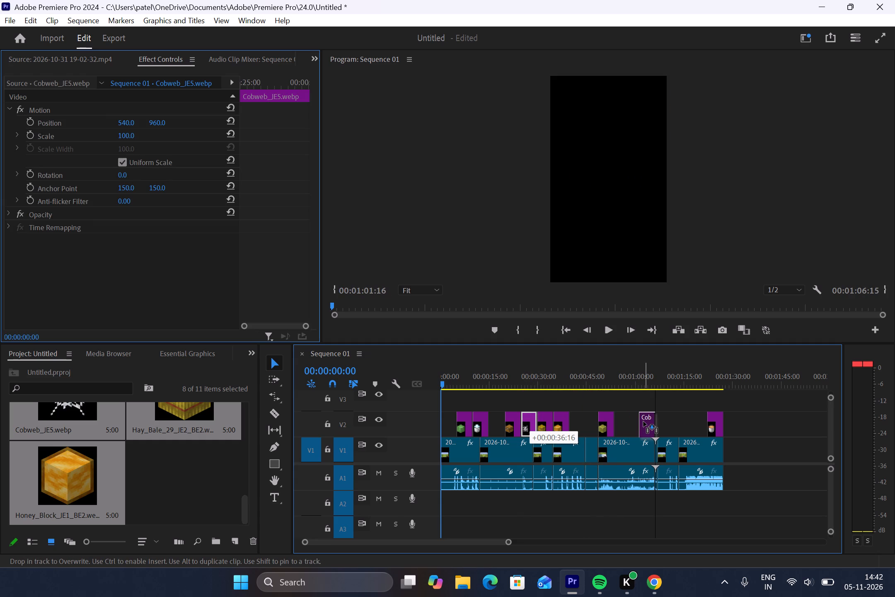
left_click_drag(643, 422, 648, 421)
left_click_drag(648, 421, 648, 421)
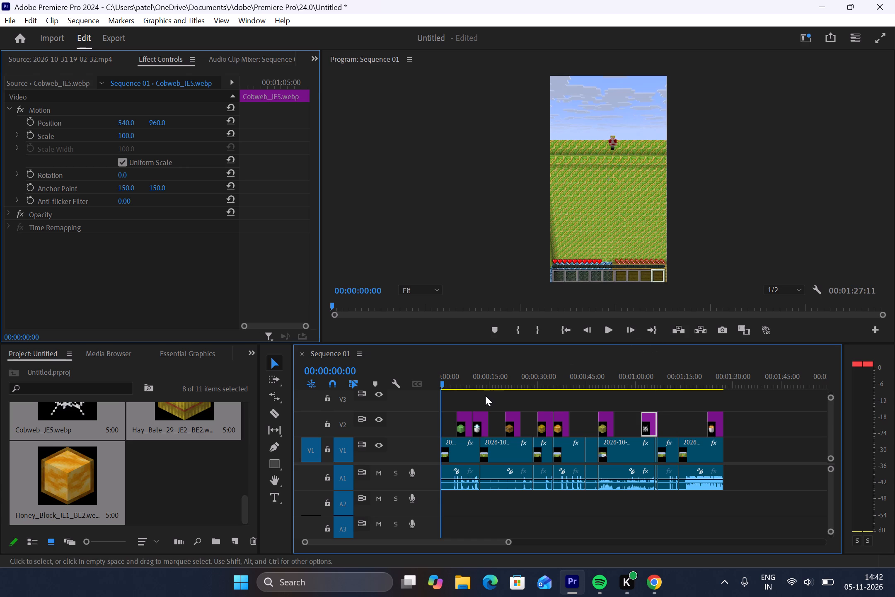
Check the gameplay after the cobweb image and move the chest image on V2 to the end of the second-to-last gameplay clip.
left_click_drag(444, 386, 667, 403)
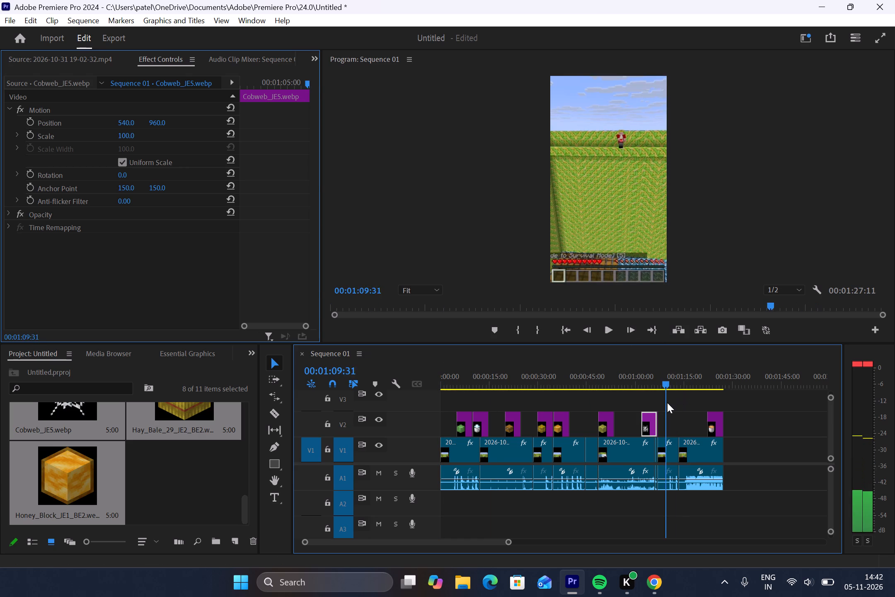
left_click_drag(667, 403, 665, 403)
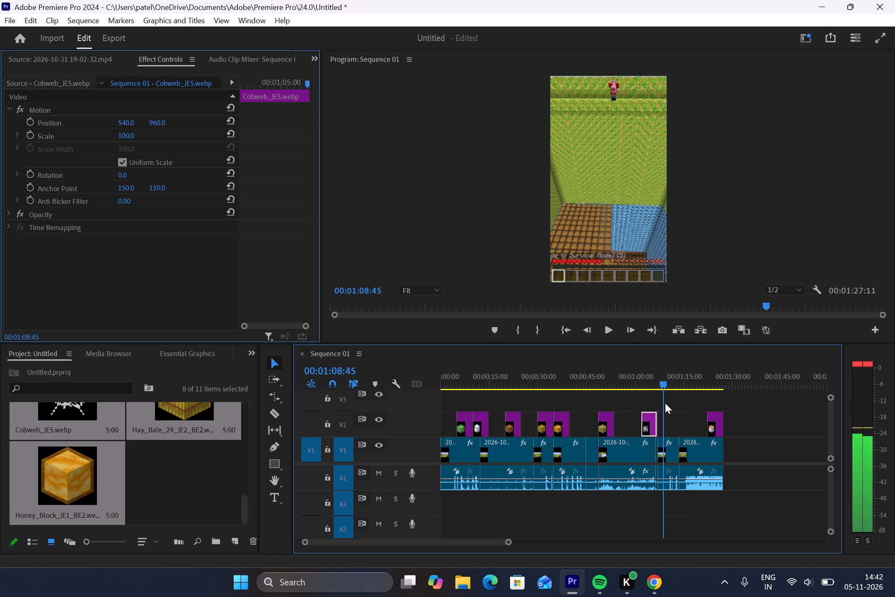
left_click_drag(665, 403, 672, 405)
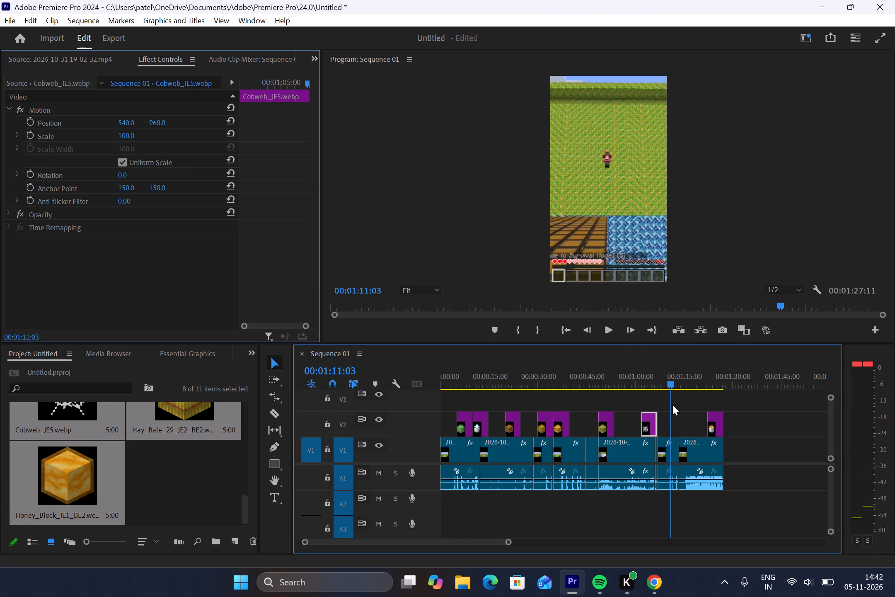
left_click_drag(672, 405, 683, 405)
left_click_drag(512, 428, 664, 420)
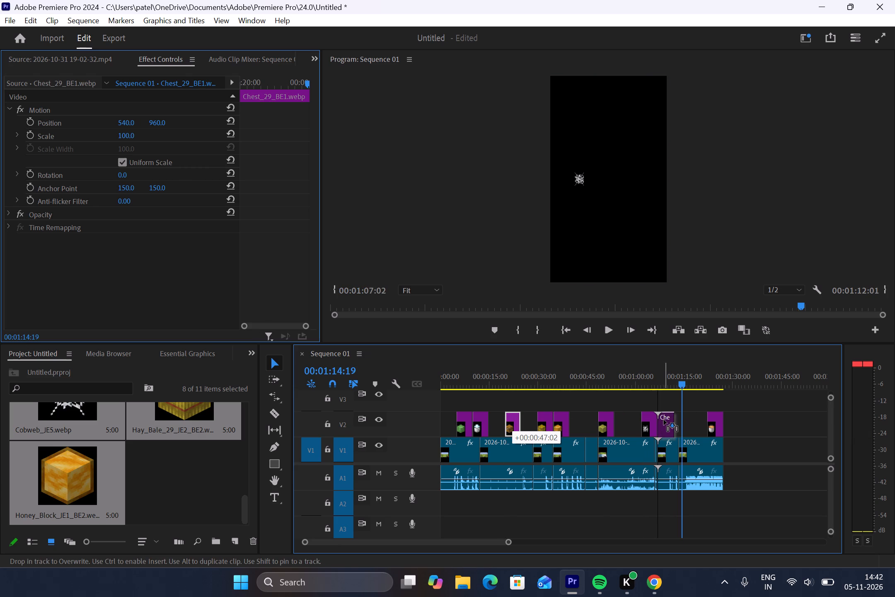
left_click_drag(664, 420, 667, 420)
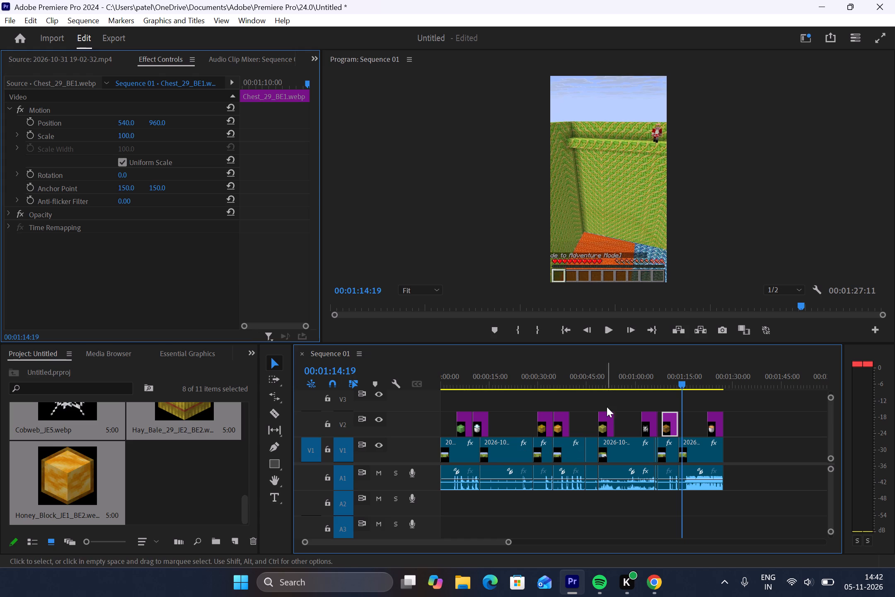
Check the gameplay under the honey block image and move the powder snow bucket image on V2 directly after the honey block.
left_click_drag(684, 383, 576, 381)
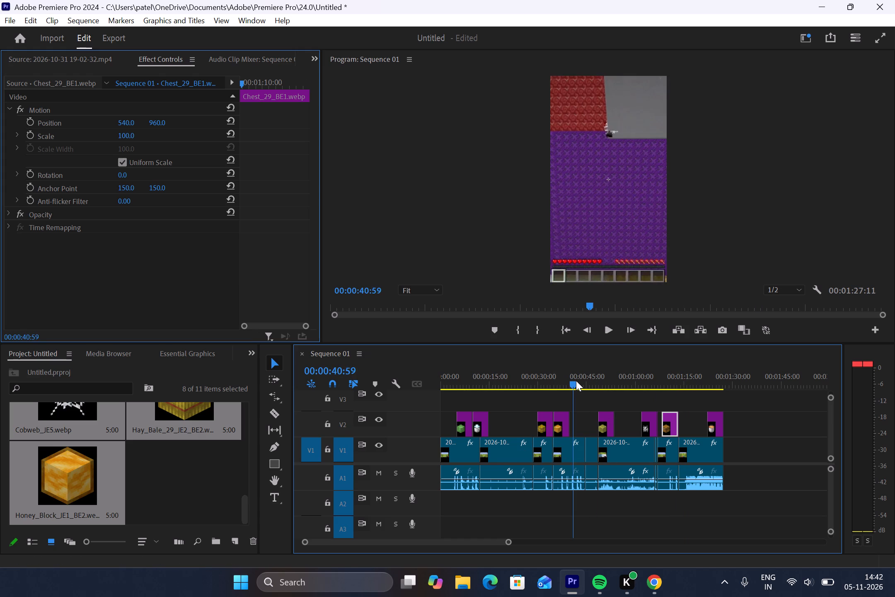
left_click_drag(576, 381, 563, 383)
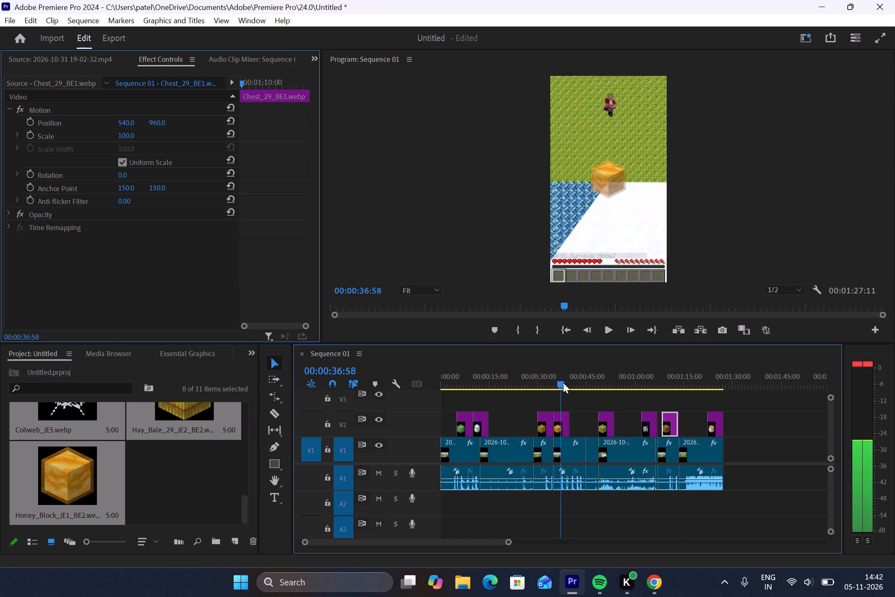
left_click_drag(563, 383, 565, 383)
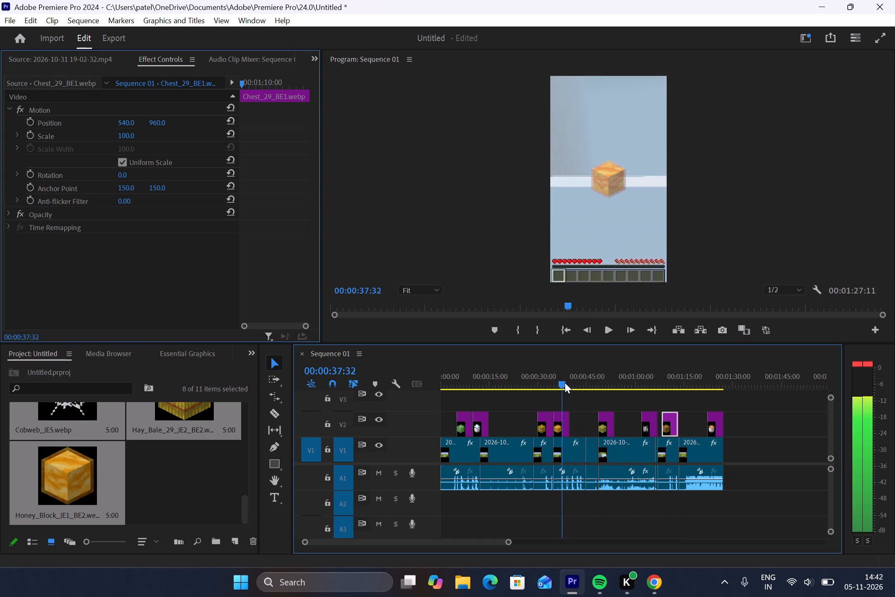
left_click_drag(565, 383, 579, 383)
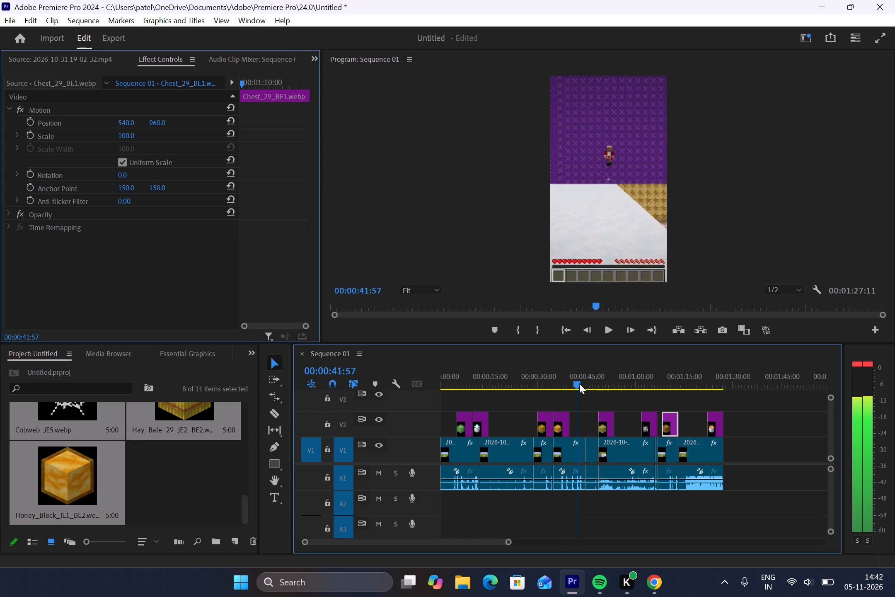
left_click_drag(579, 383, 513, 383)
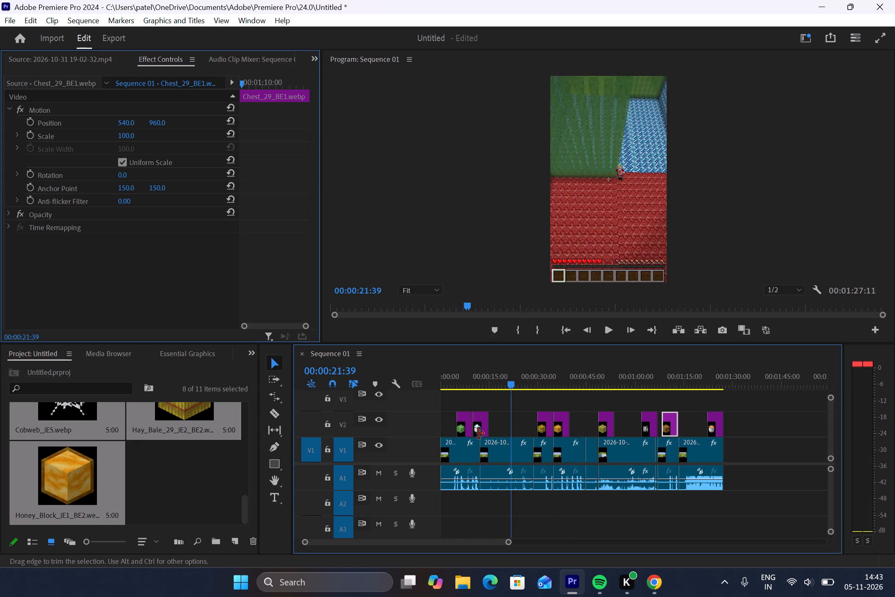
left_click_drag(479, 427, 576, 426)
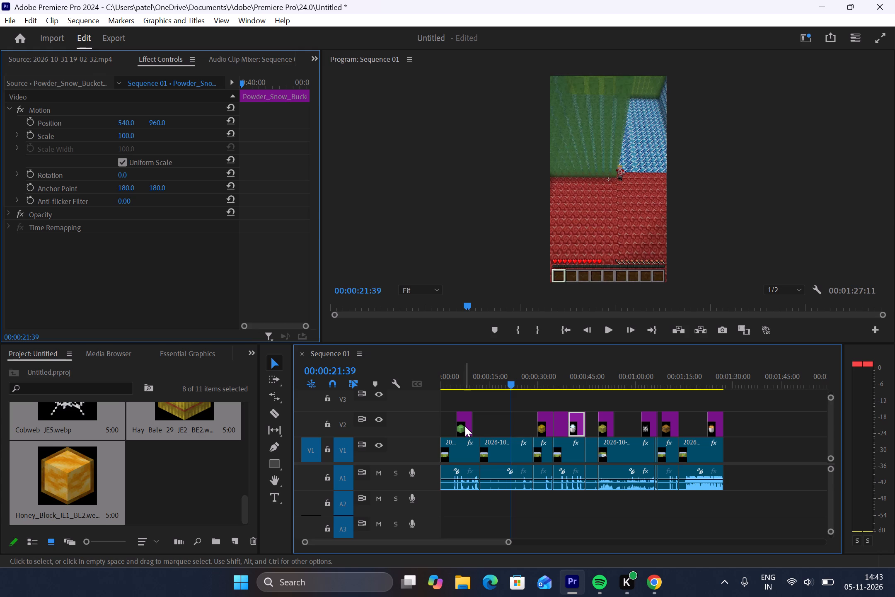
Move the slime block image on V2 to 00:00:21:39 and the hay bale image to the end of the first gameplay clip.
left_click_drag(464, 426, 514, 426)
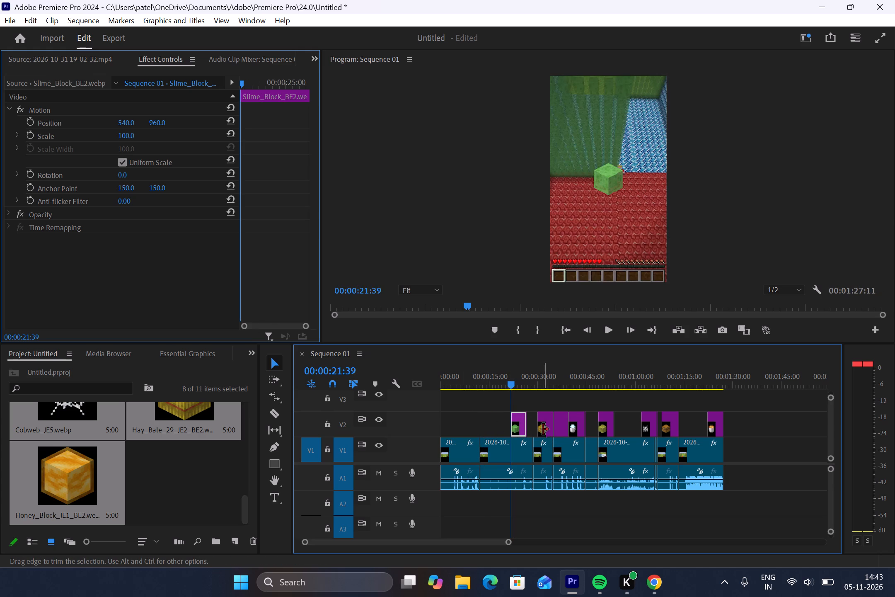
left_click_drag(544, 430, 468, 427)
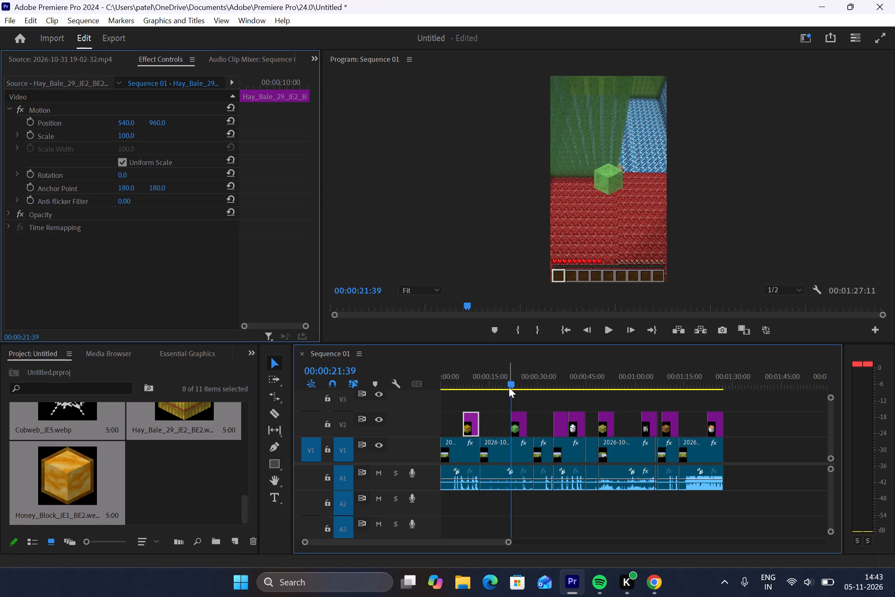
Check the gameplay up to 00:00:32:45 and move the wet sponge image on V2 over the third gameplay clip, directly before the honey block.
left_click_drag(508, 382, 462, 386)
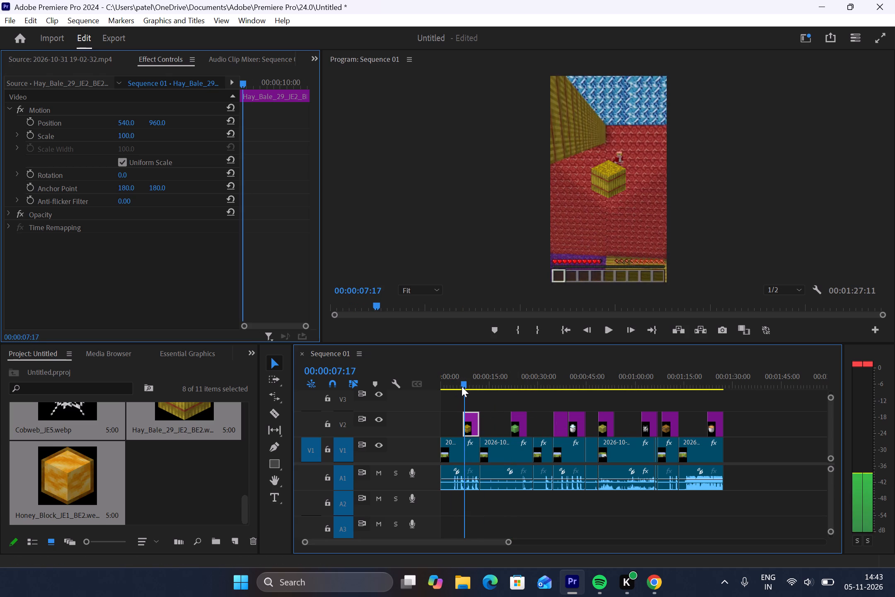
left_click_drag(462, 386, 507, 392)
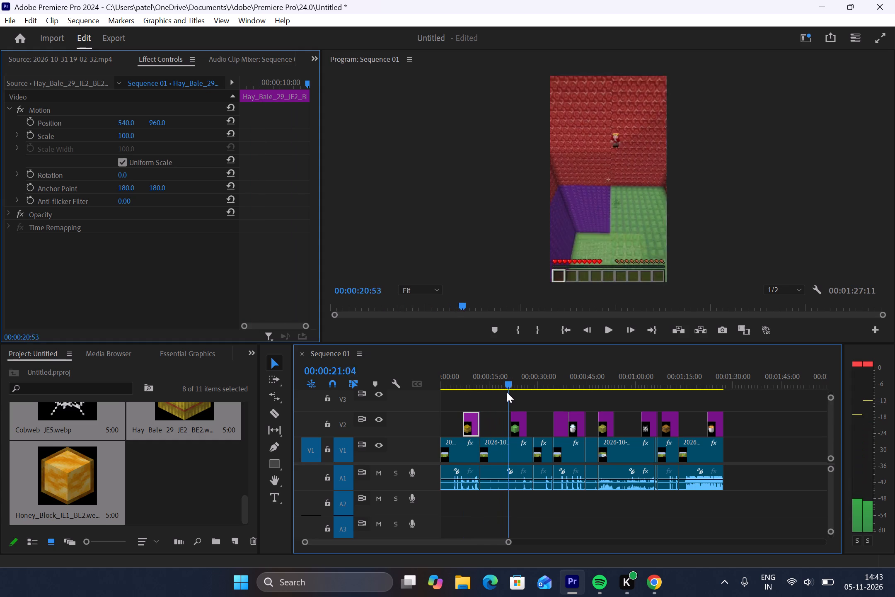
left_click_drag(507, 392, 537, 400)
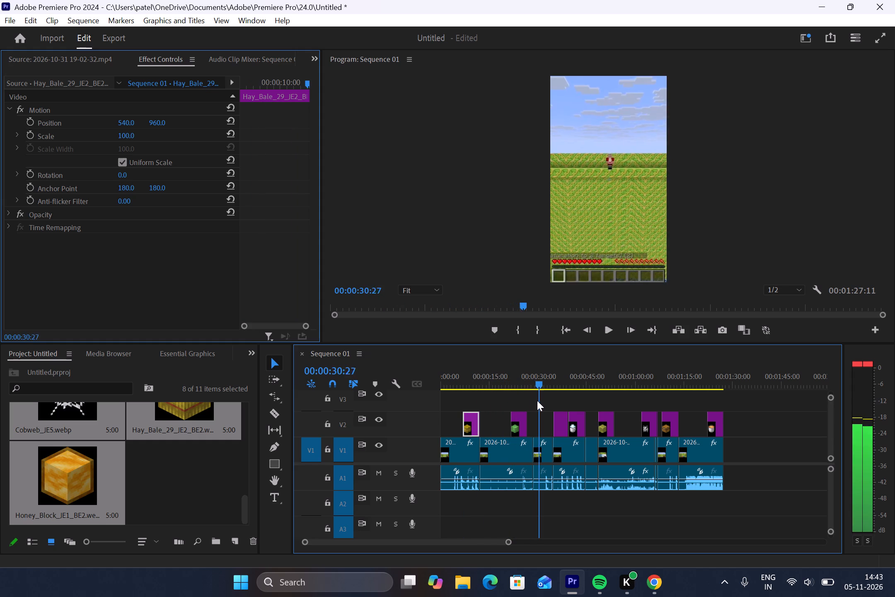
left_click_drag(537, 400, 544, 400)
left_click_drag(607, 425, 547, 420)
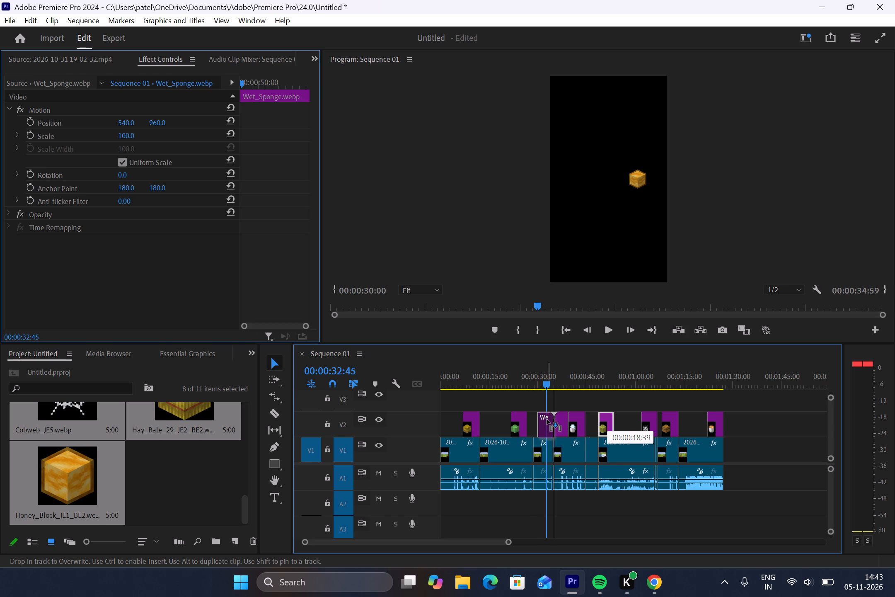
left_click_drag(547, 420, 546, 420)
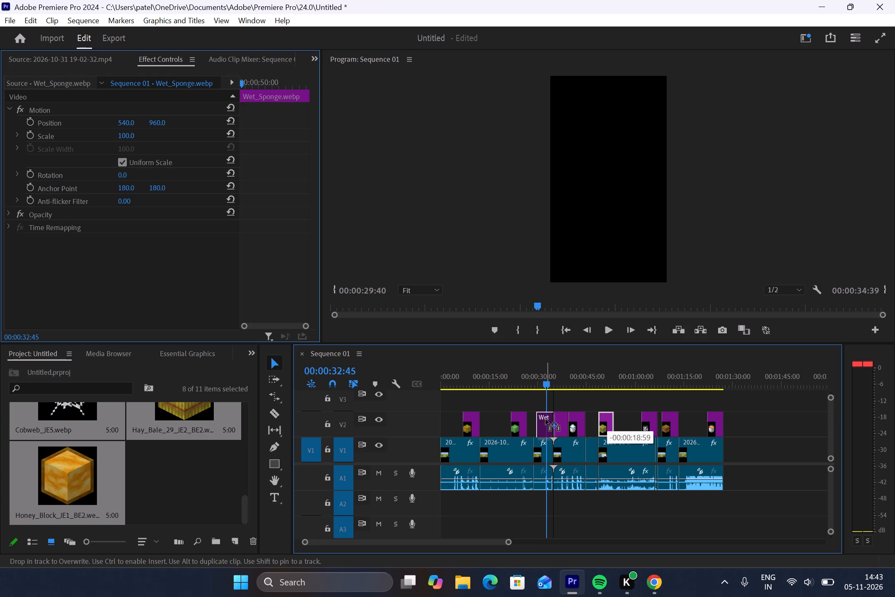
left_click_drag(546, 420, 546, 420)
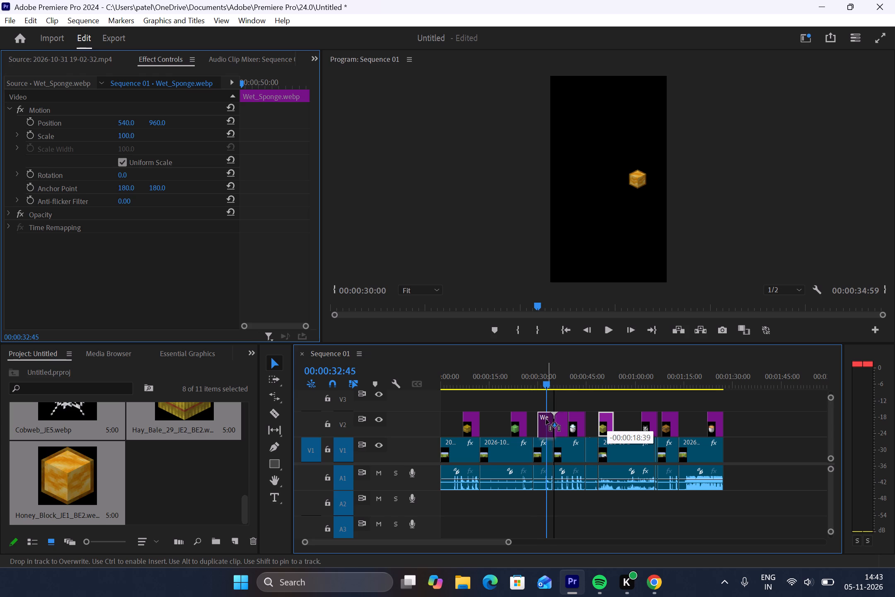
left_click_drag(546, 420, 545, 420)
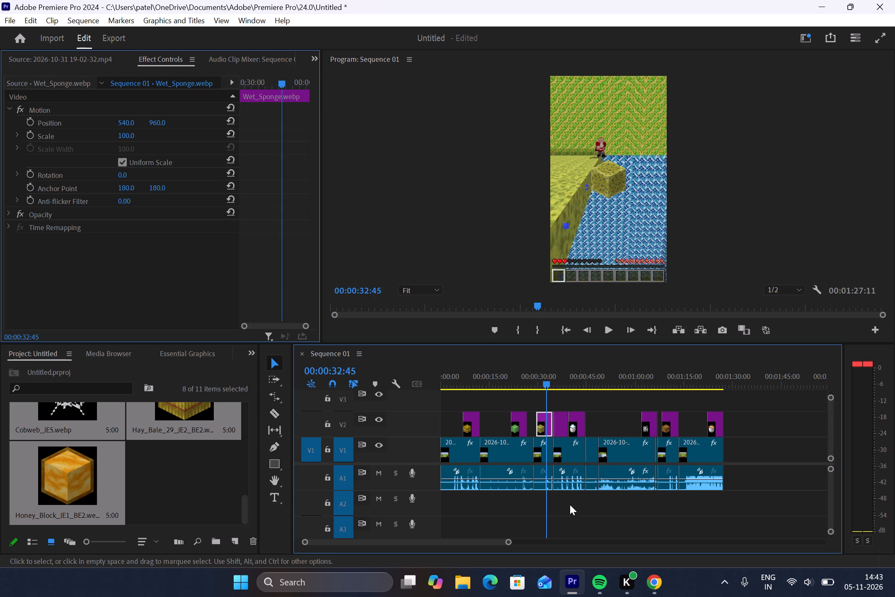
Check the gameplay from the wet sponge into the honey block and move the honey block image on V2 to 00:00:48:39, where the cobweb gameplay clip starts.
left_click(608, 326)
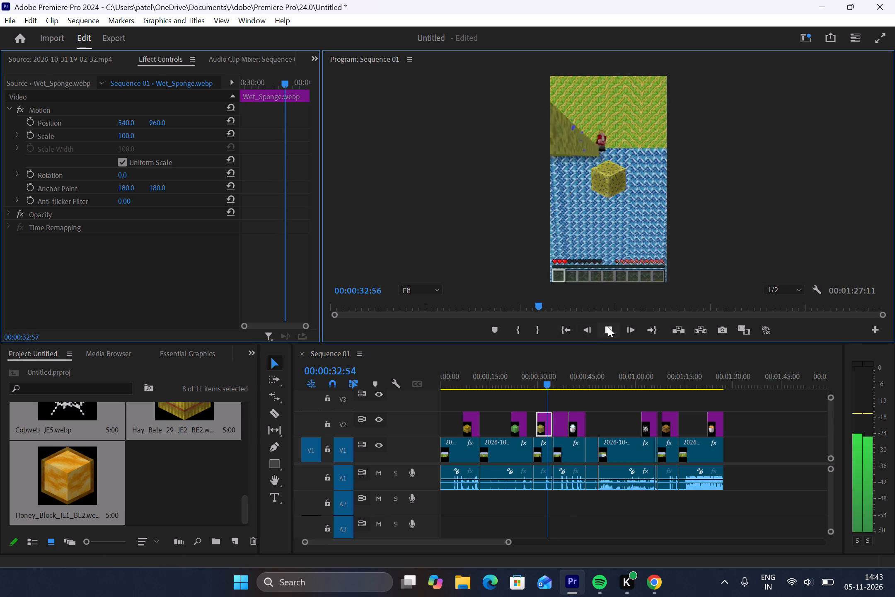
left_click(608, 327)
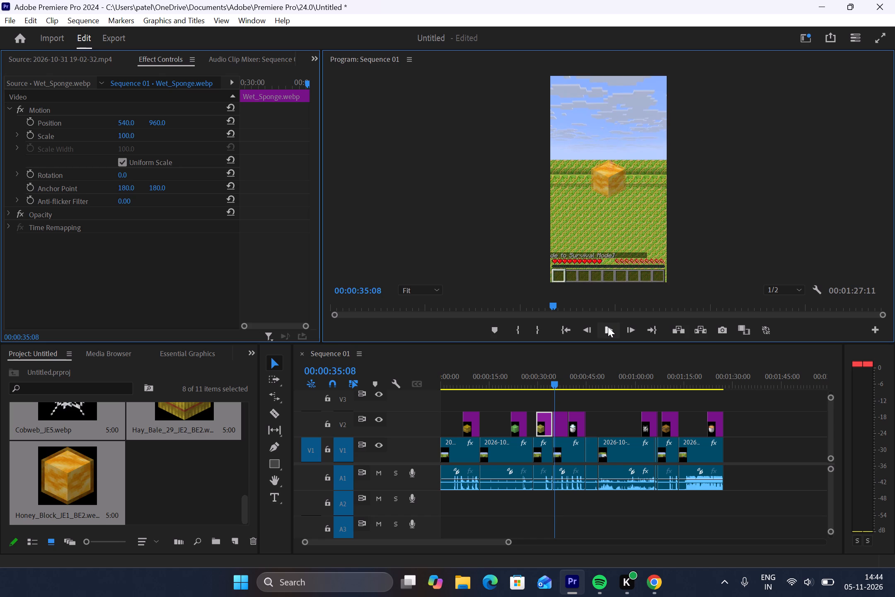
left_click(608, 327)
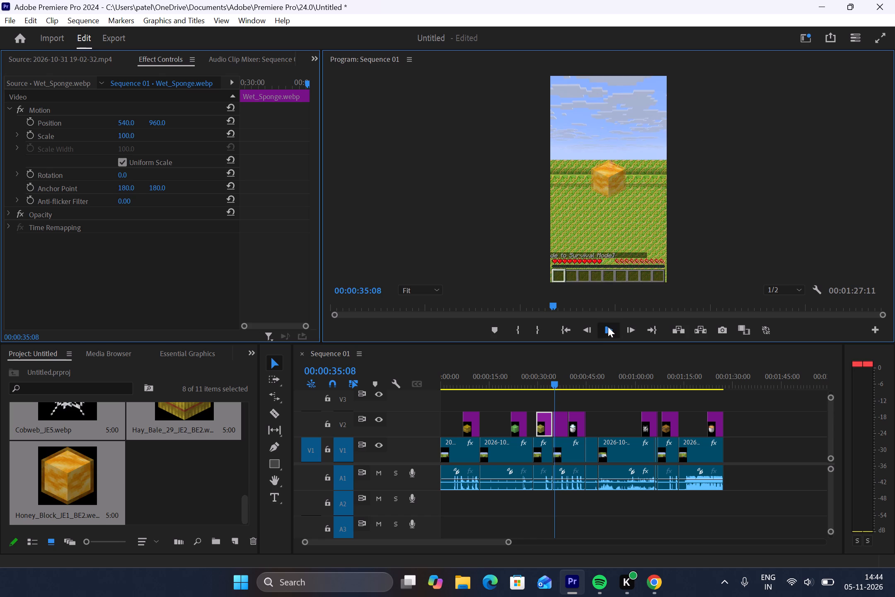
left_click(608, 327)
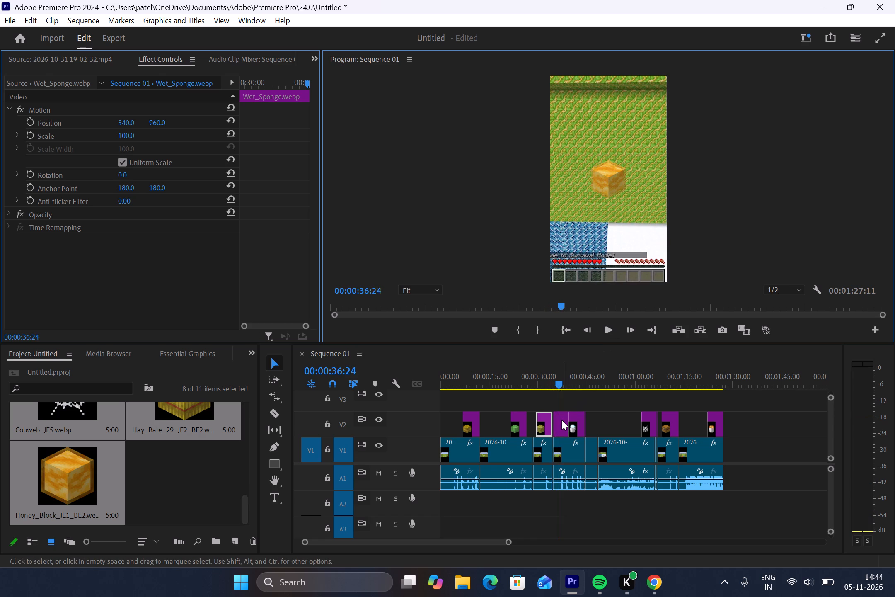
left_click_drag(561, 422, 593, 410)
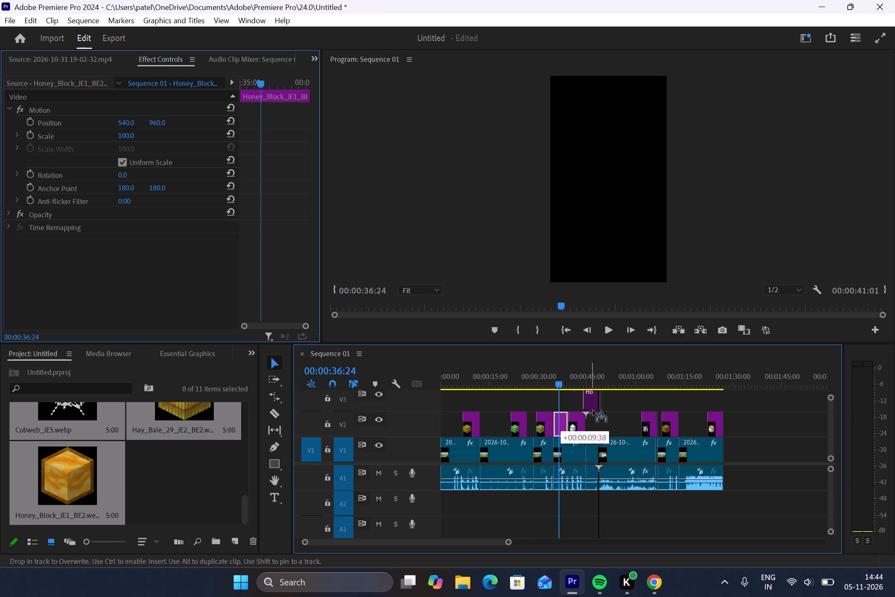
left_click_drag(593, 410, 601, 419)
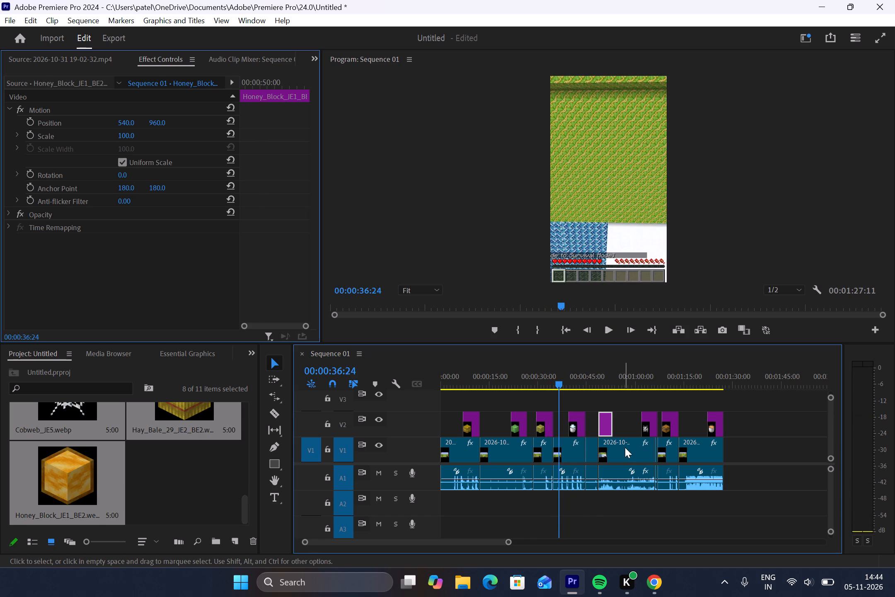
Review the whole sequence from start to end, comparing each block image on V2 with the gameplay beneath it.
left_click(605, 327)
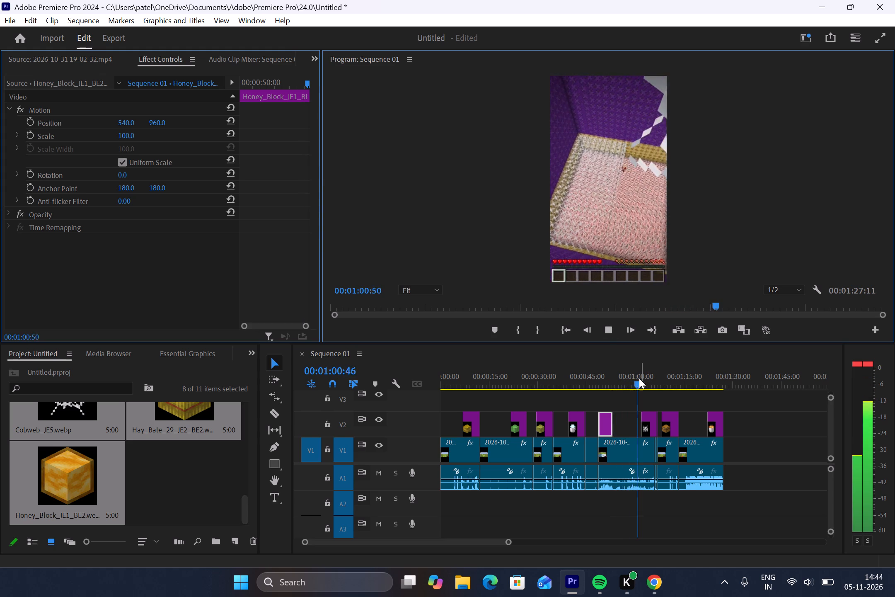
left_click_drag(636, 379, 437, 394)
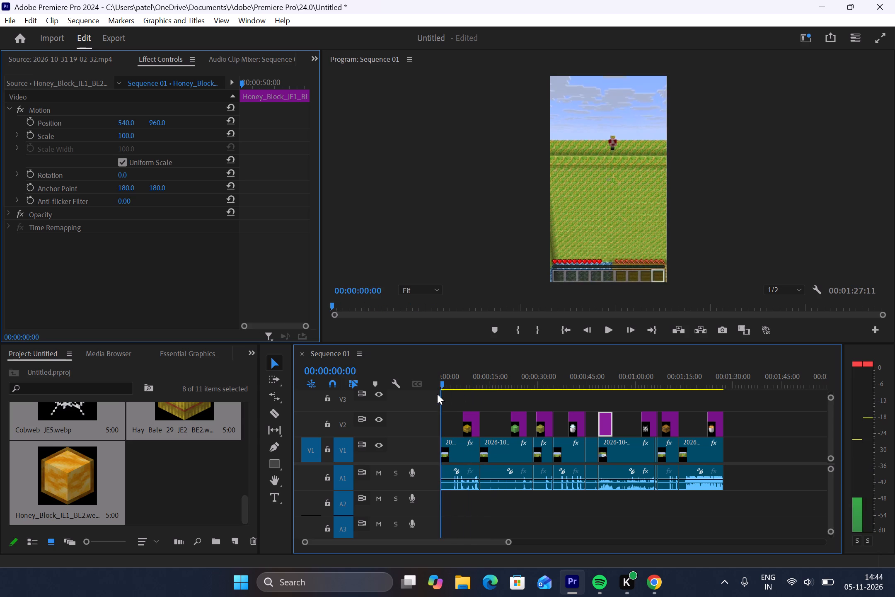
left_click_drag(437, 394, 500, 407)
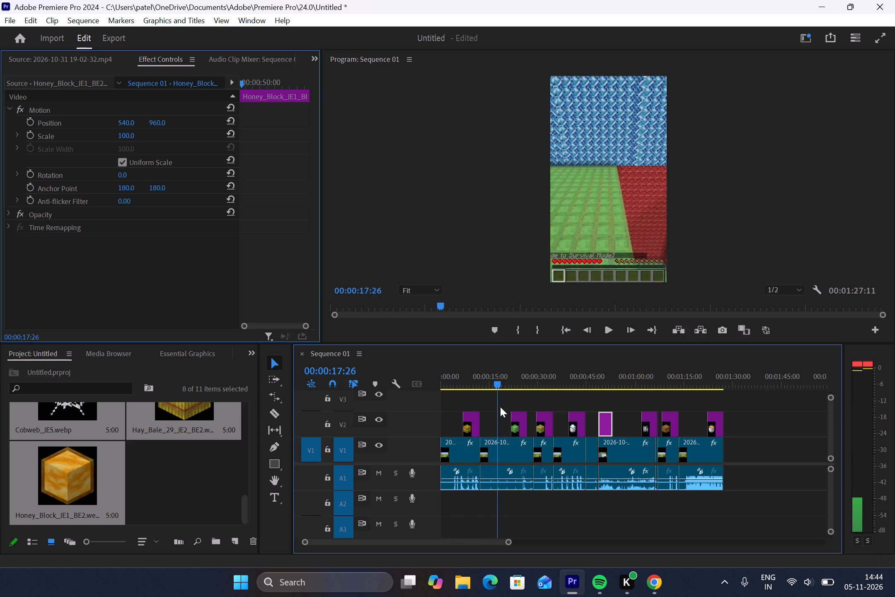
left_click_drag(500, 407, 530, 415)
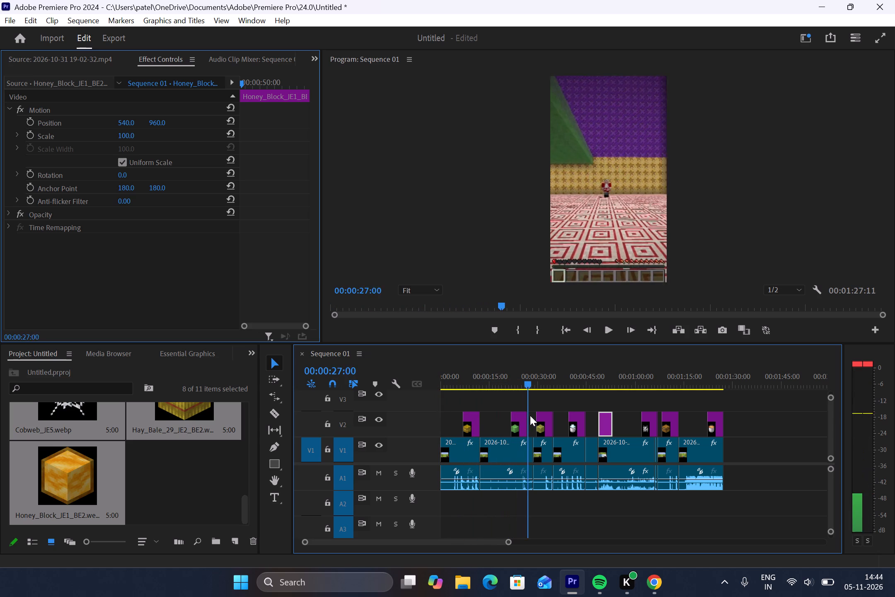
left_click_drag(530, 415, 550, 427)
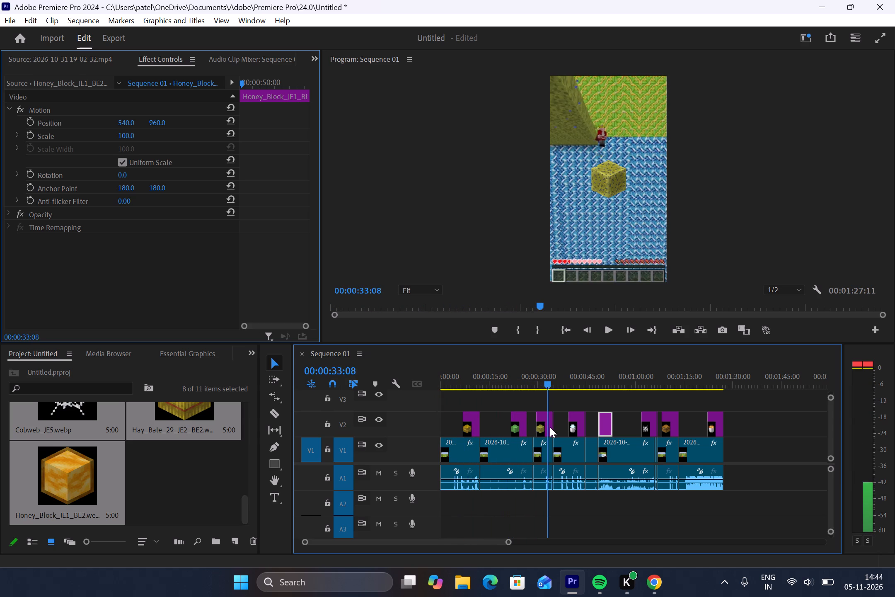
left_click_drag(550, 427, 549, 427)
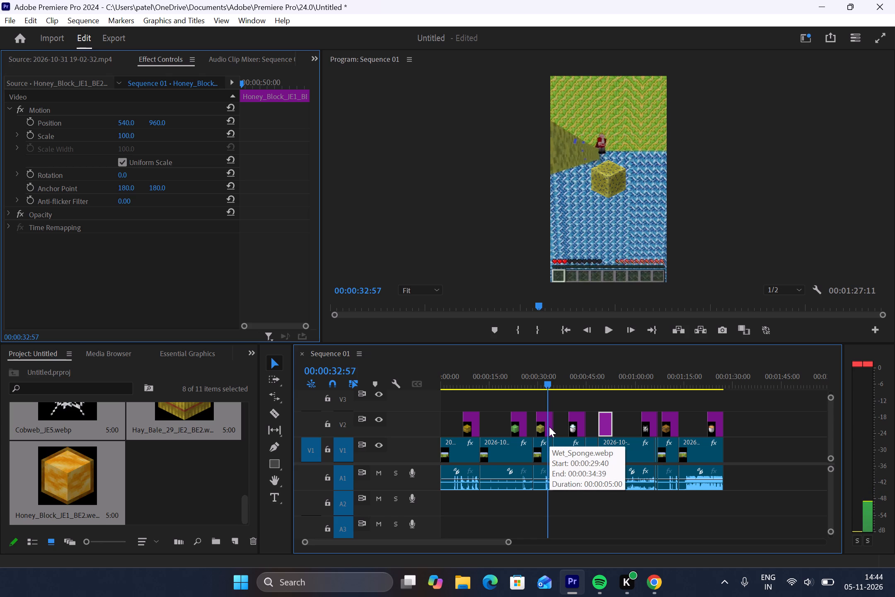
left_click_drag(549, 427, 566, 429)
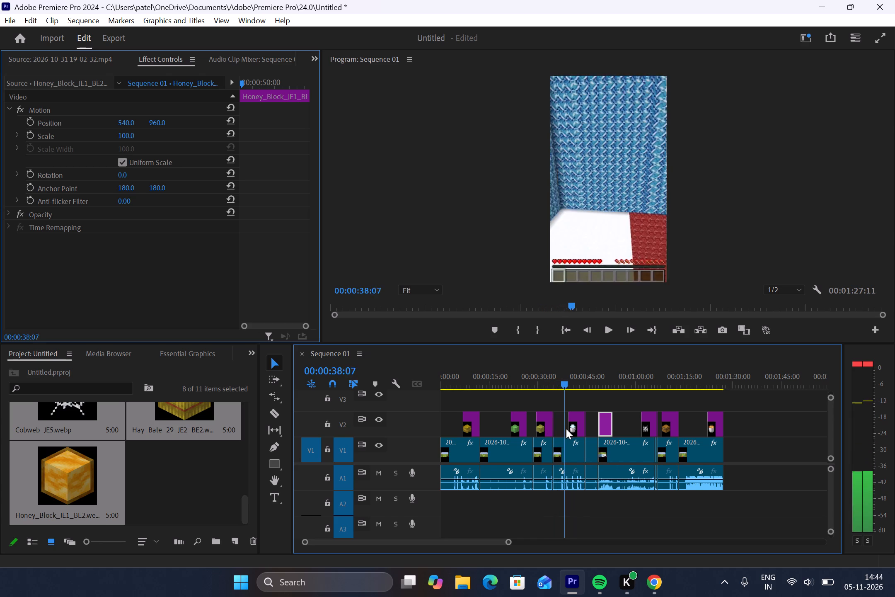
left_click_drag(566, 429, 598, 430)
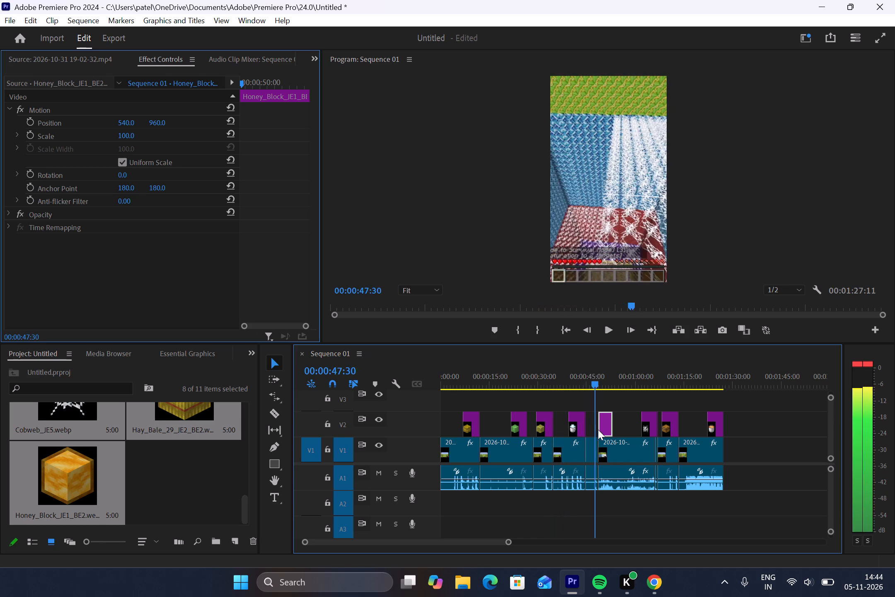
left_click_drag(598, 430, 602, 430)
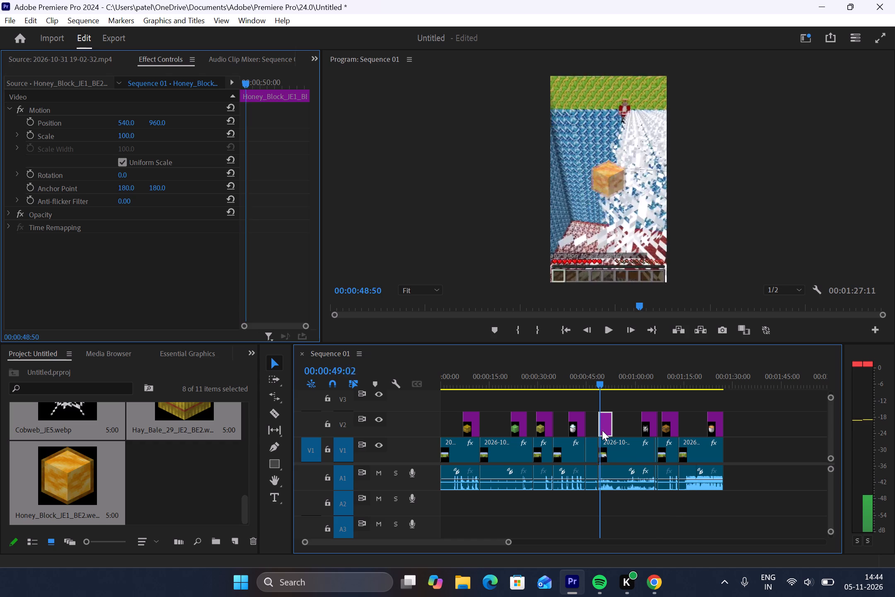
left_click_drag(602, 430, 626, 432)
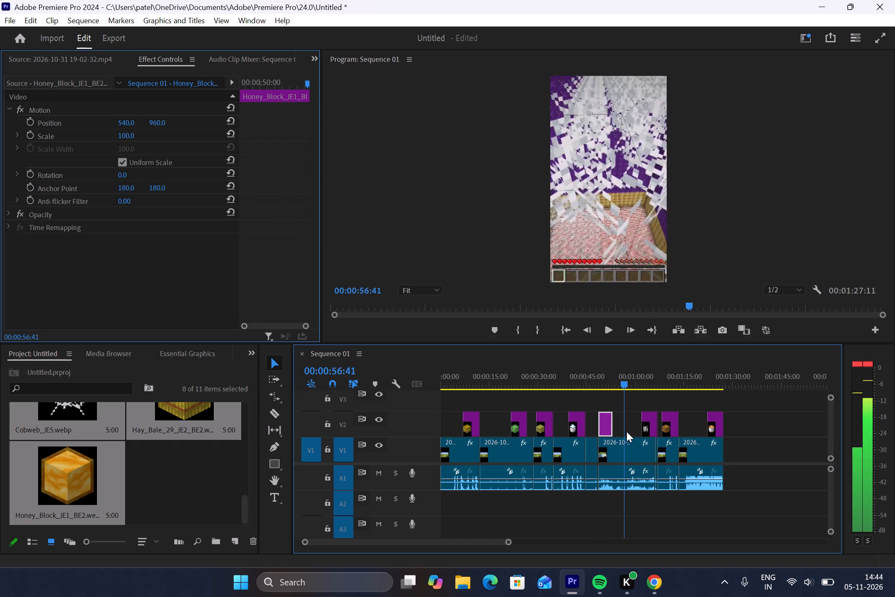
left_click_drag(626, 432, 672, 435)
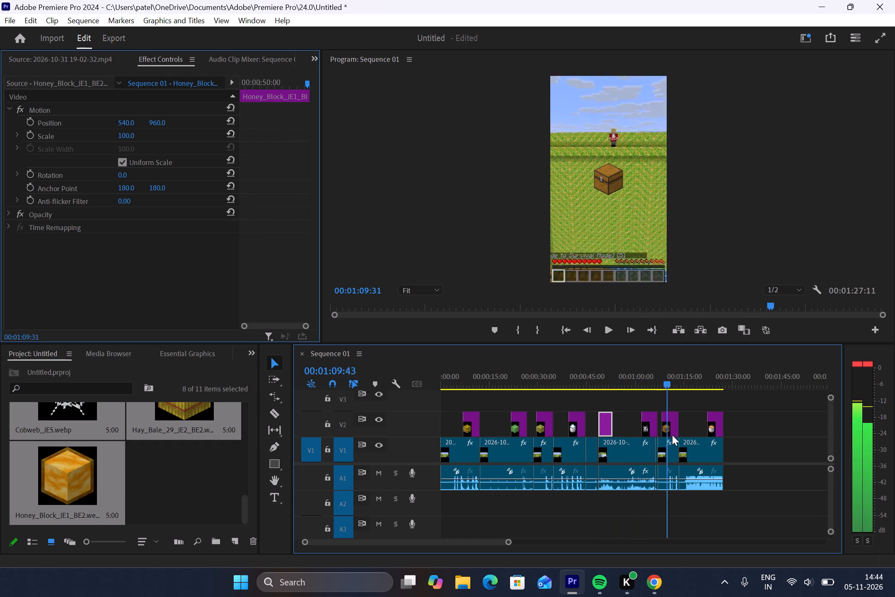
left_click_drag(672, 435, 733, 441)
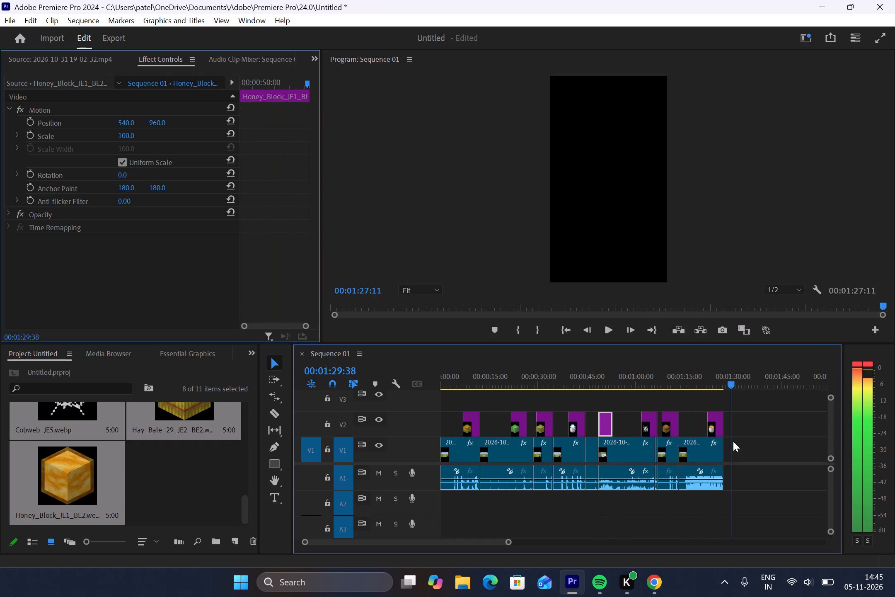
left_click_drag(733, 441, 449, 435)
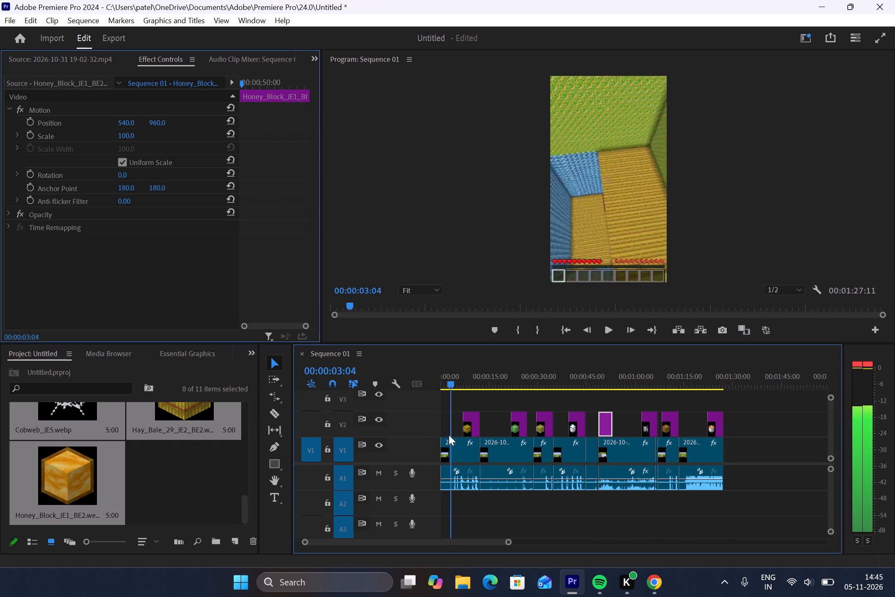
left_click_drag(449, 435, 456, 441)
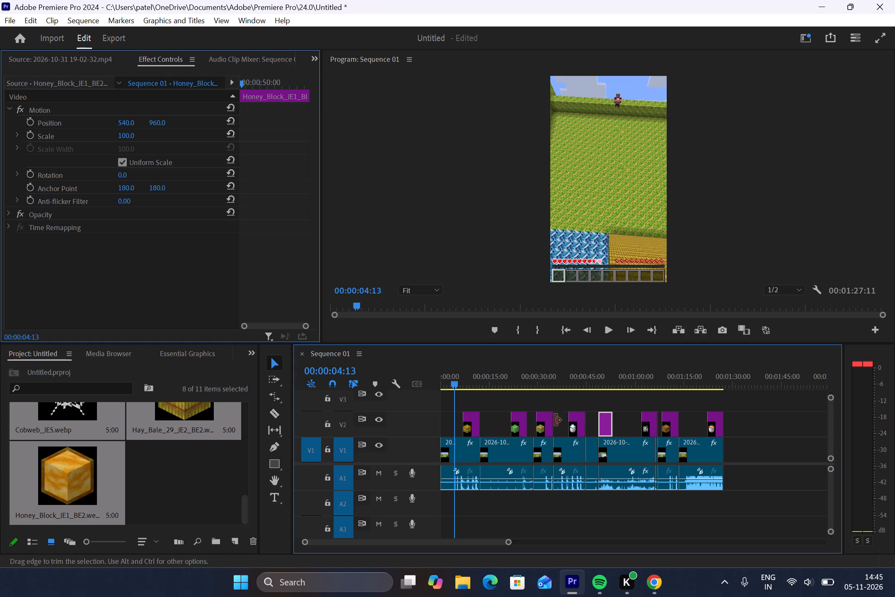
Check the gameplay under the honey block image around 00:00:50:45 and delete that image from V2.
left_click(605, 424)
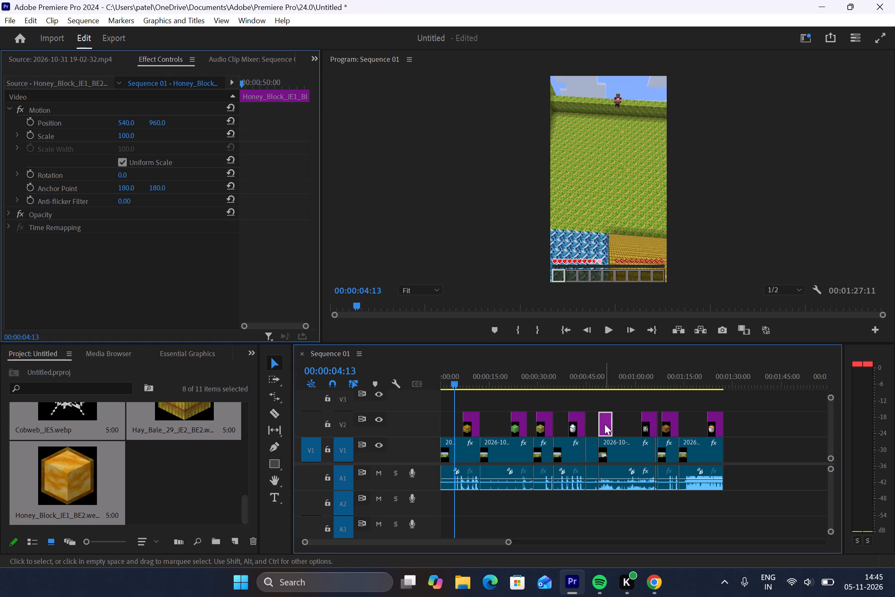
left_click_drag(453, 385, 597, 386)
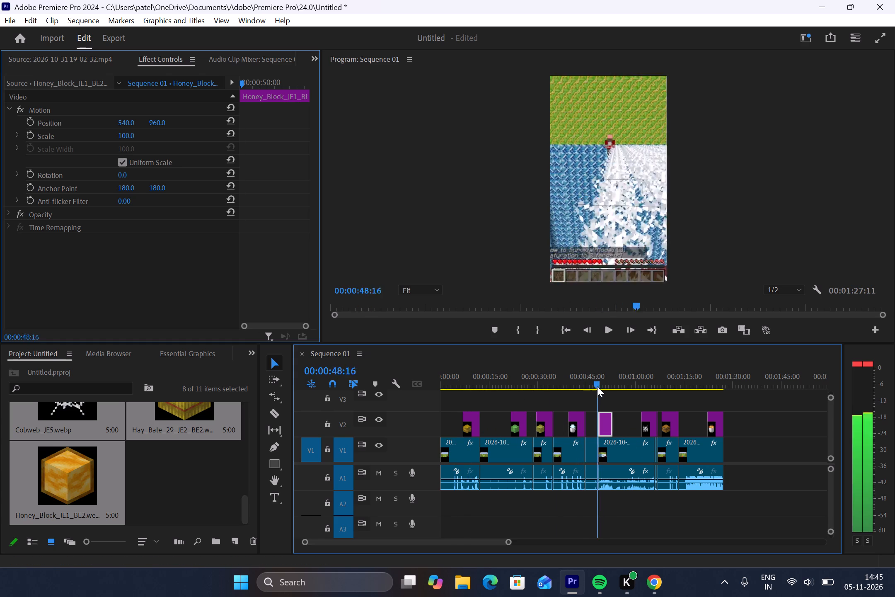
left_click_drag(597, 386, 605, 388)
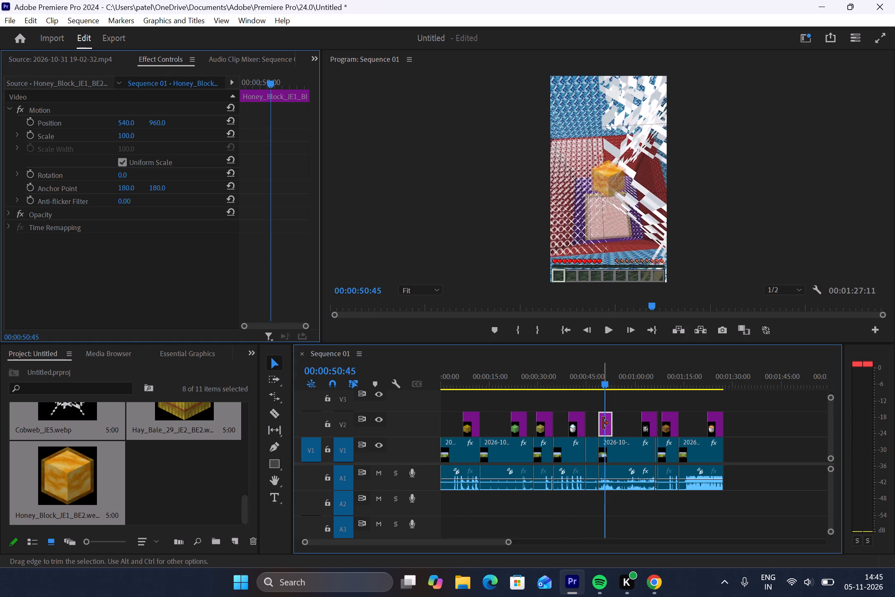
left_click(606, 423)
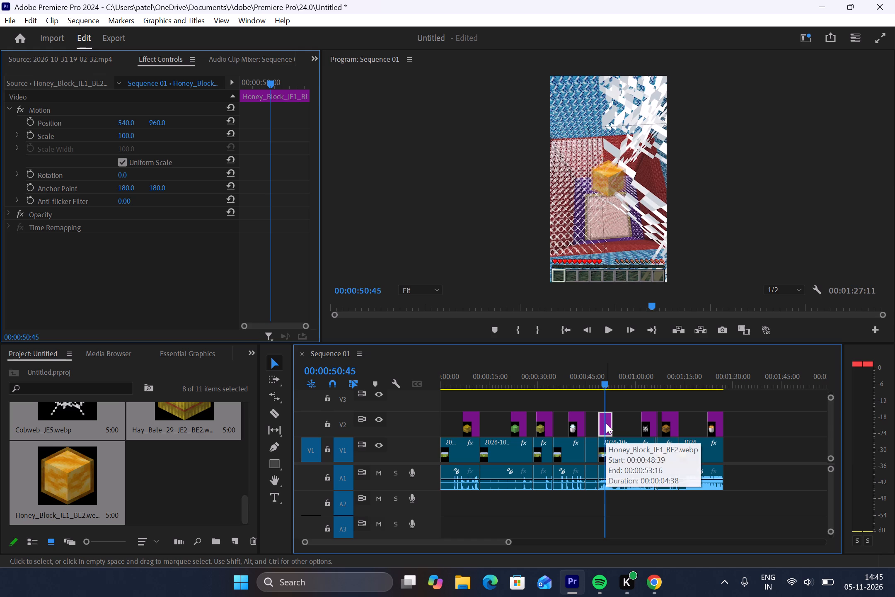
key("Delete")
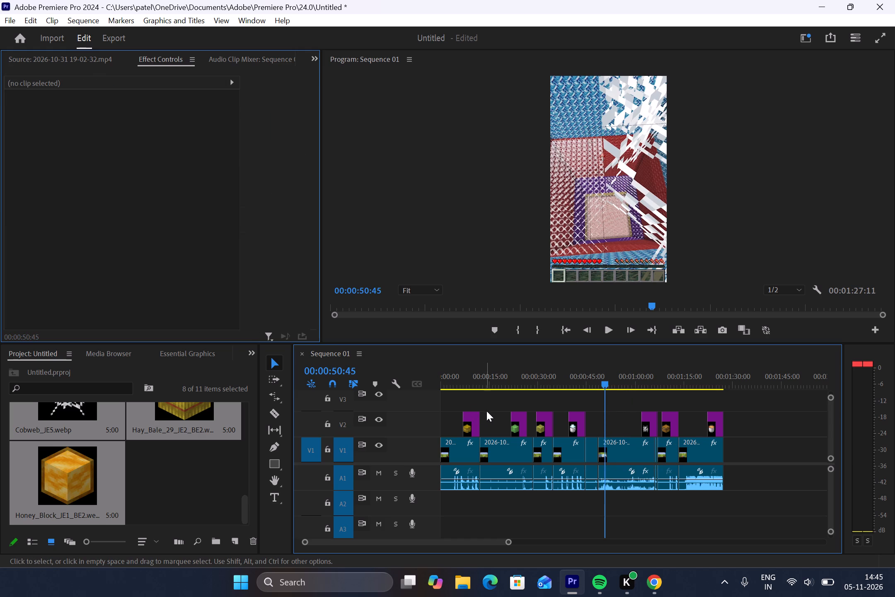
Move the playhead to 00:00:38:18, shrink the audio tracks to minimum height and size the video tracks so the V1 and V2 thumbnails show.
scroll(494, 413, "up", 5)
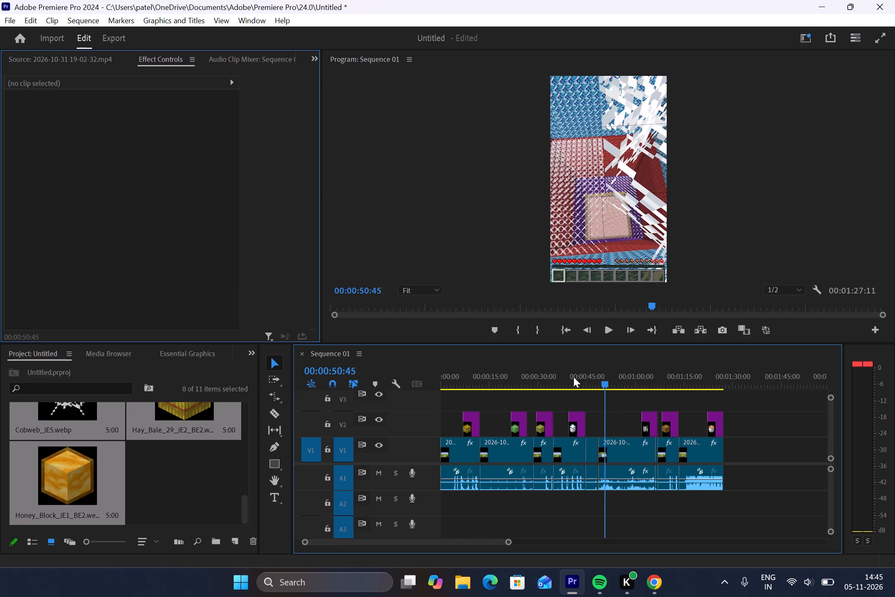
left_click_drag(532, 386, 567, 391)
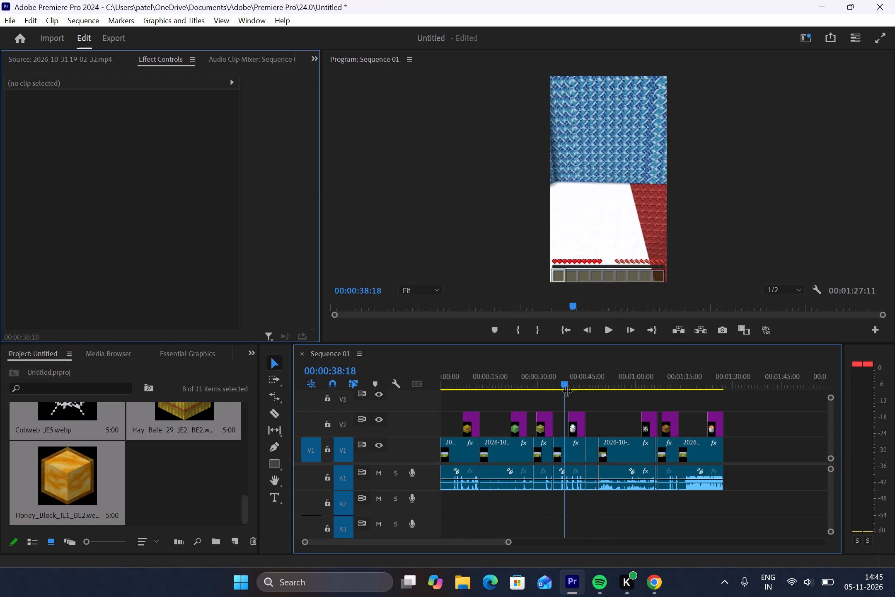
left_click_drag(830, 458, 831, 441)
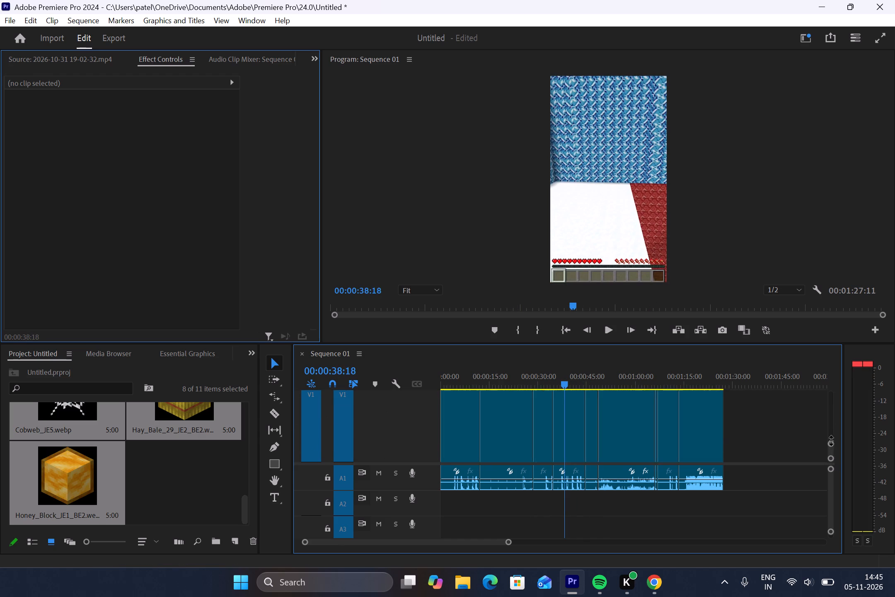
left_click_drag(831, 441, 830, 485)
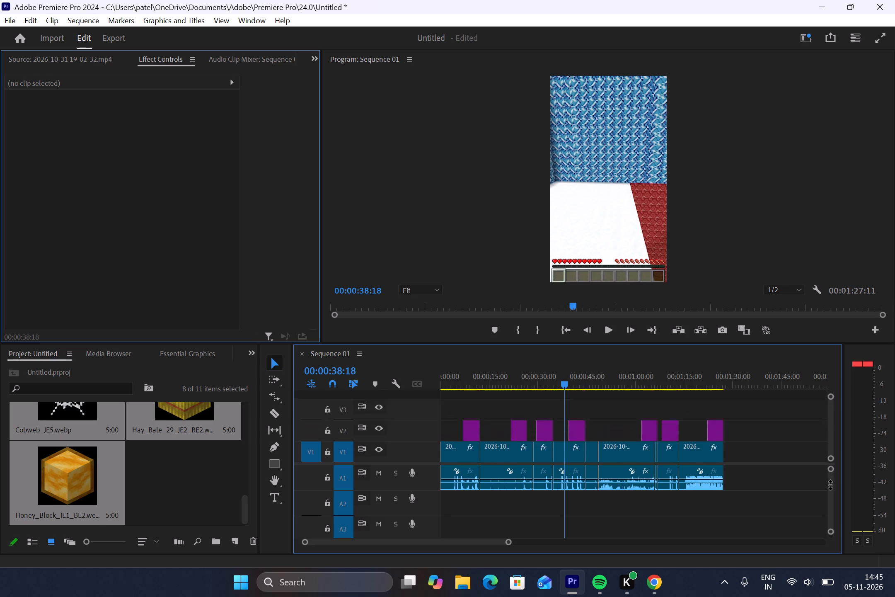
left_click_drag(830, 485, 831, 492)
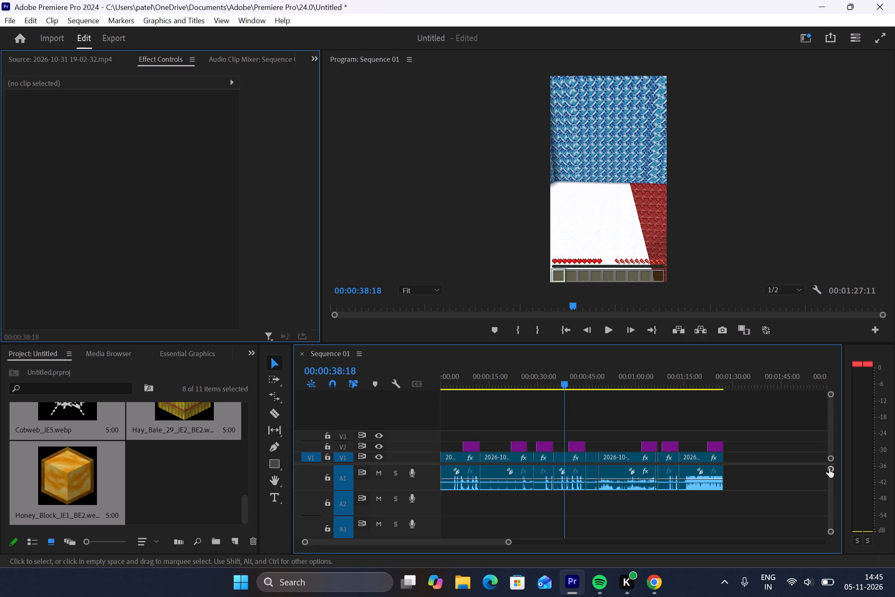
left_click_drag(835, 468, 833, 476)
left_click_drag(831, 470, 831, 478)
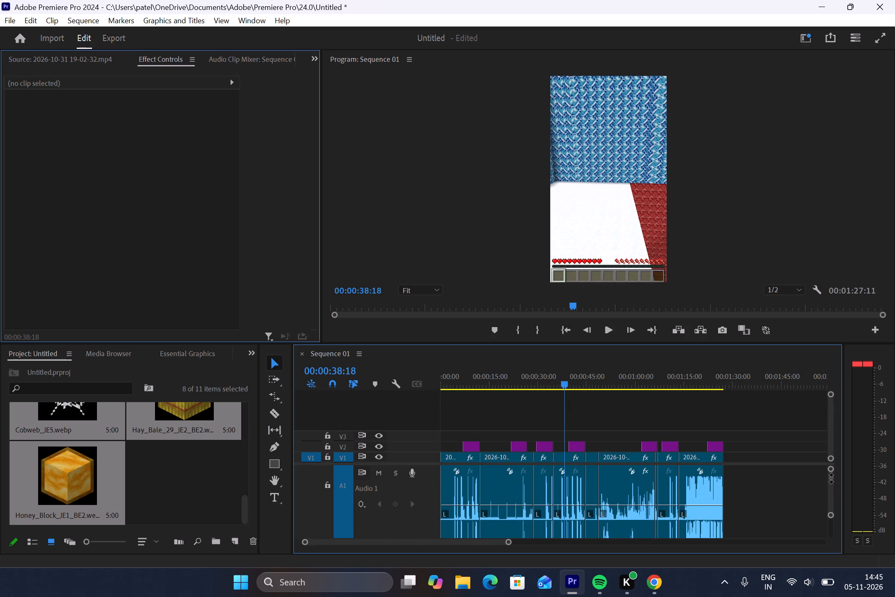
left_click_drag(831, 478, 830, 465)
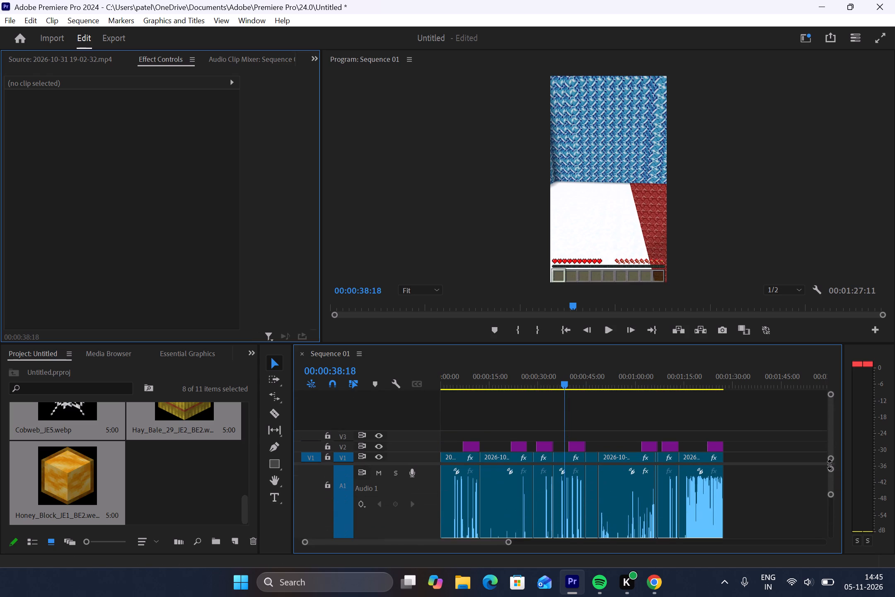
left_click_drag(830, 465, 826, 408)
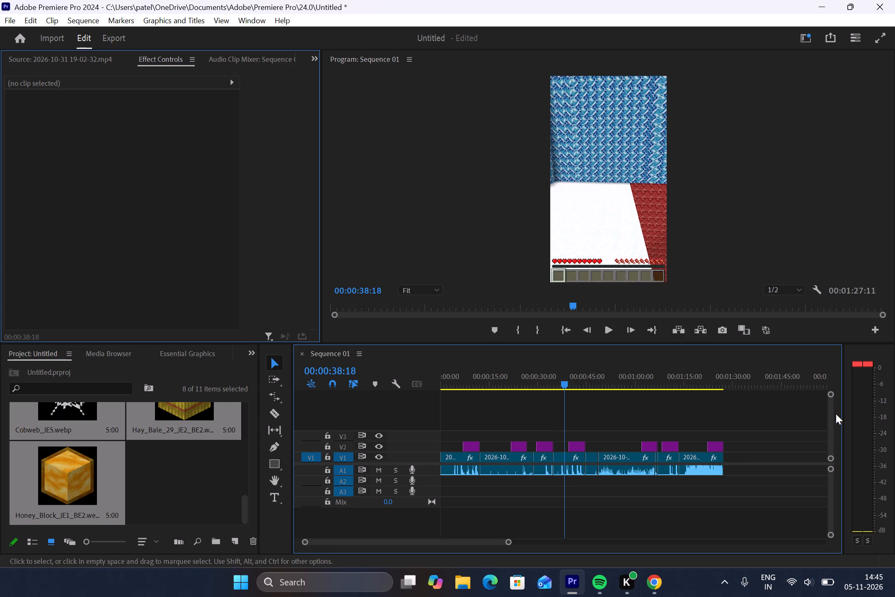
left_click_drag(831, 393, 833, 397)
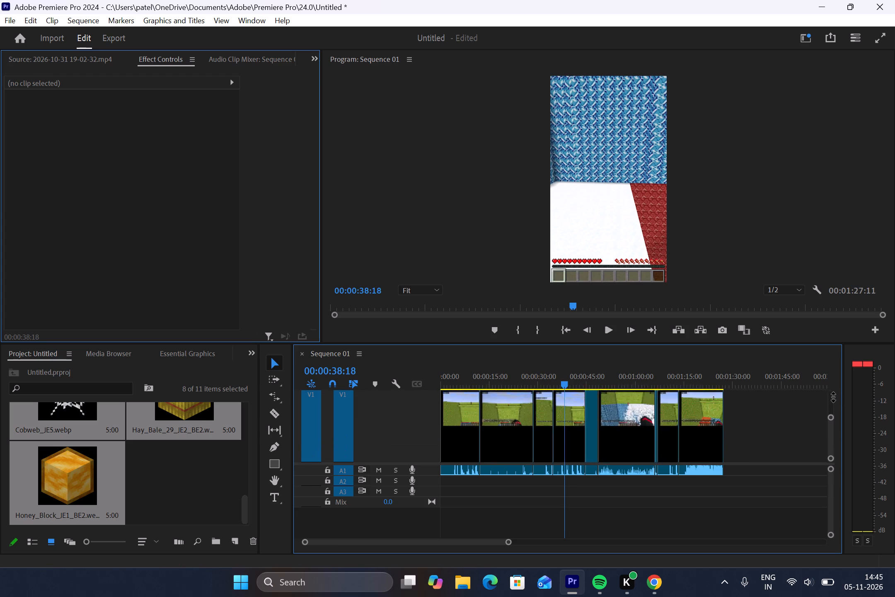
left_click_drag(833, 397, 833, 378)
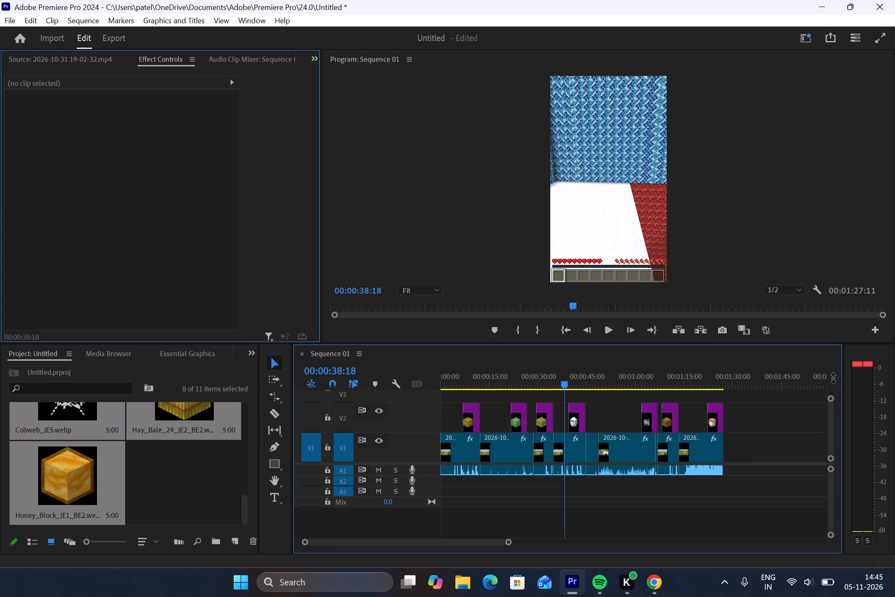
Shrink the video tracks V1, V2 and V3 to minimum height in the sequence.
left_click_drag(833, 378, 834, 371)
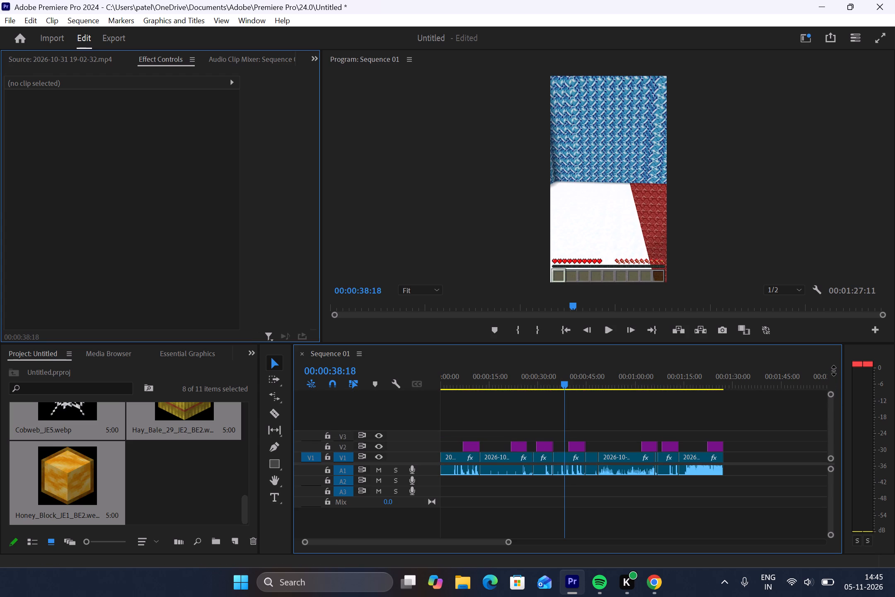
left_click_drag(834, 371, 834, 367)
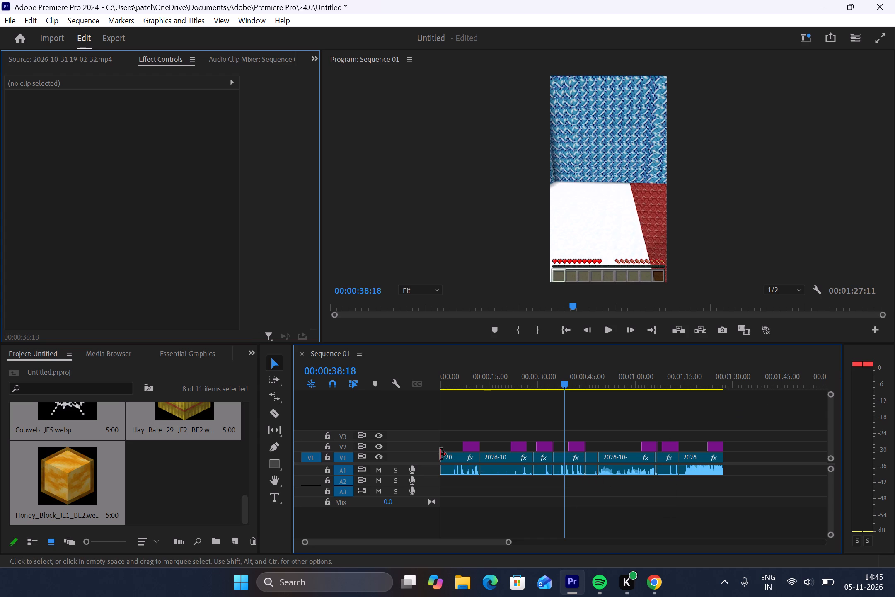
Trim the start of the first hay bale image on V2 to 00:00:10:32 and check the gameplay around the new start.
left_click(564, 382)
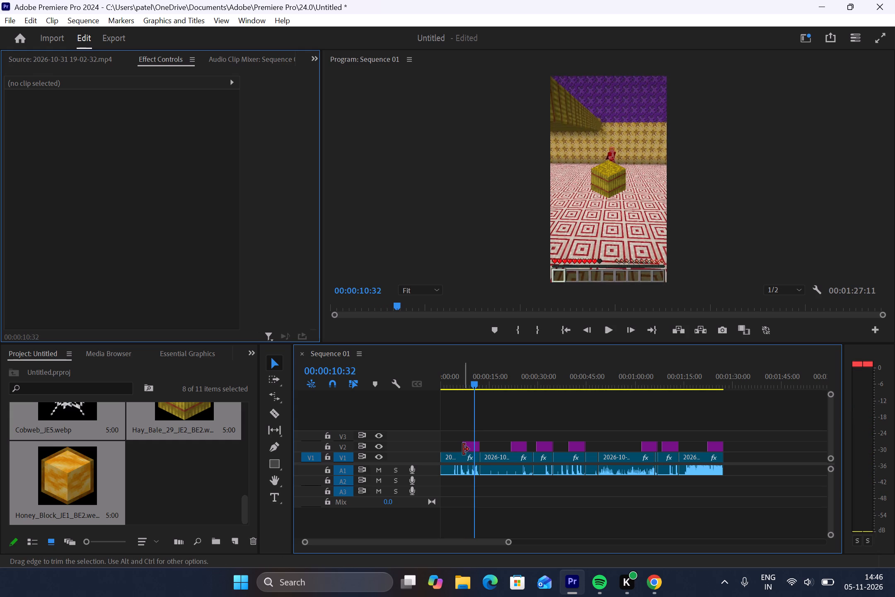
left_click_drag(464, 449, 469, 448)
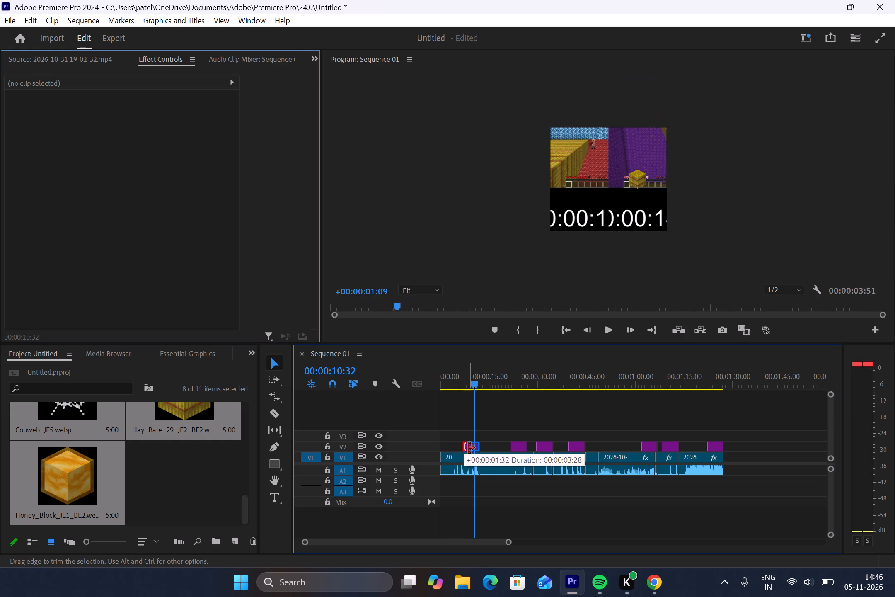
left_click_drag(469, 448, 473, 448)
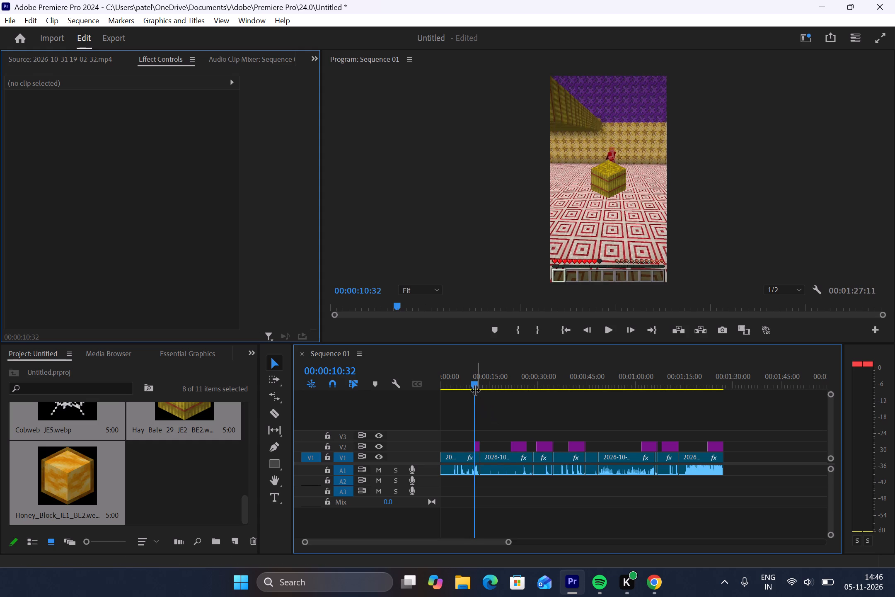
left_click_drag(472, 383, 476, 385)
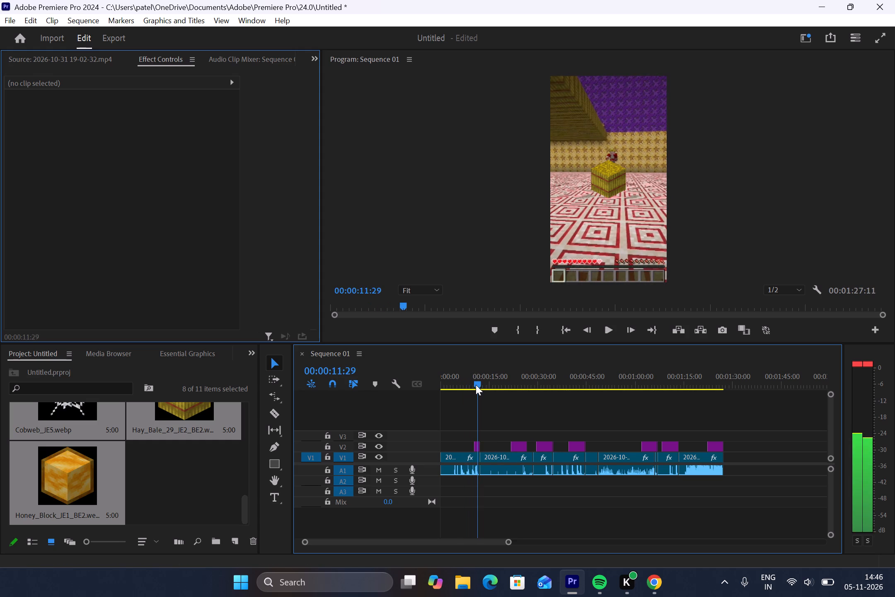
left_click_drag(476, 385, 469, 387)
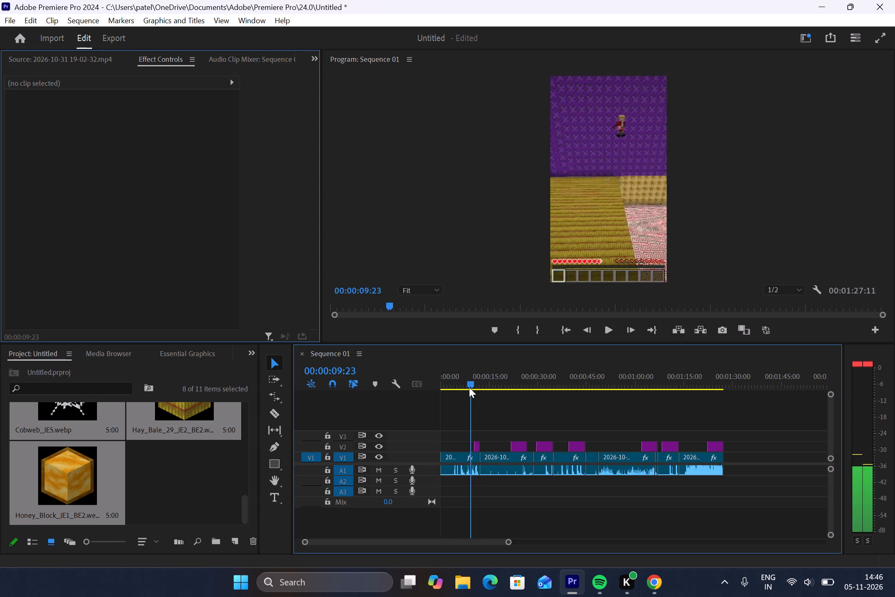
left_click_drag(469, 387, 473, 388)
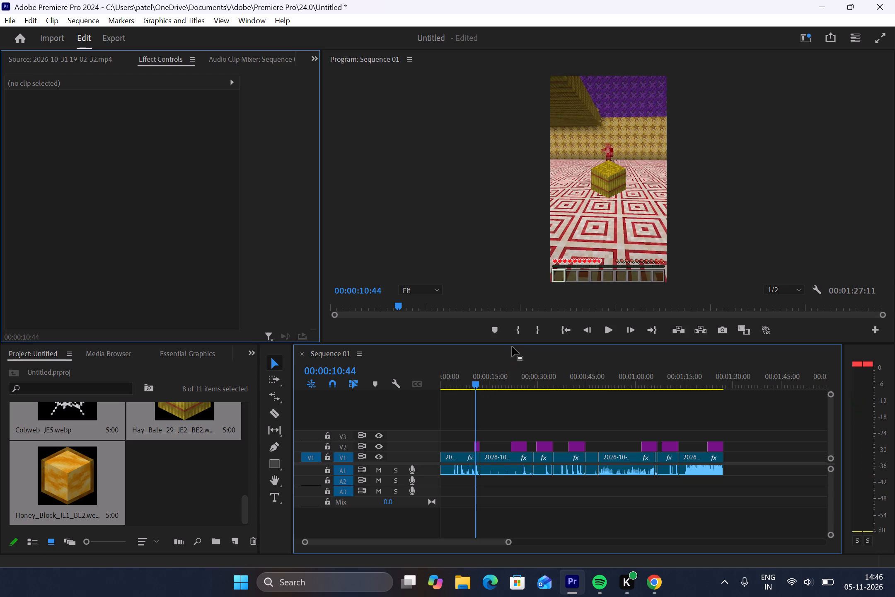
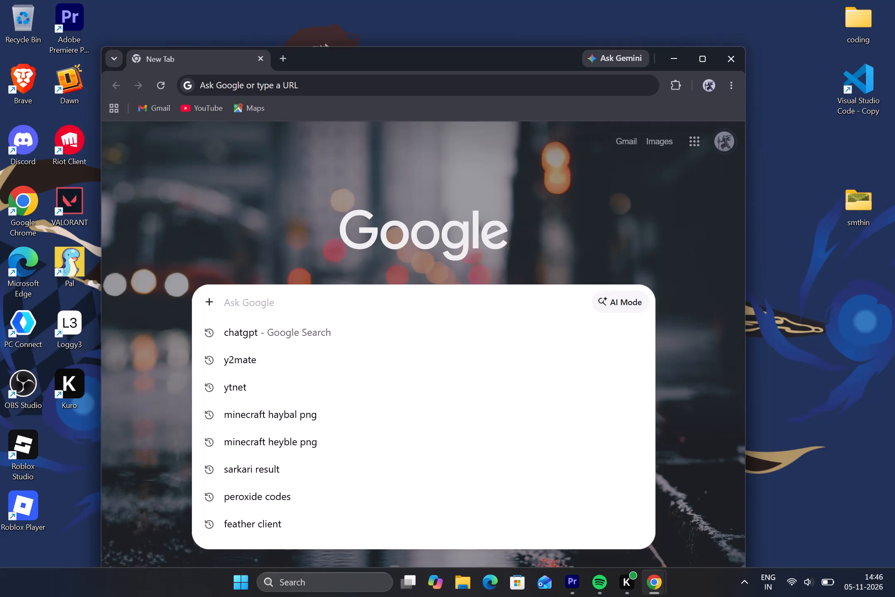
Search Google for "currect png" and open the PNGWing "Correct png images" result.
type("currect")
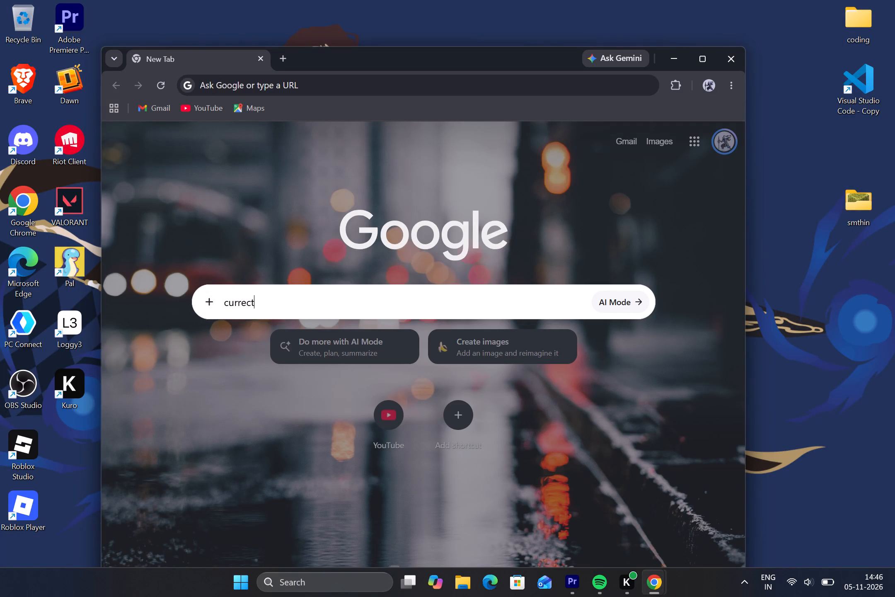
key("space")
type("pm")
key("BackSpace")
type("ng")
key("Return")
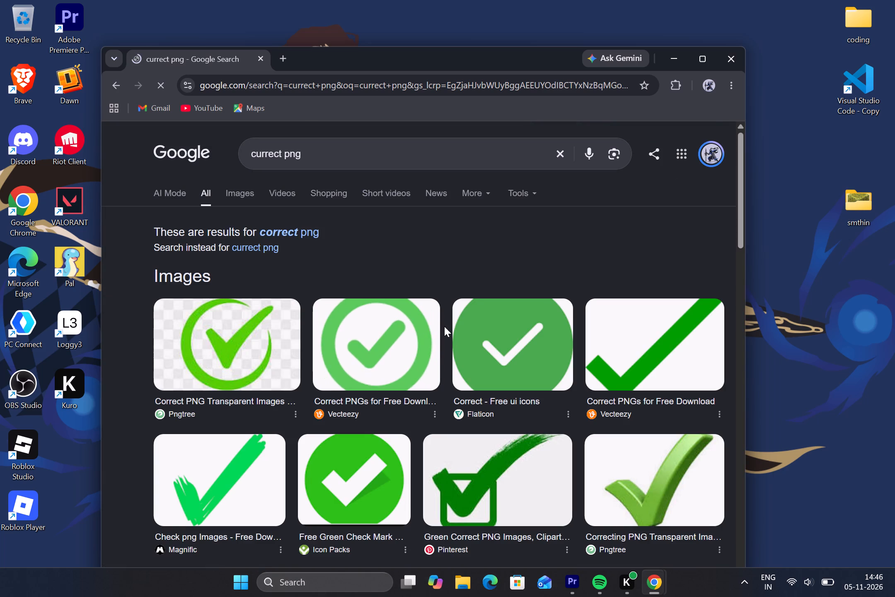
scroll(313, 303, "down", 3)
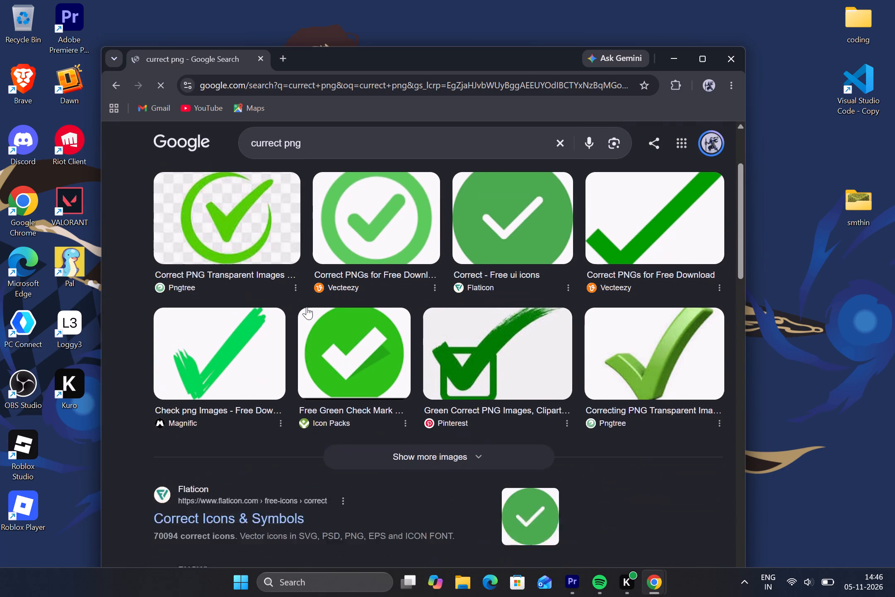
scroll(319, 362, "down", 3)
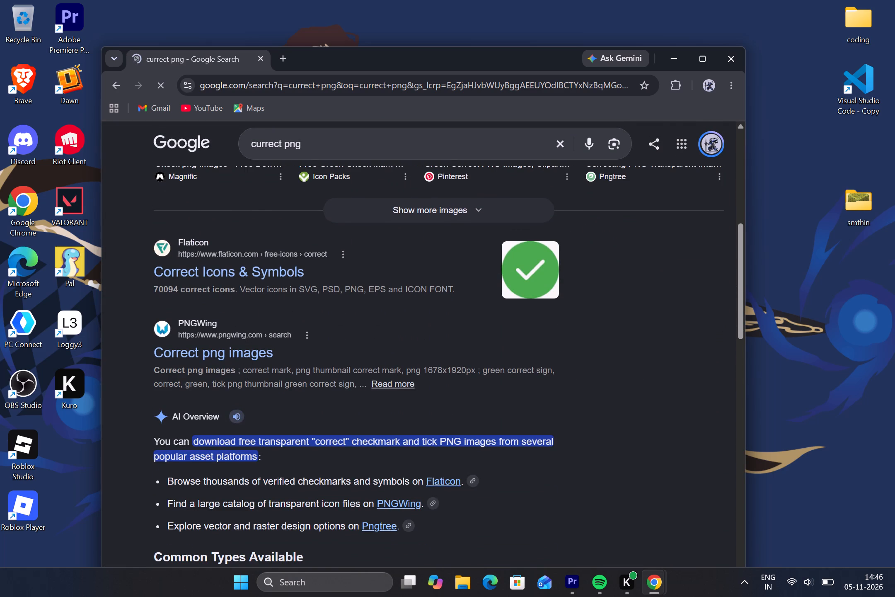
left_click(223, 356)
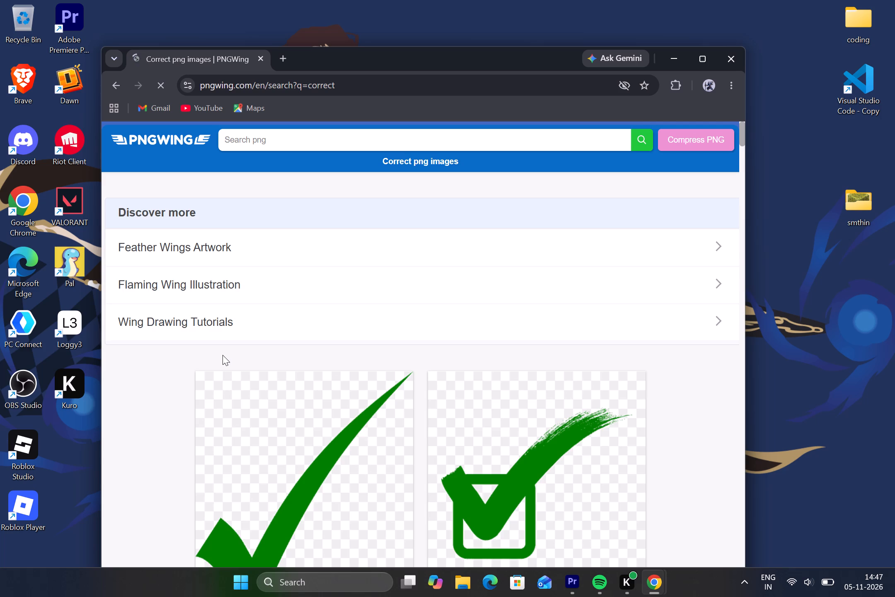
Browse the PNGWing results to compare the available correct and tick mark images.
scroll(295, 374, "down", 2)
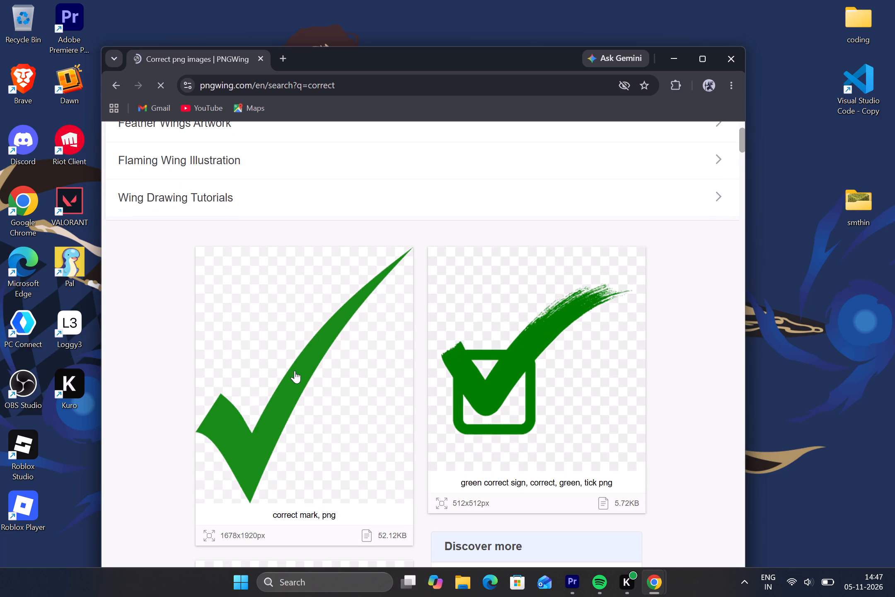
scroll(294, 371, "down", 5)
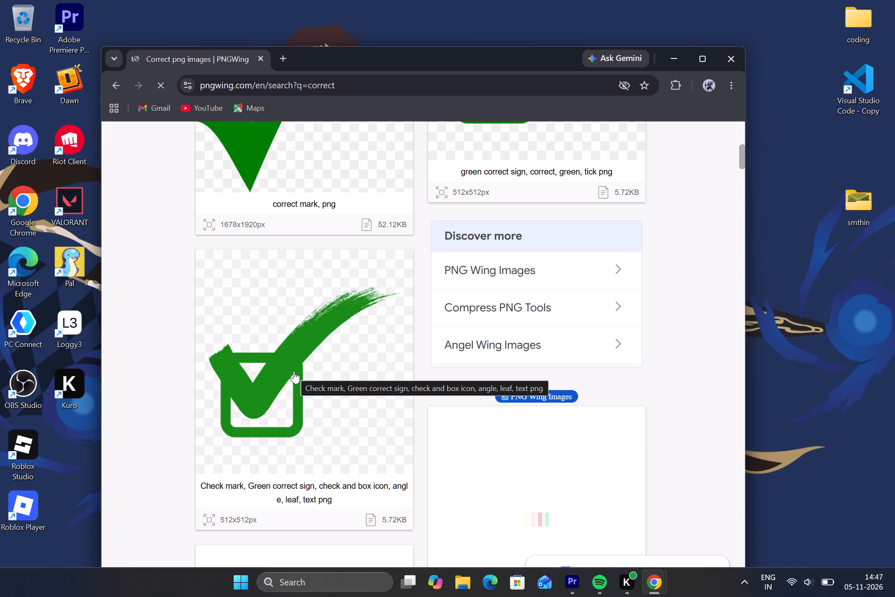
scroll(294, 372, "down", 9)
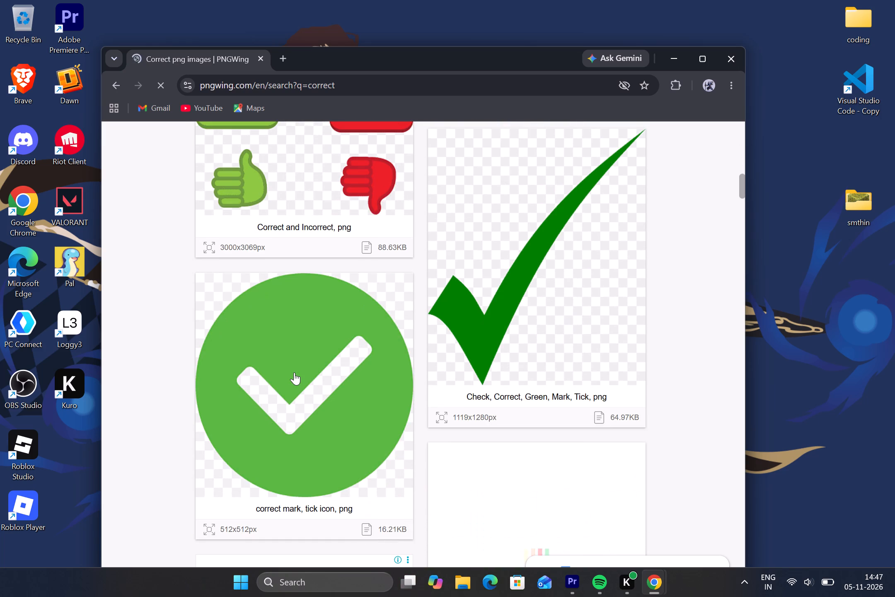
scroll(294, 372, "up", 3)
scroll(294, 372, "down", 8)
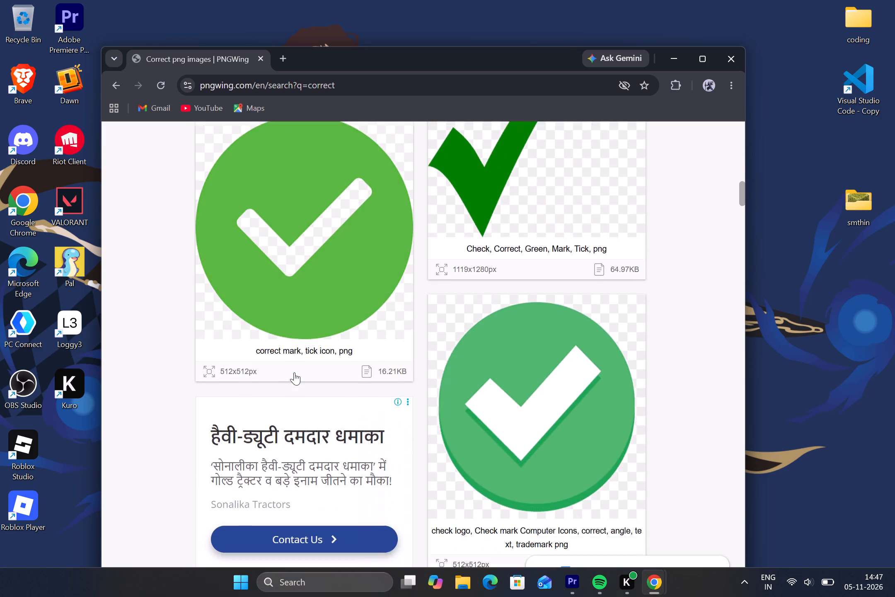
scroll(294, 372, "down", 8)
scroll(294, 372, "up", 2)
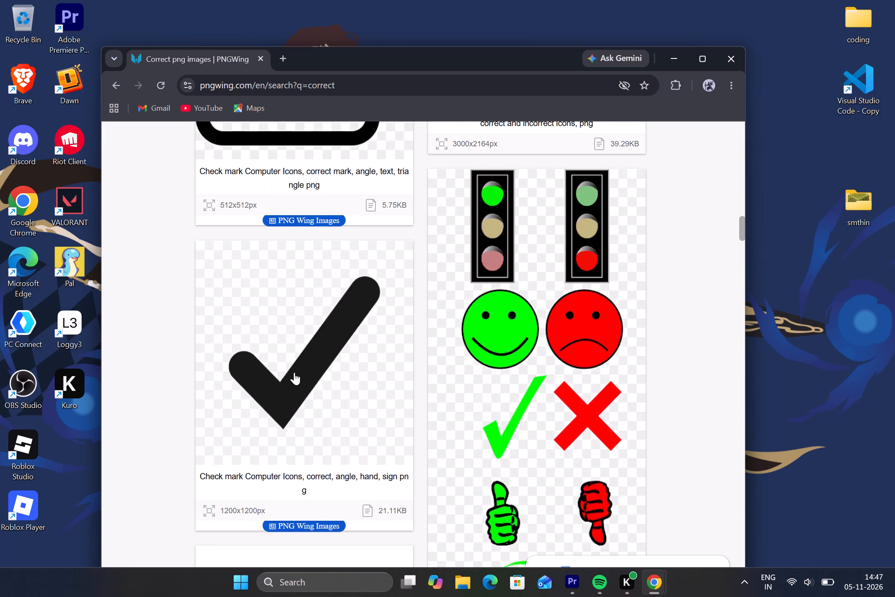
scroll(294, 372, "up", 19)
scroll(294, 372, "up", 6)
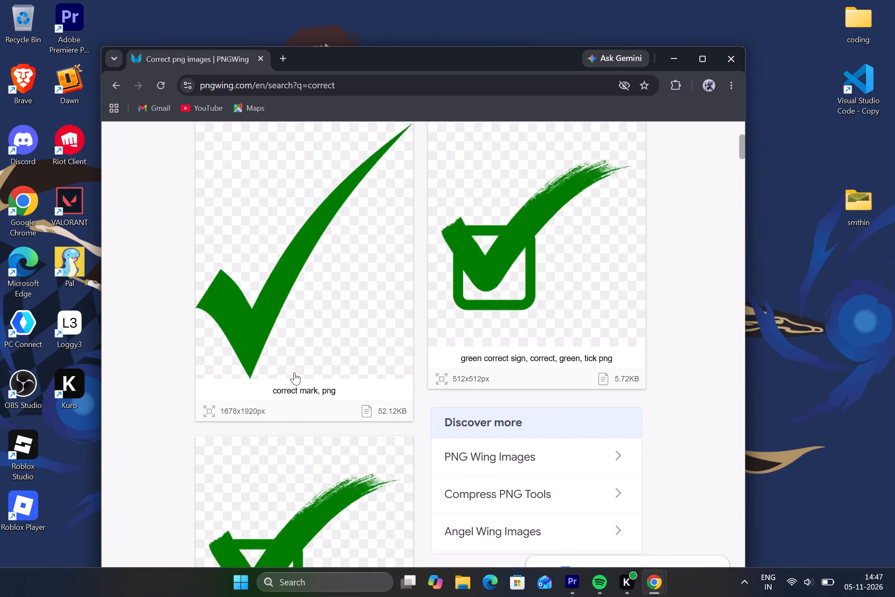
scroll(294, 372, "up", 10)
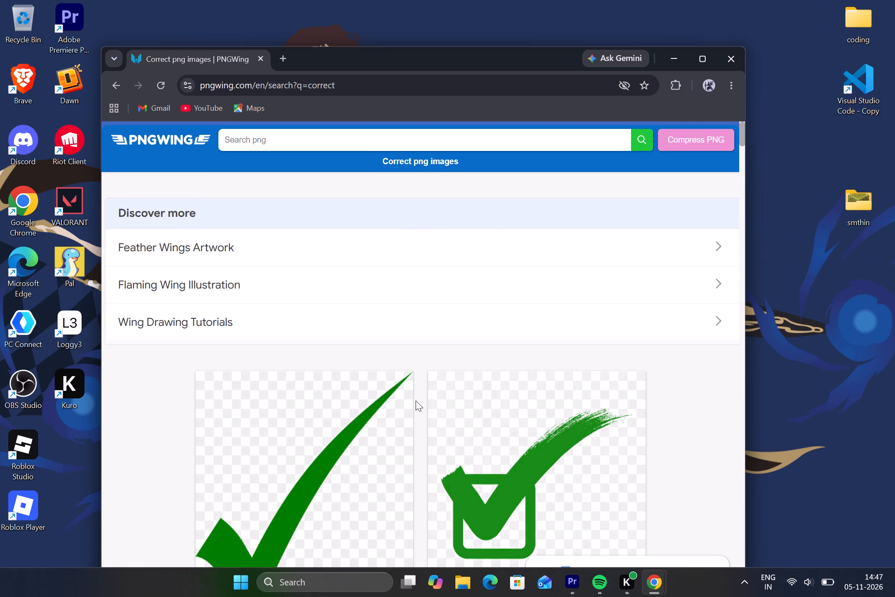
Open the green "correct mark, png" image of 1678x1920px and go to its download page.
scroll(398, 400, "down", 4)
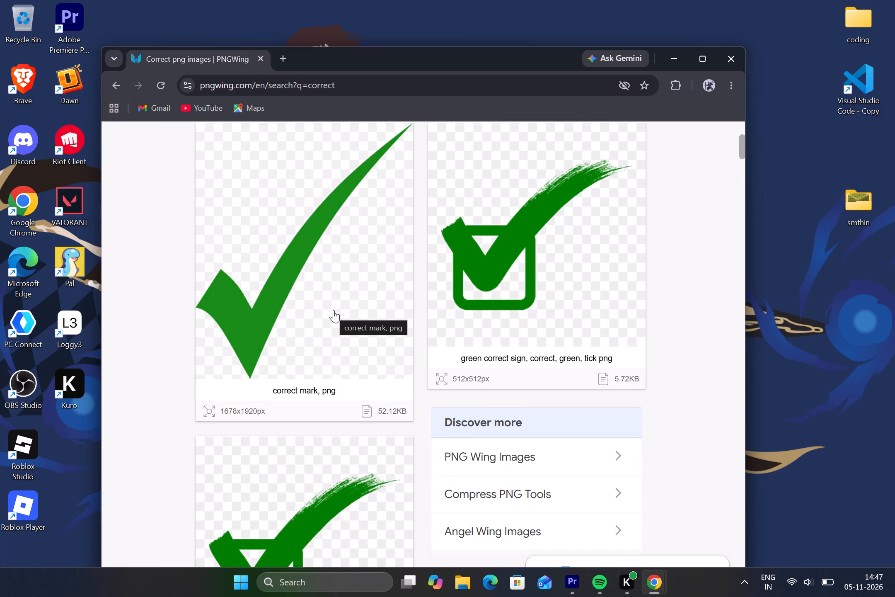
left_click(334, 310)
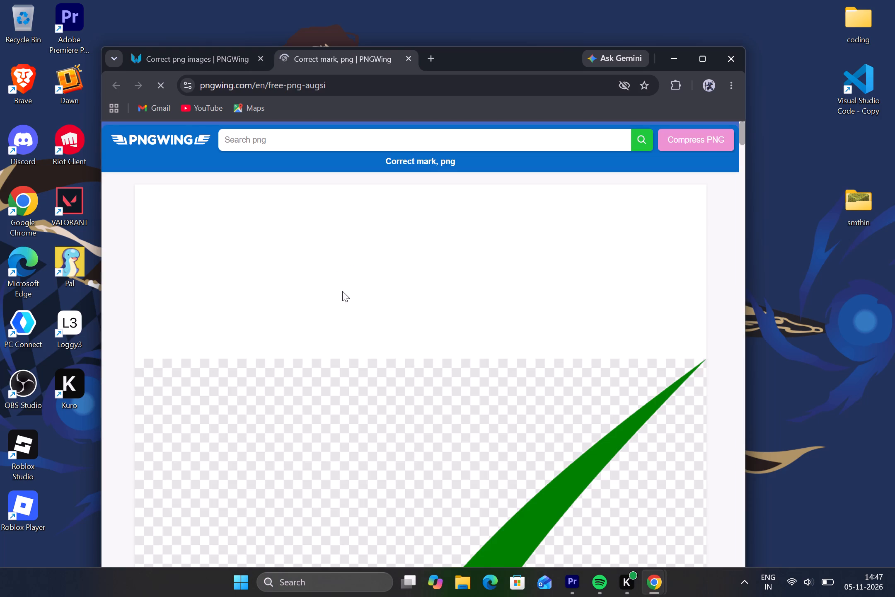
scroll(420, 328, "down", 11)
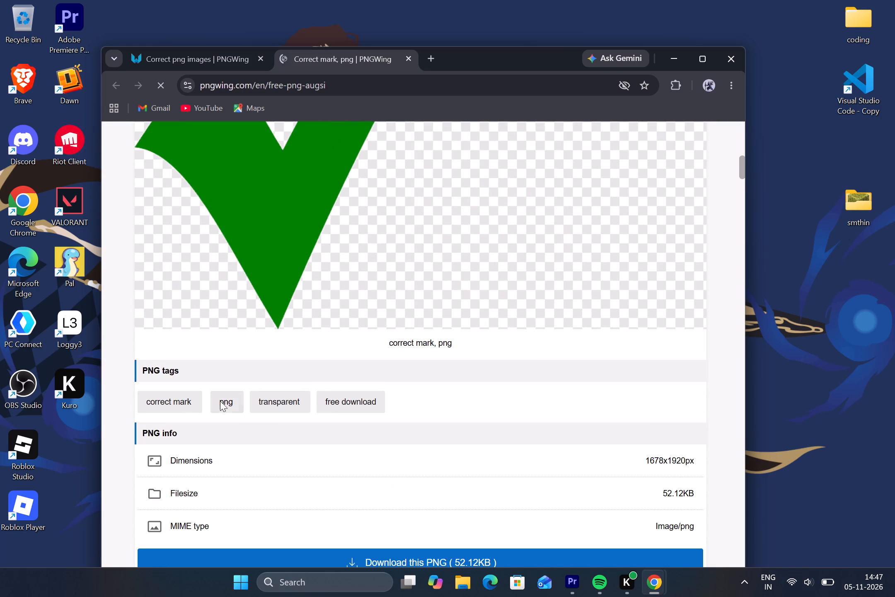
scroll(266, 437, "down", 3)
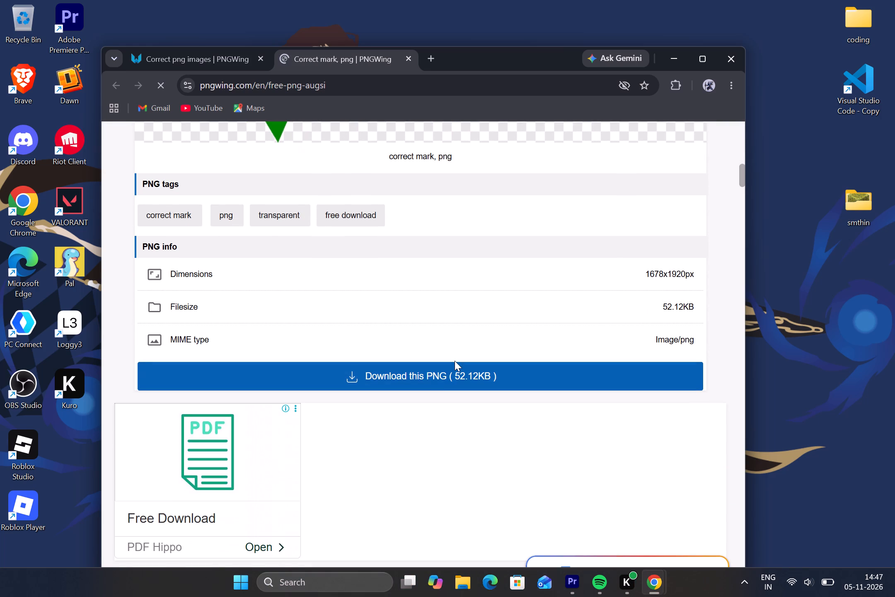
left_click(438, 375)
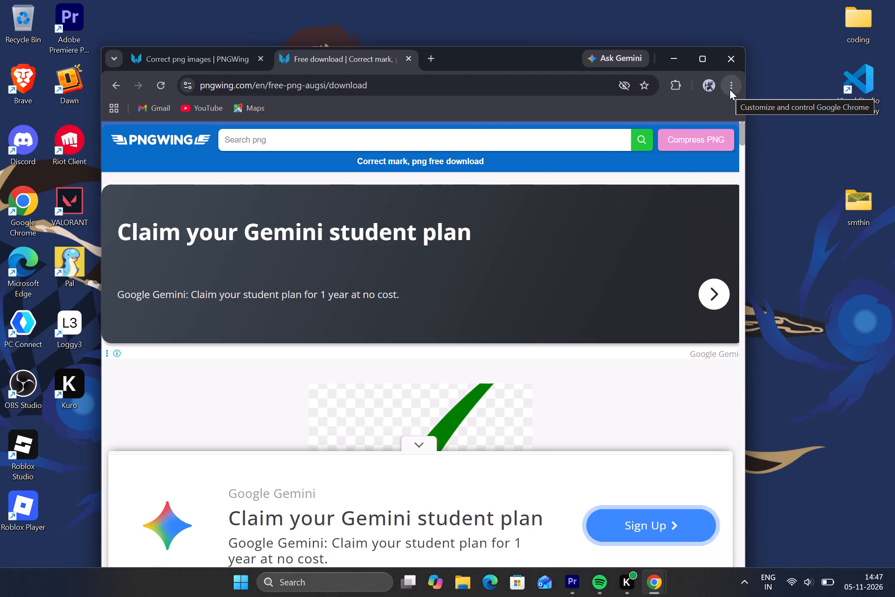
scroll(471, 318, "down", 5)
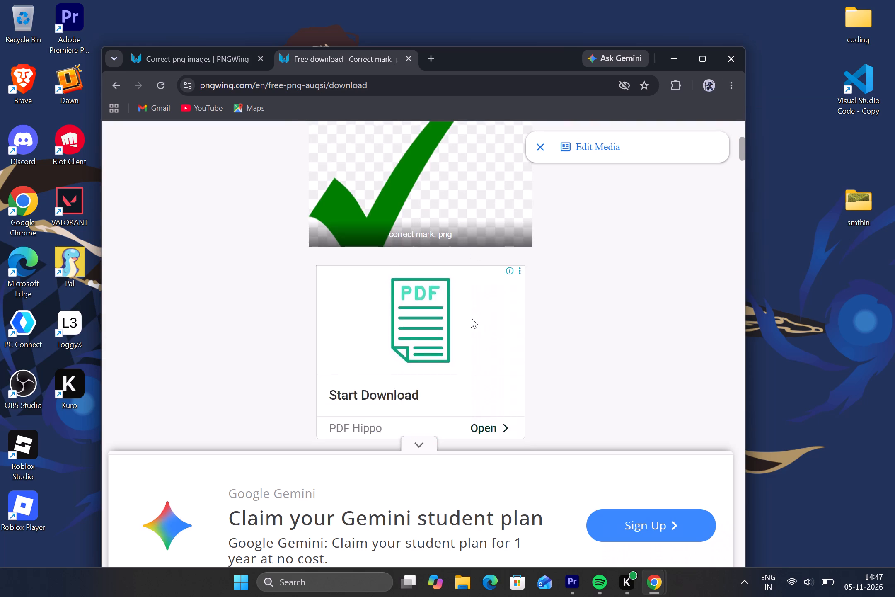
scroll(471, 318, "up", 5)
scroll(471, 318, "down", 7)
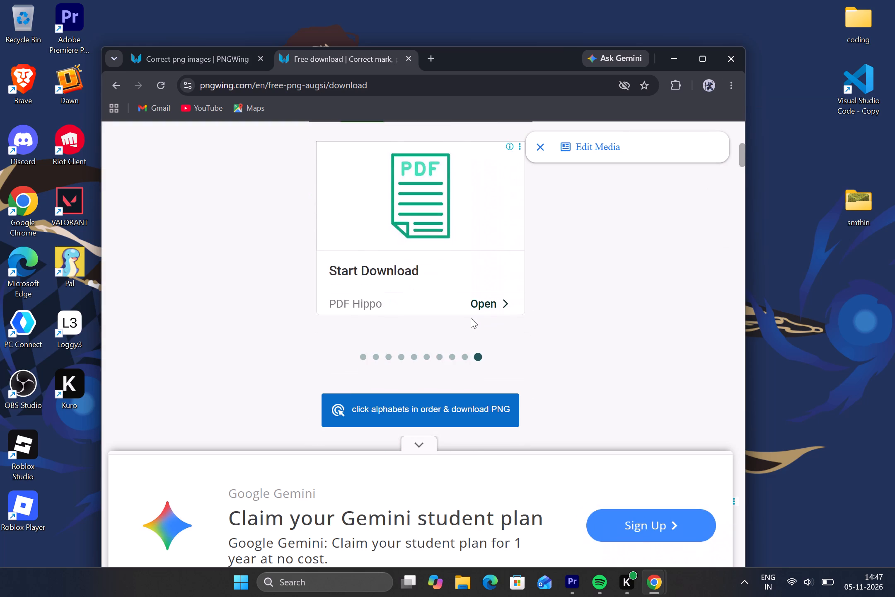
scroll(471, 318, "down", 1)
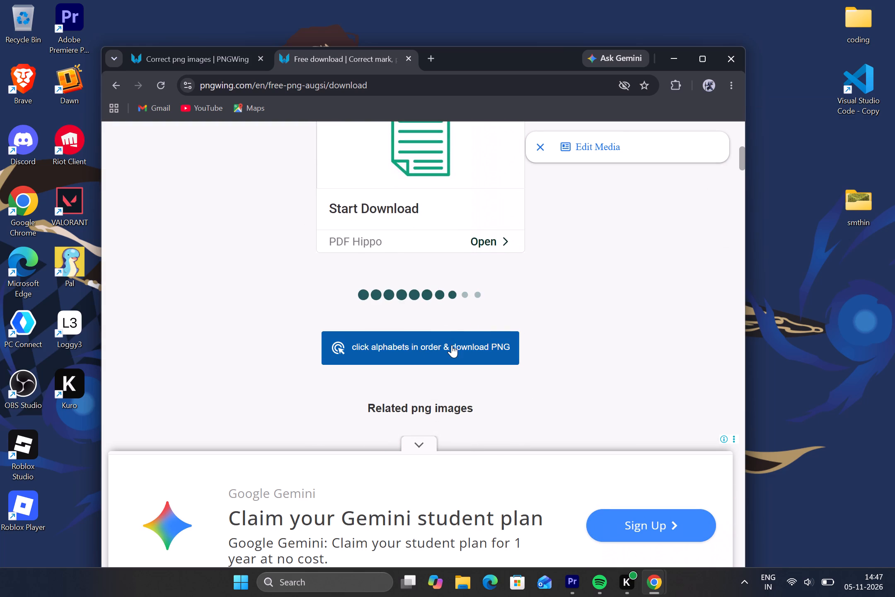
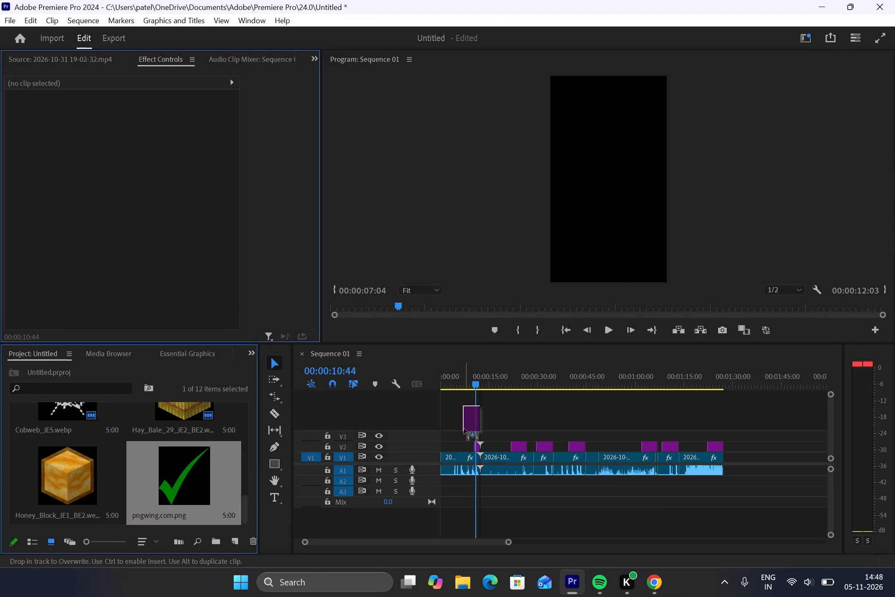
left_click_drag(464, 429, 465, 432)
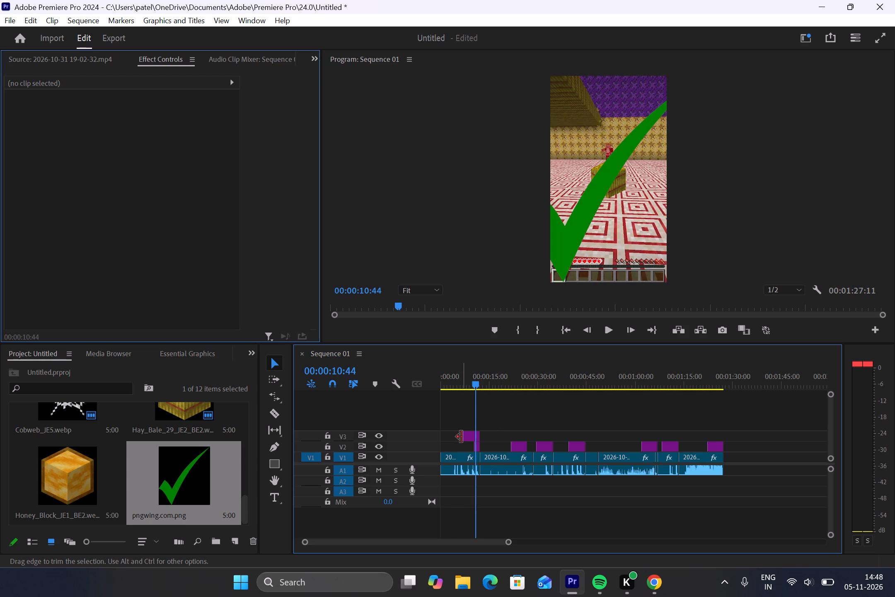
left_click_drag(463, 437, 473, 435)
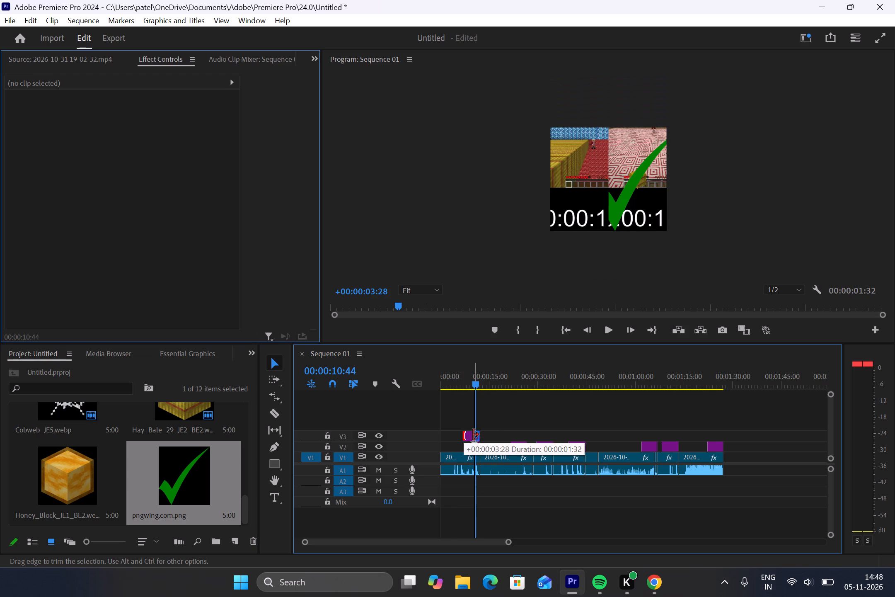
left_click_drag(473, 435, 475, 435)
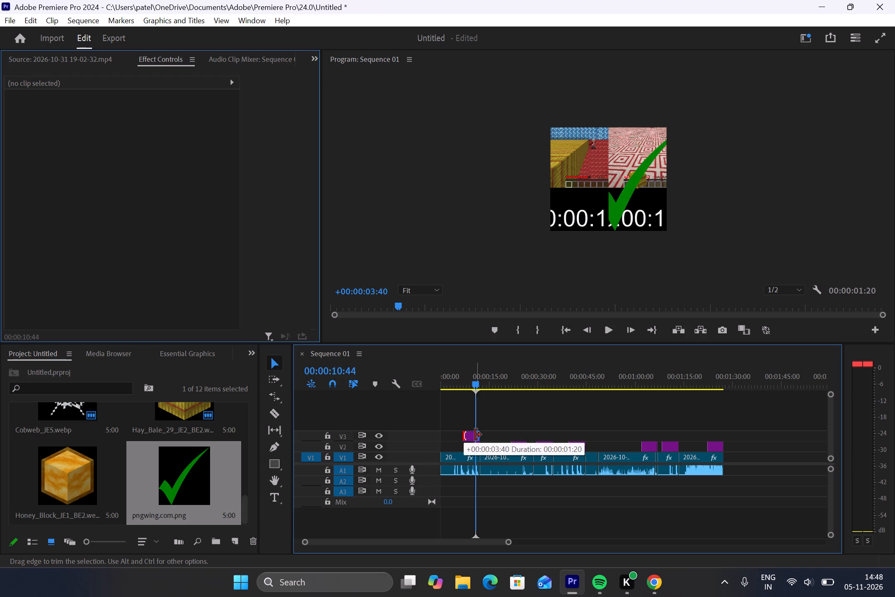
left_click_drag(475, 435, 474, 435)
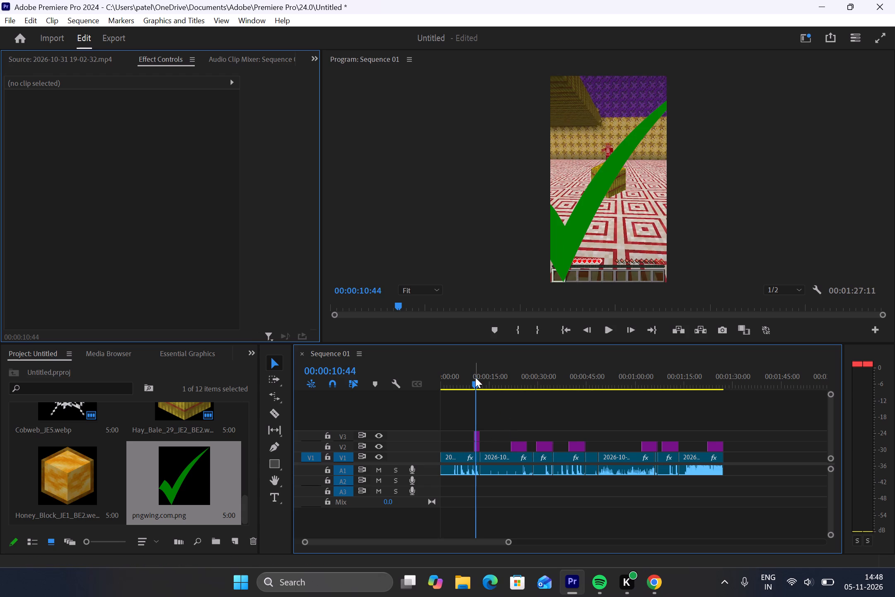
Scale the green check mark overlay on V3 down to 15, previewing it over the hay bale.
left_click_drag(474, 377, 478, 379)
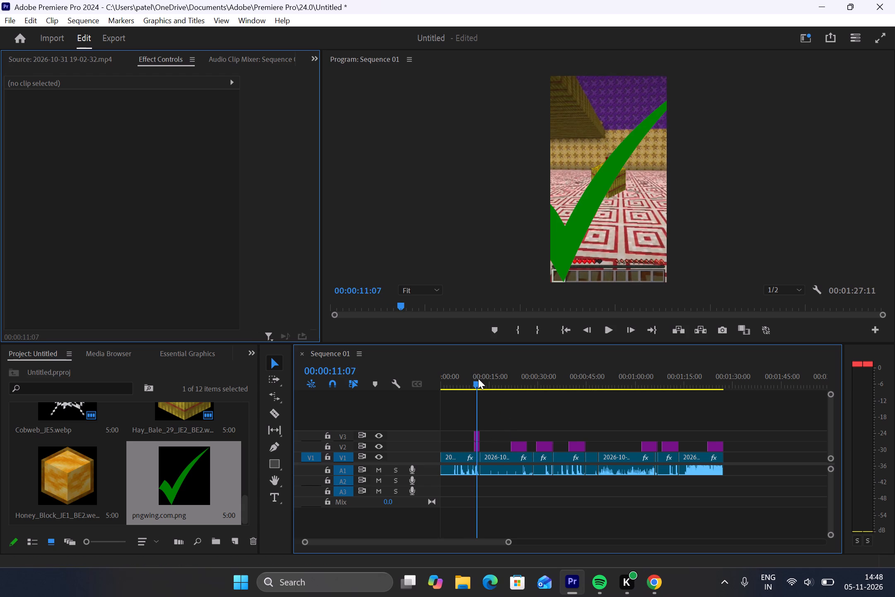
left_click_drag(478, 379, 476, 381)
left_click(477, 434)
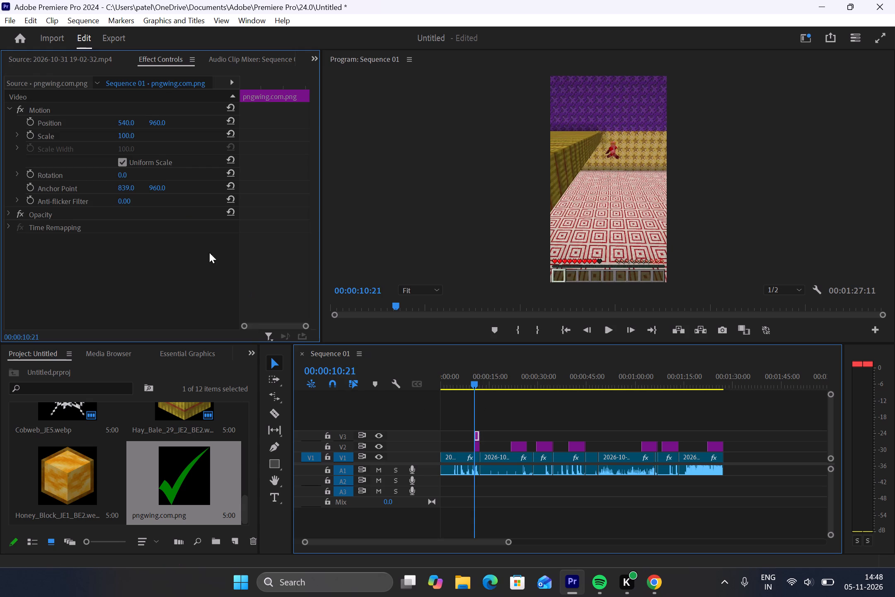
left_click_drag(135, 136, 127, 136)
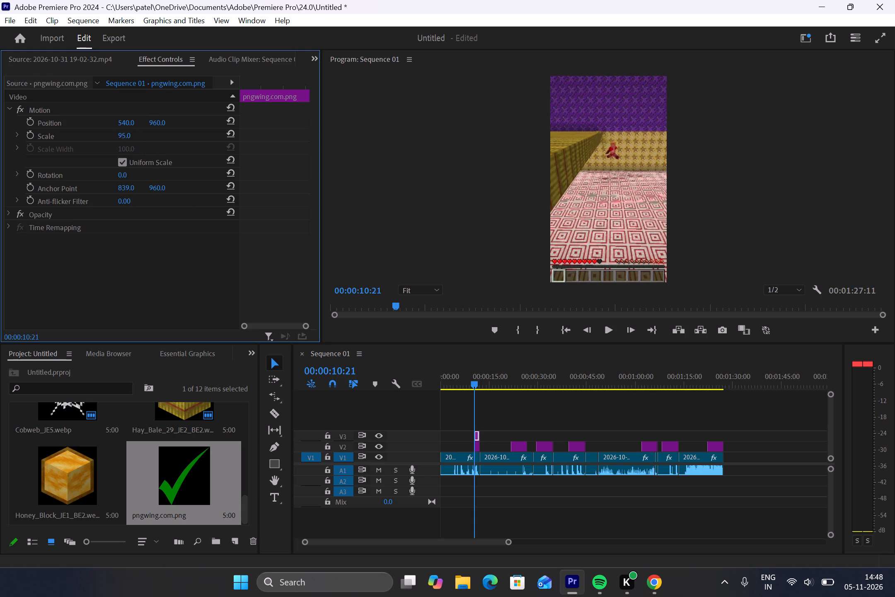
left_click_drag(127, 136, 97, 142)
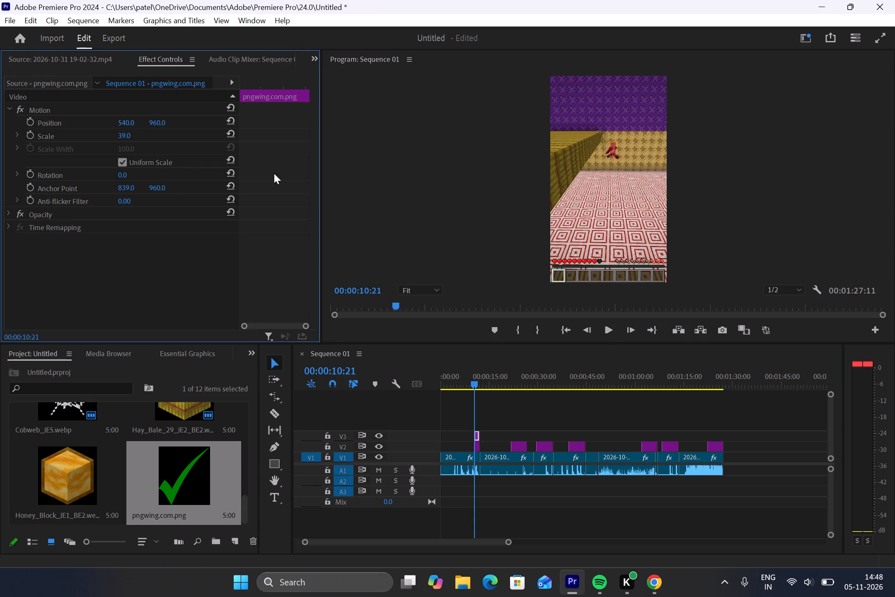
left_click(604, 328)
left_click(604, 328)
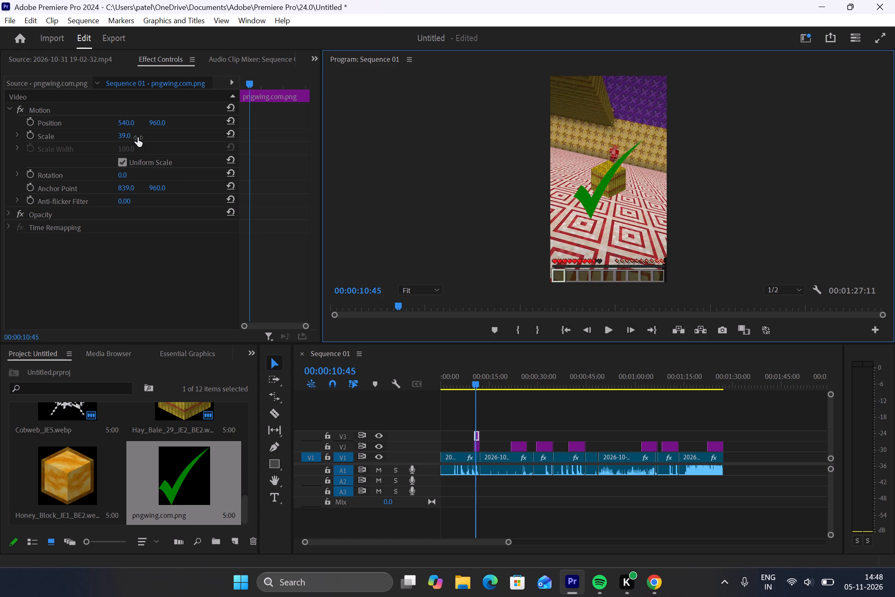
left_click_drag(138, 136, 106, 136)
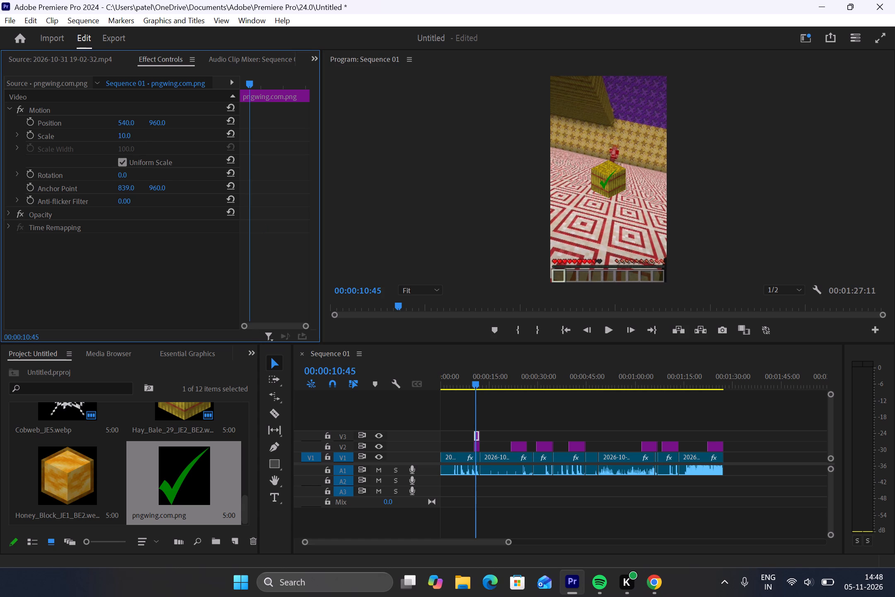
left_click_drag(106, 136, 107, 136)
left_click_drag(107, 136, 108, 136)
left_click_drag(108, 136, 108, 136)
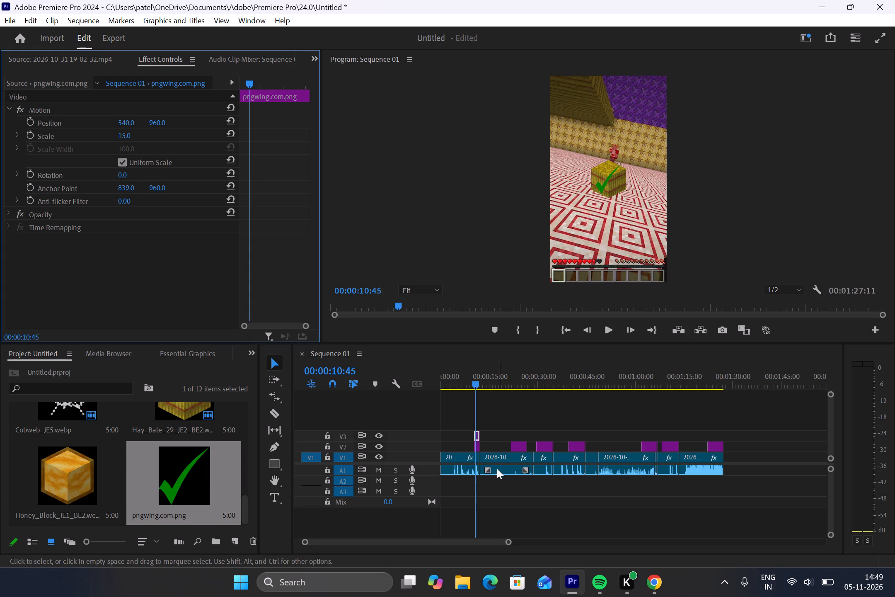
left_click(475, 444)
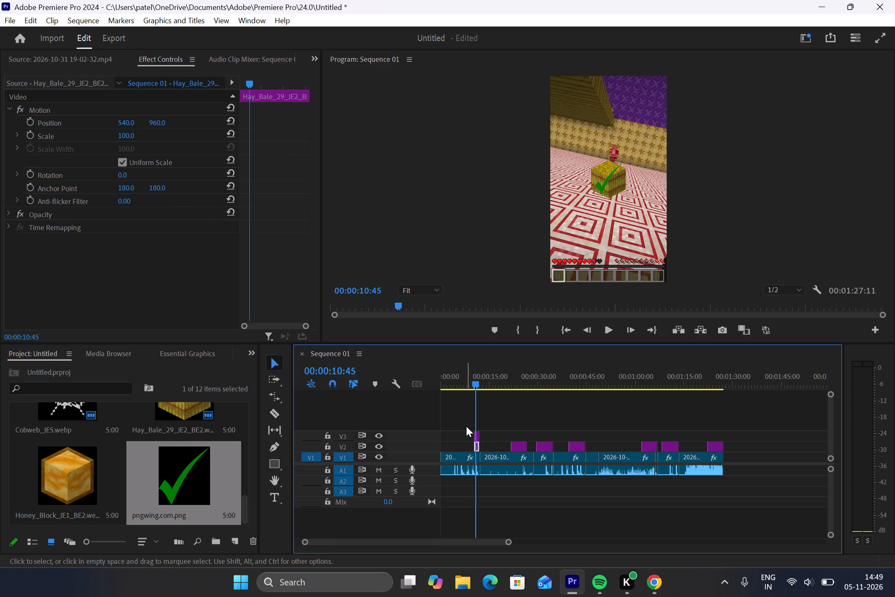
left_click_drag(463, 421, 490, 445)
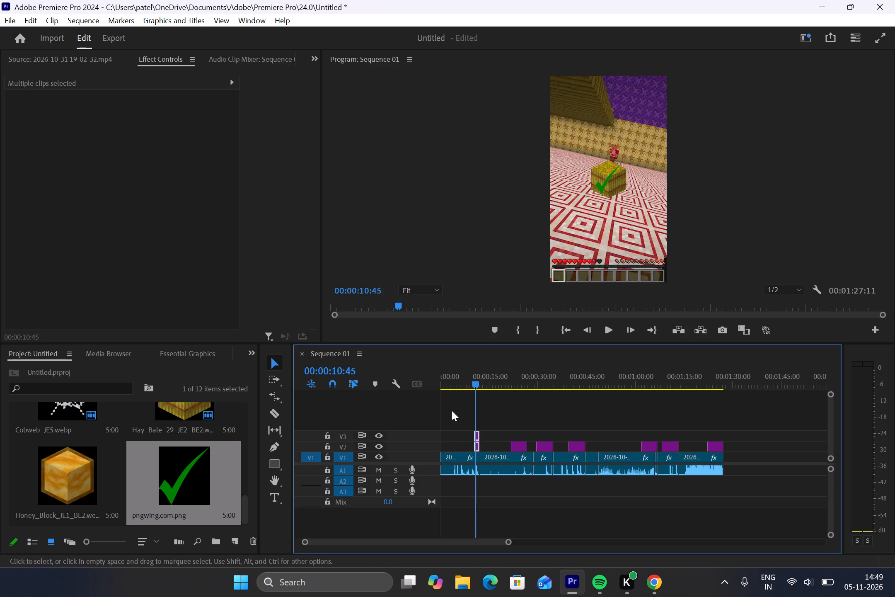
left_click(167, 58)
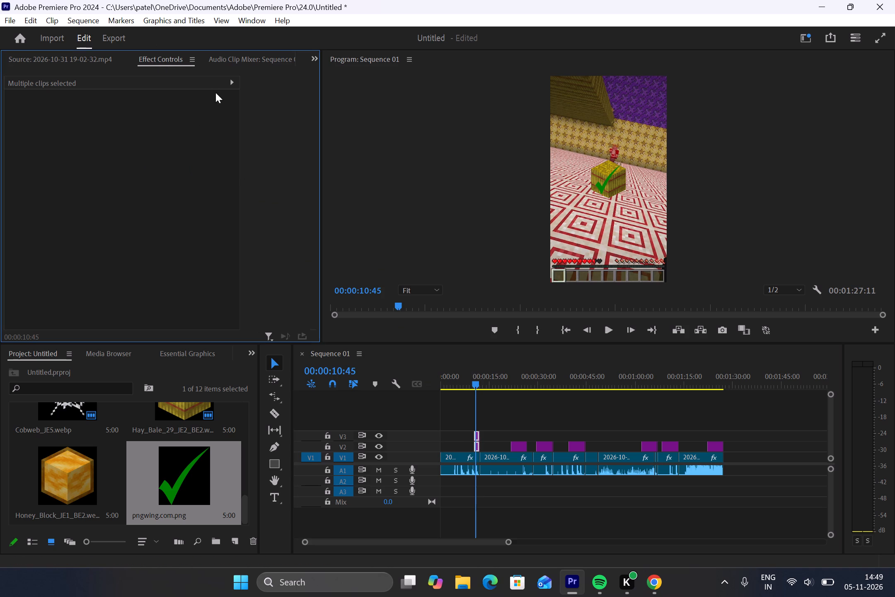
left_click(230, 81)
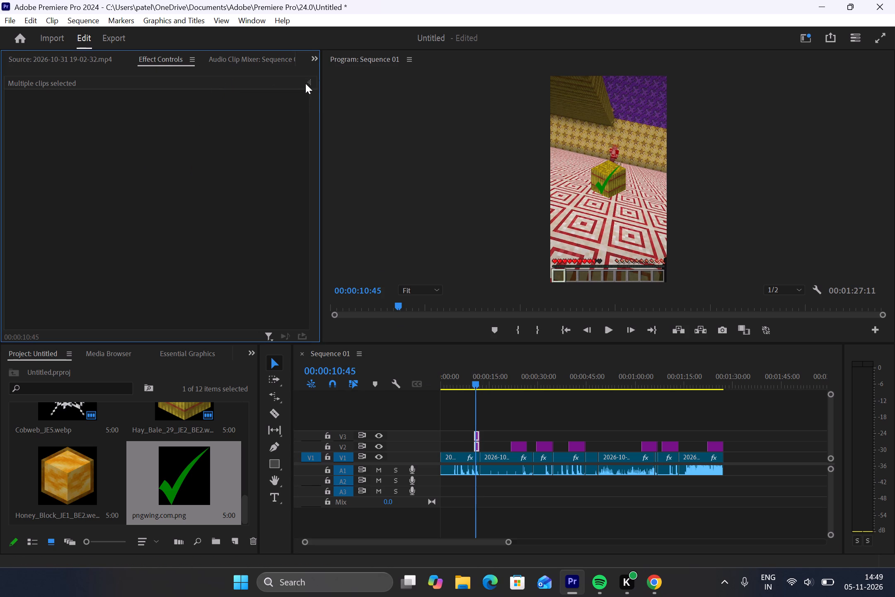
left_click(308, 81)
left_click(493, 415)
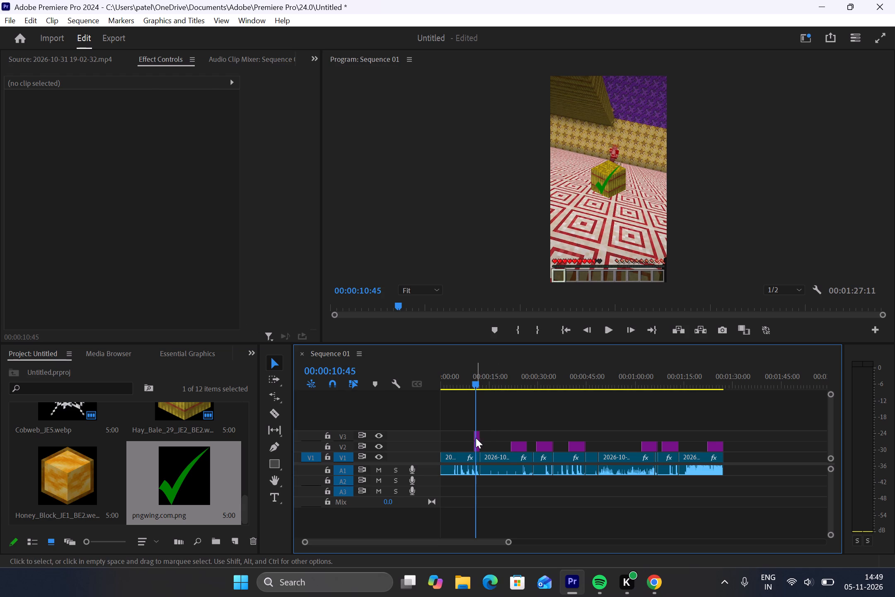
Set the scale of the check mark overlay on V3 to 12.
left_click(476, 437)
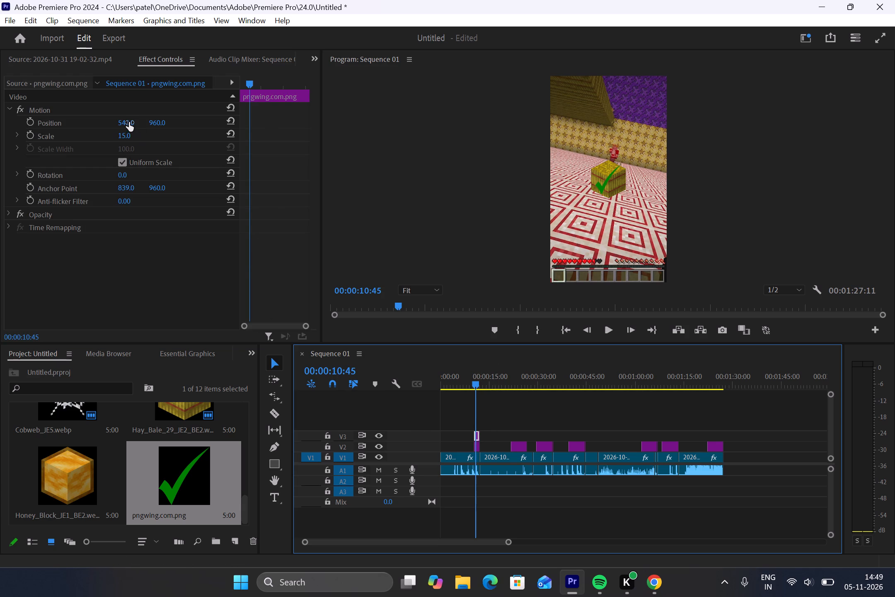
left_click_drag(141, 135, 136, 135)
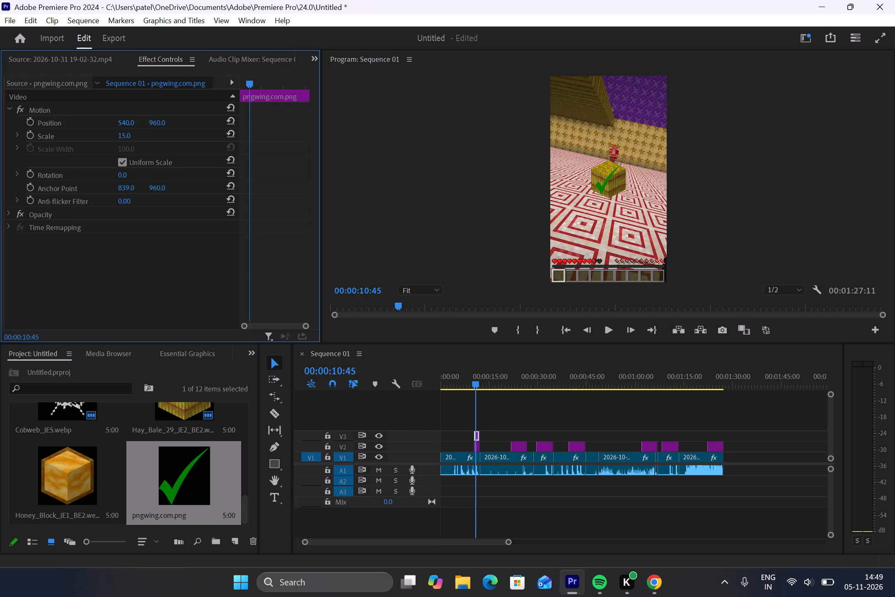
left_click_drag(136, 135, 134, 139)
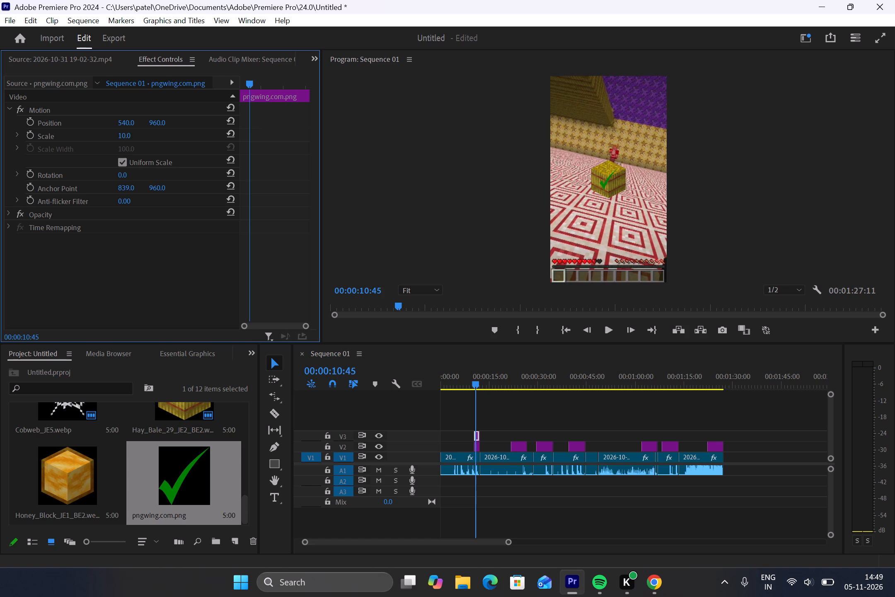
left_click_drag(134, 139, 133, 140)
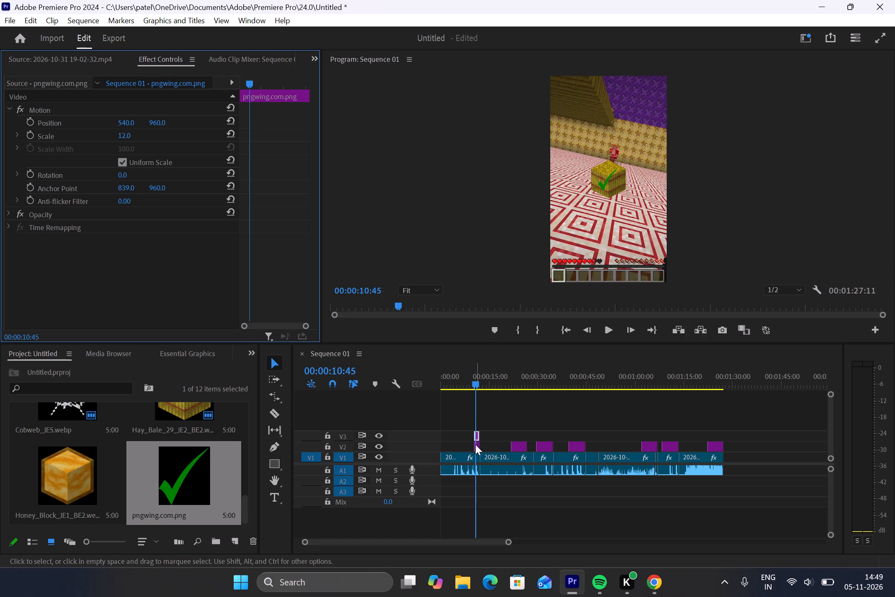
Set the scale of the hay bale image on V2 beneath the check mark to 62.
left_click(477, 447)
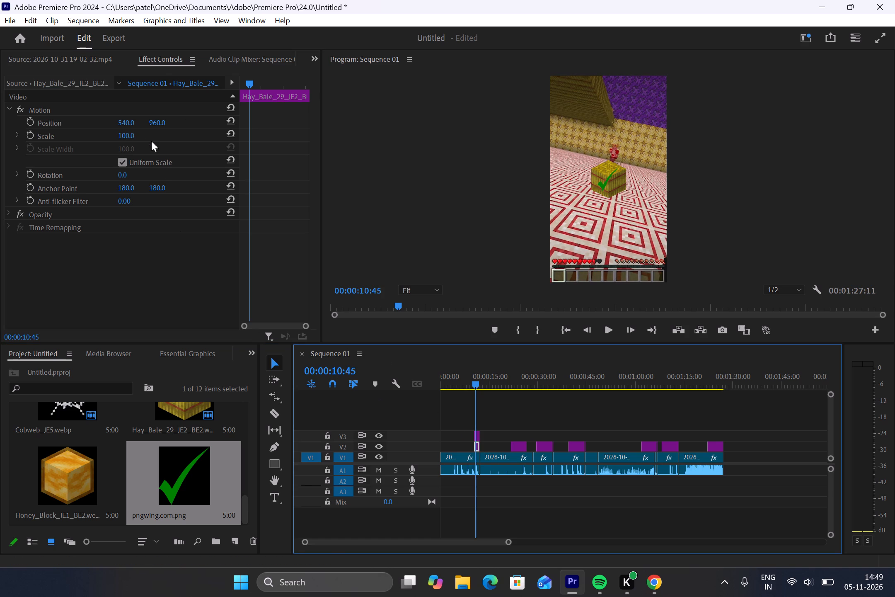
left_click_drag(151, 138, 123, 136)
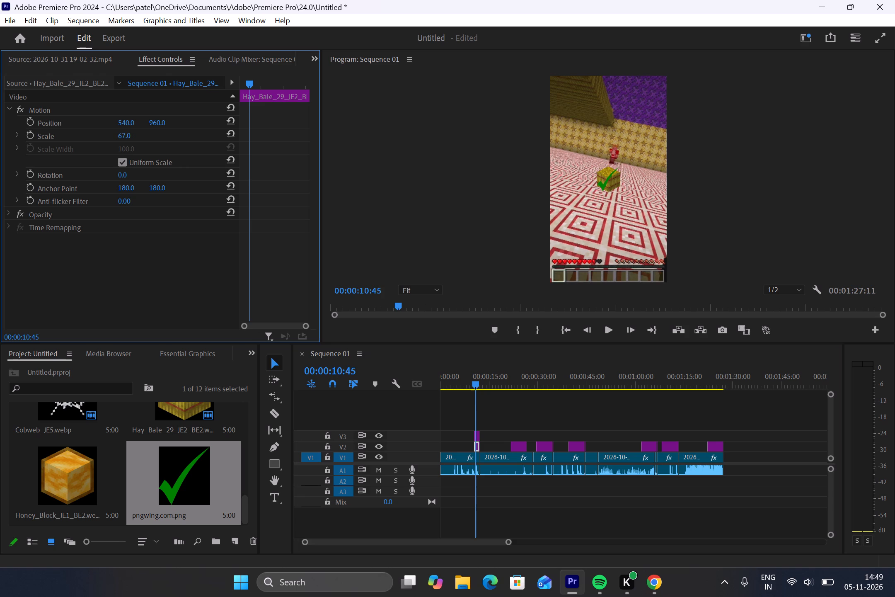
left_click_drag(123, 136, 120, 136)
left_click_drag(120, 136, 120, 135)
left_click_drag(120, 135, 118, 135)
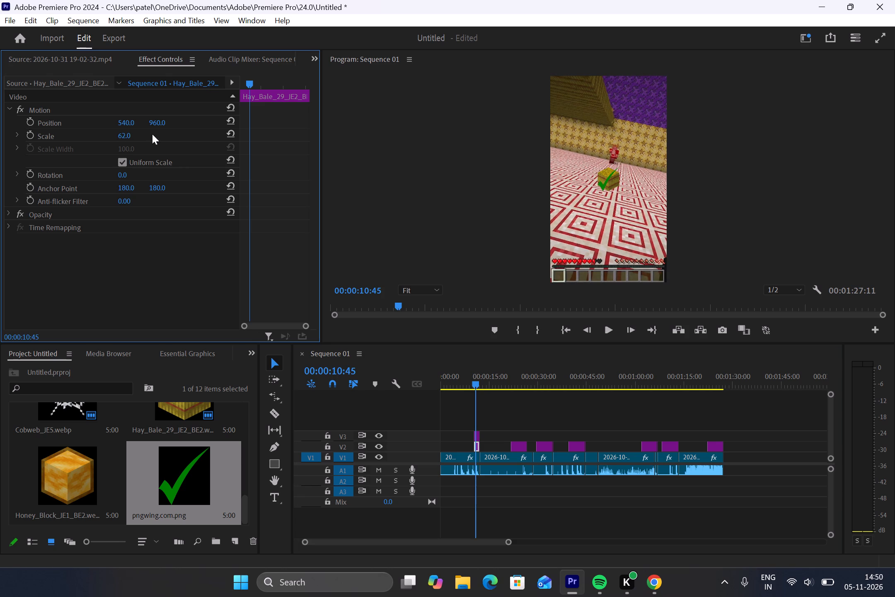
Set the vertical position of the first hay bale overlay on V2 to 300, keeping its horizontal position at 540.
left_click(128, 122)
left_click(231, 123)
left_click_drag(157, 122, 184, 122)
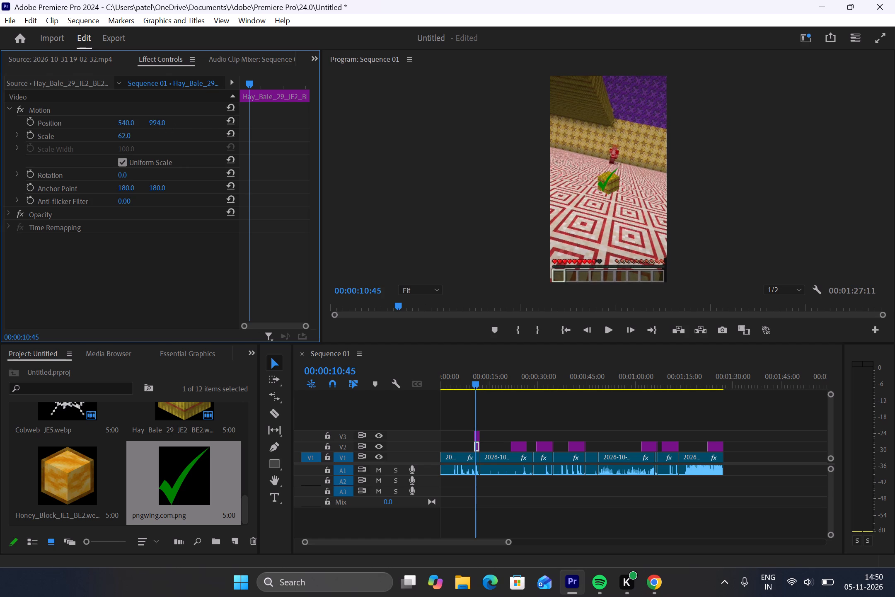
left_click_drag(184, 122, 11, 134)
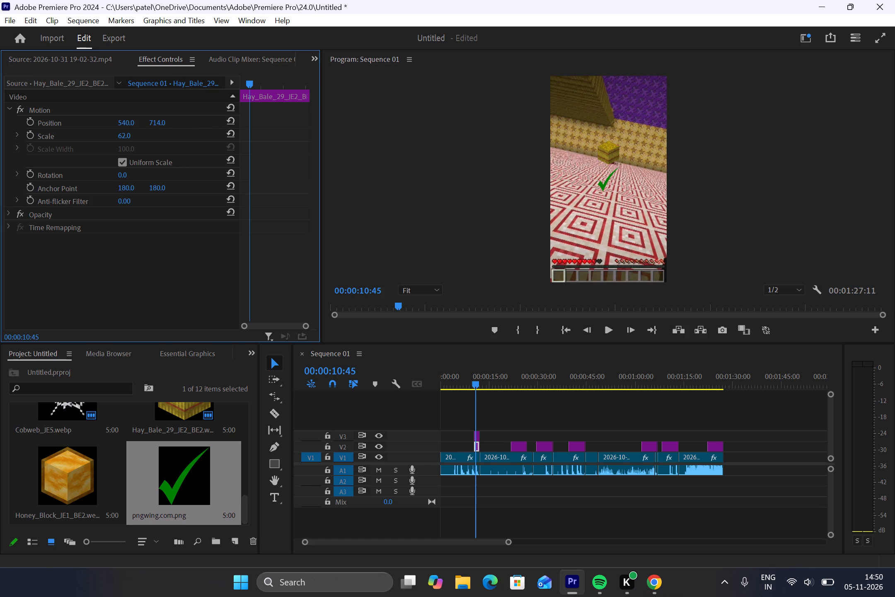
left_click_drag(11, 134, 113, 125)
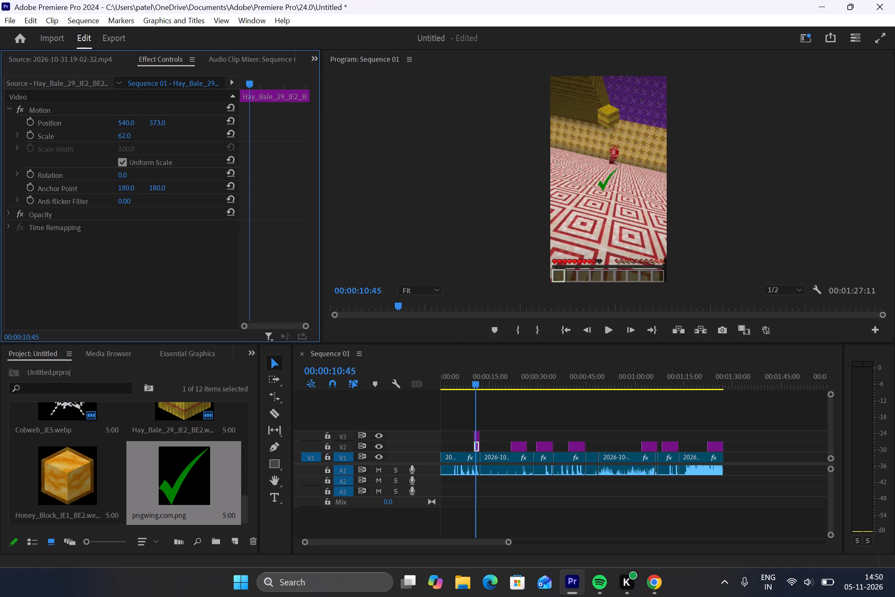
left_click_drag(113, 125, 77, 124)
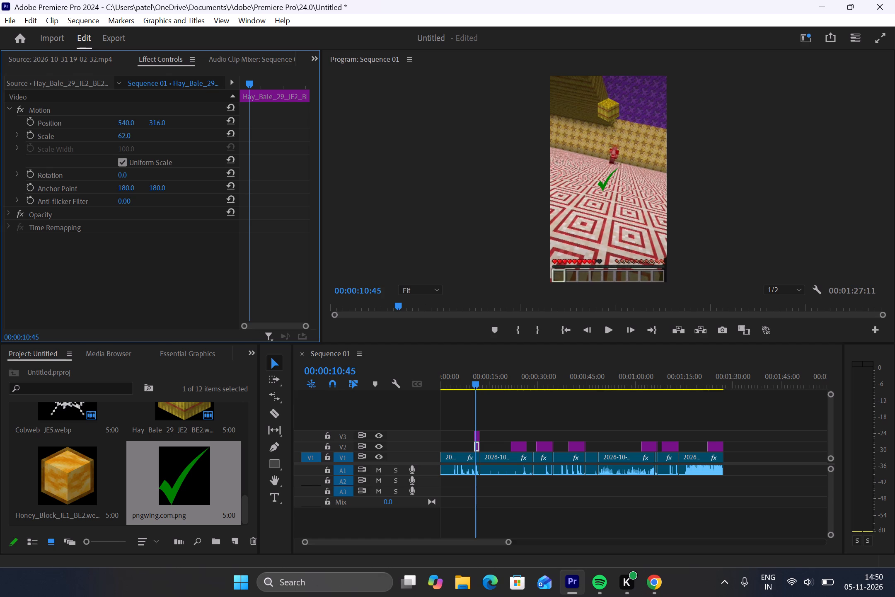
left_click_drag(77, 124, 67, 124)
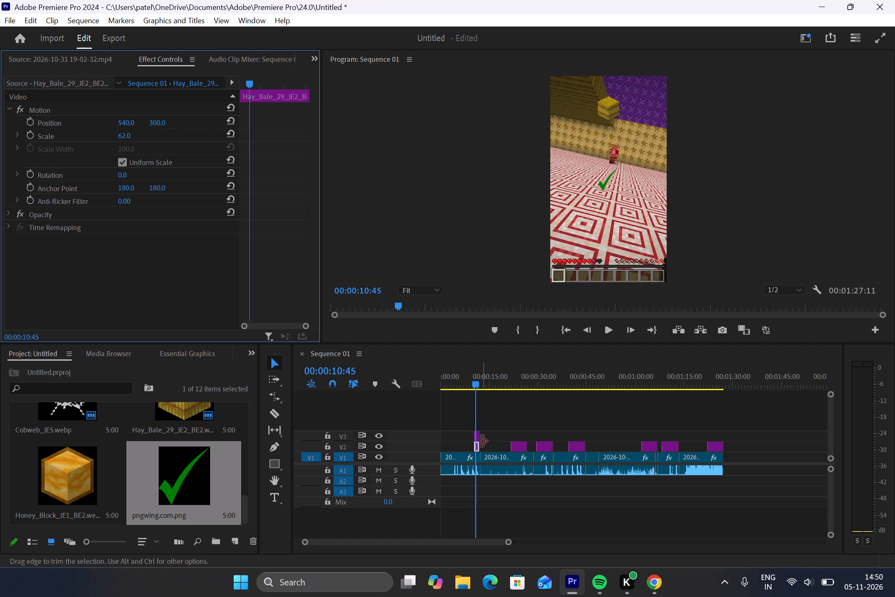
Set the vertical position of the check mark overlay on V3 to 300 to align it with the hay bale.
left_click(476, 438)
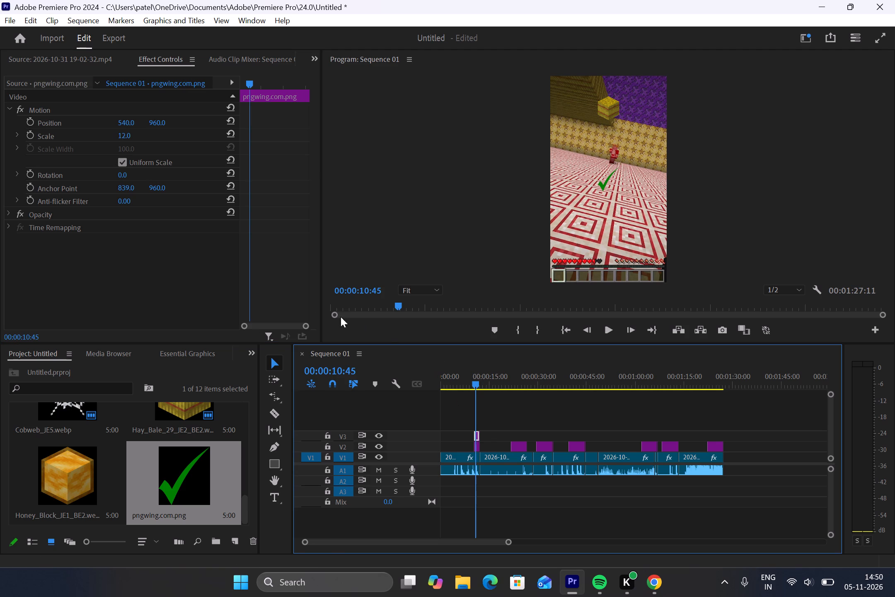
left_click(168, 123)
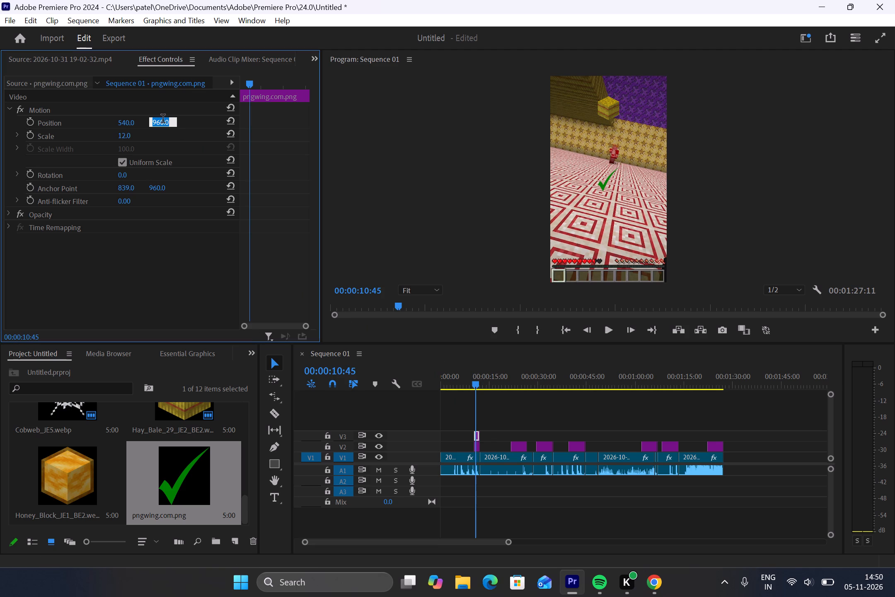
key("3")
type("00")
key("Return")
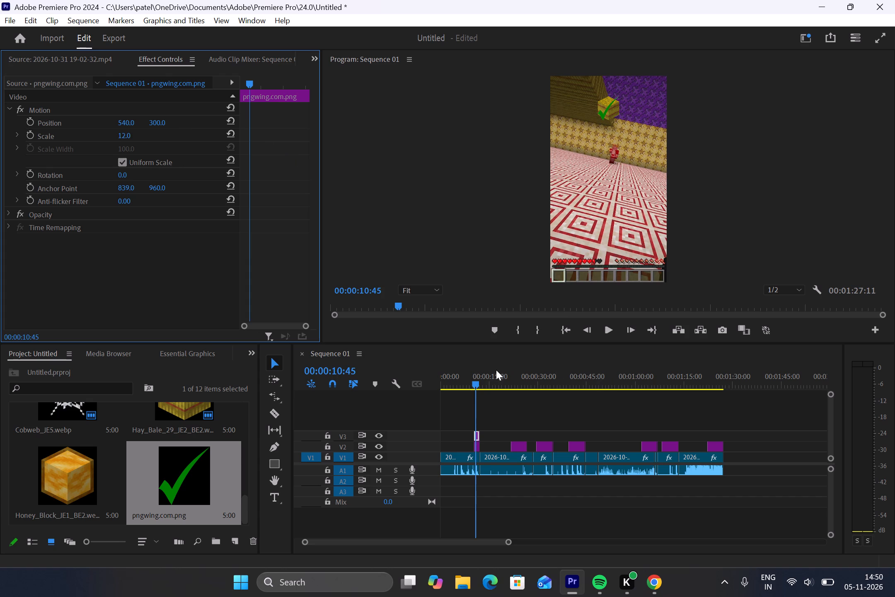
Play through the sequence to the slime block overlay and trim its start on V2 to 00:00:24:58.
left_click_drag(474, 379, 444, 376)
left_click(608, 328)
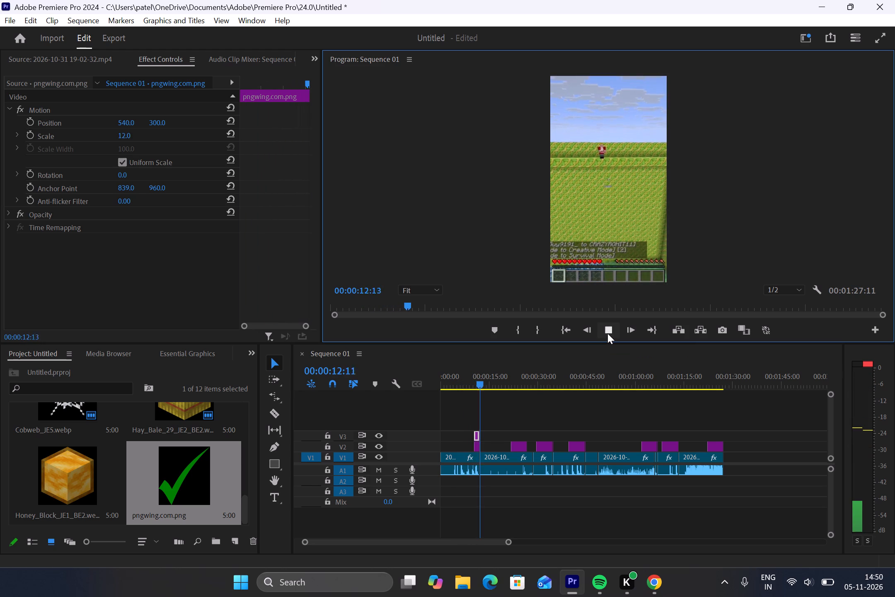
left_click(607, 333)
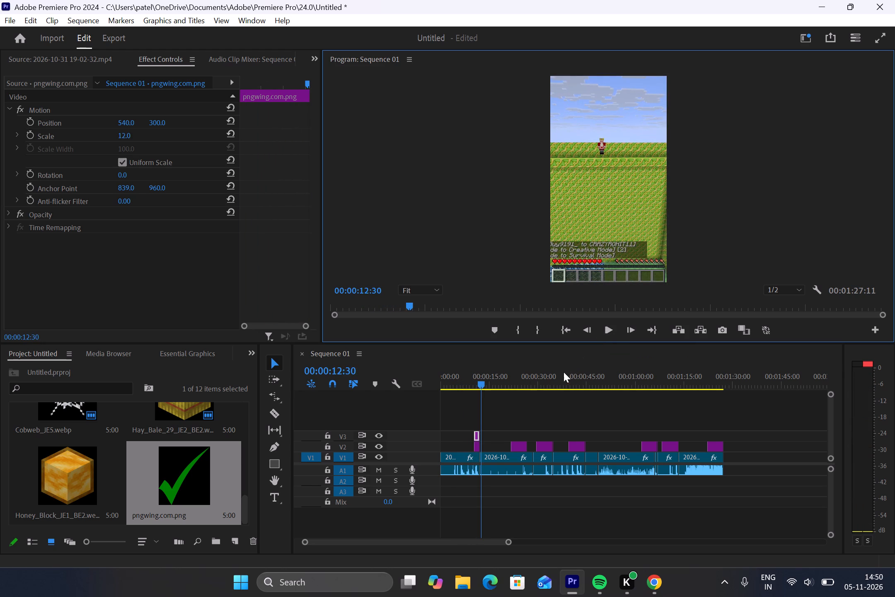
left_click(604, 326)
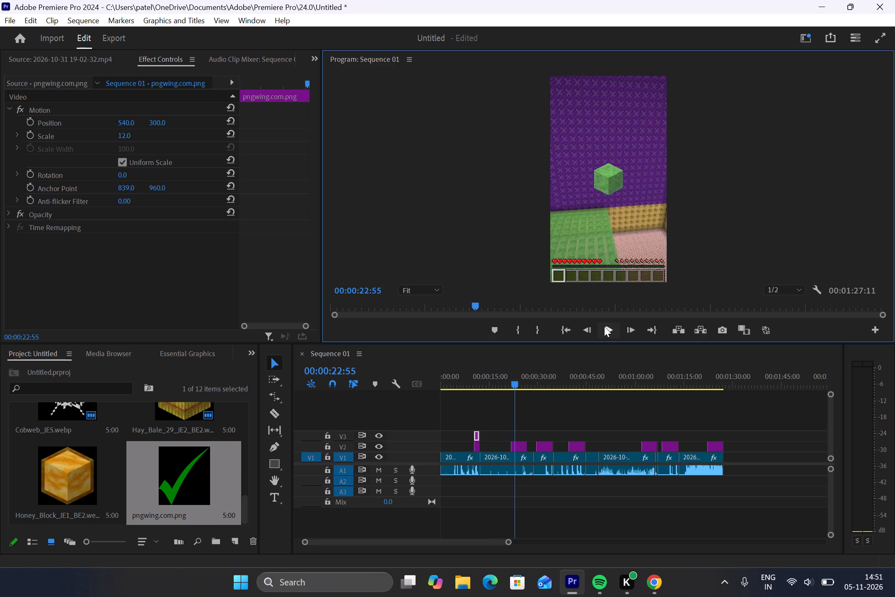
left_click(604, 326)
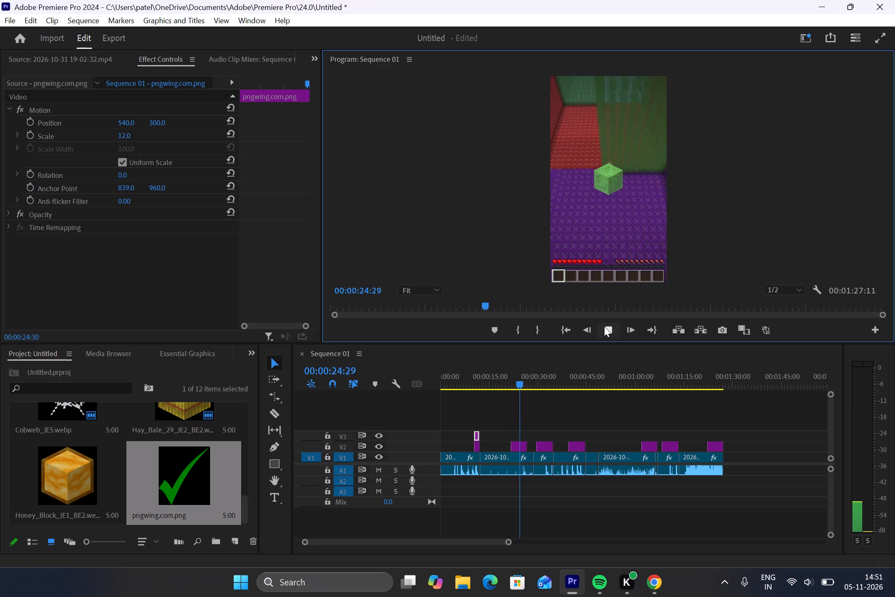
left_click(604, 326)
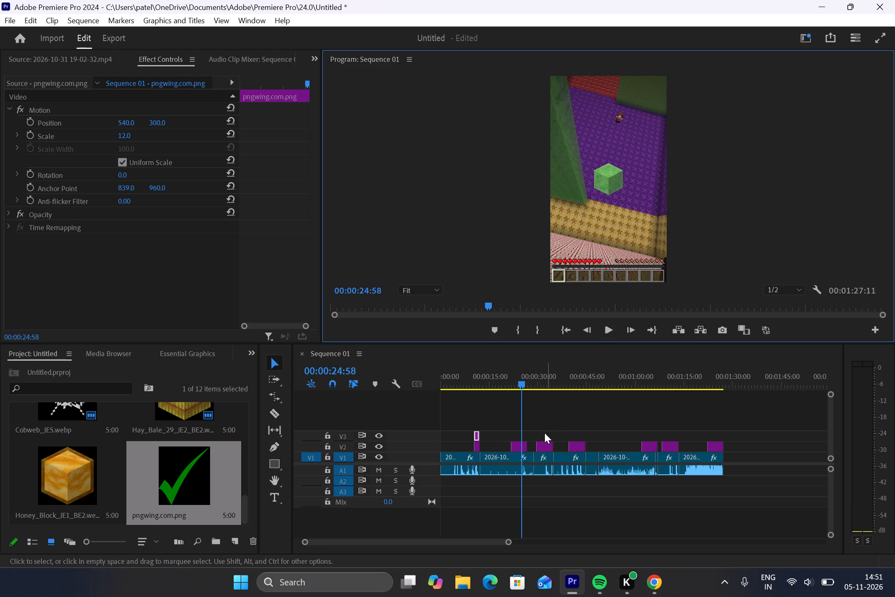
left_click_drag(511, 446, 516, 447)
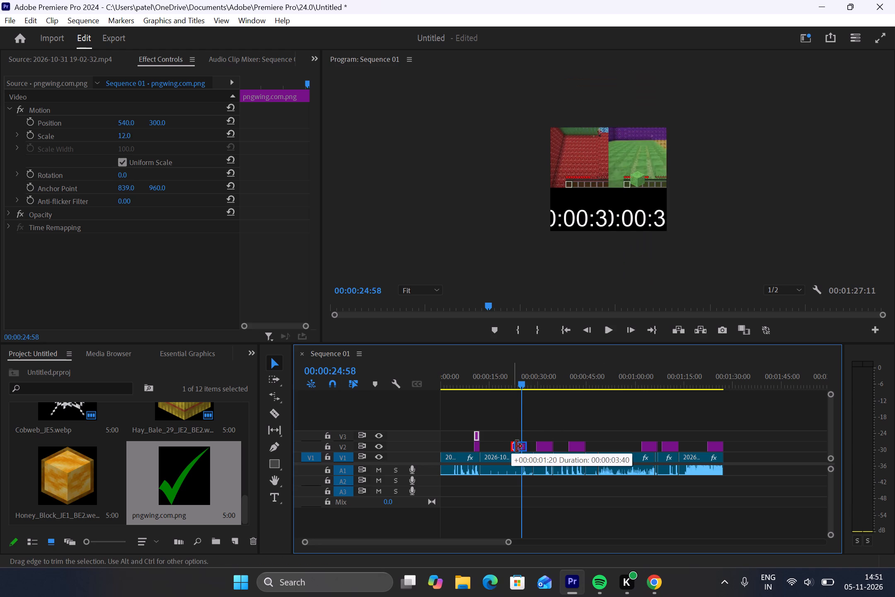
left_click_drag(516, 447, 522, 448)
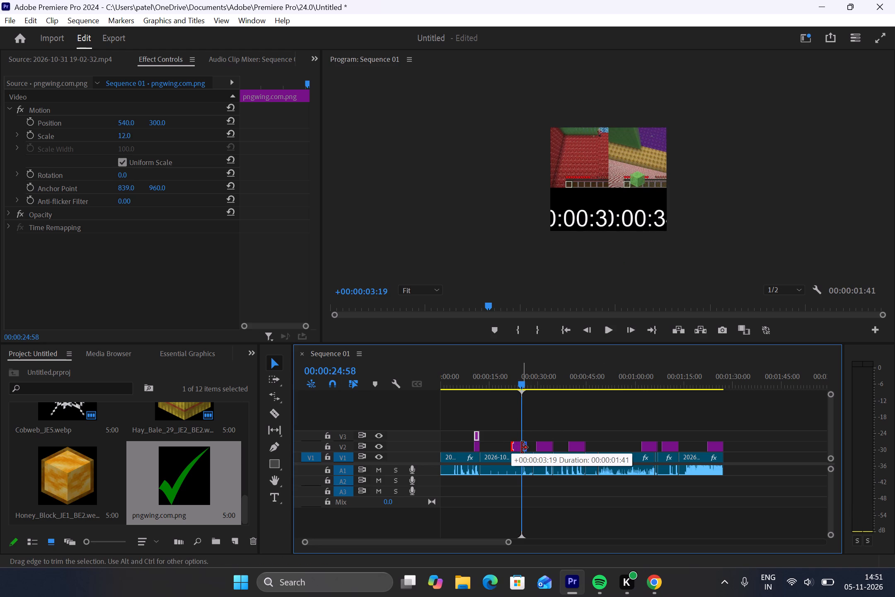
left_click_drag(522, 448, 523, 448)
left_click_drag(523, 448, 521, 448)
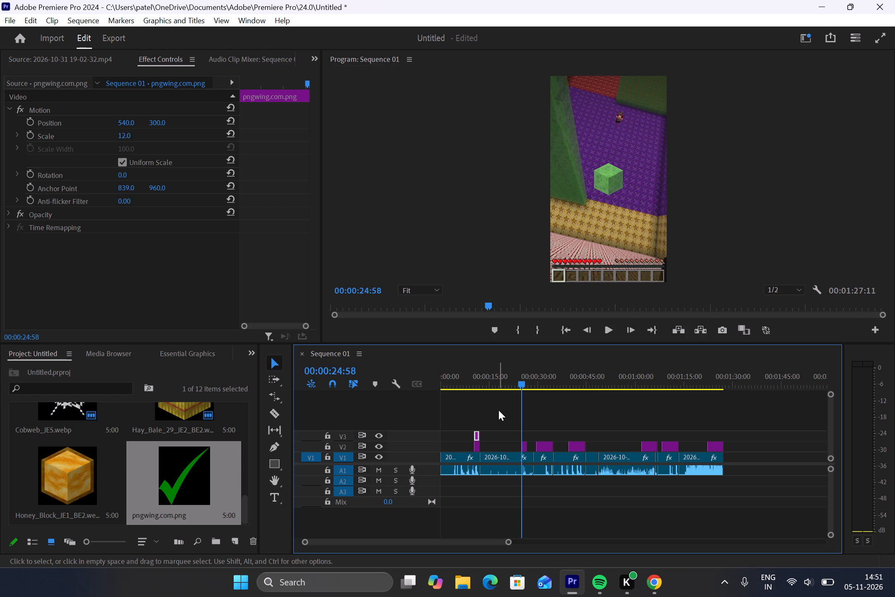
Apply the default transition to both ends of the check mark clip on V3.
left_click(476, 435)
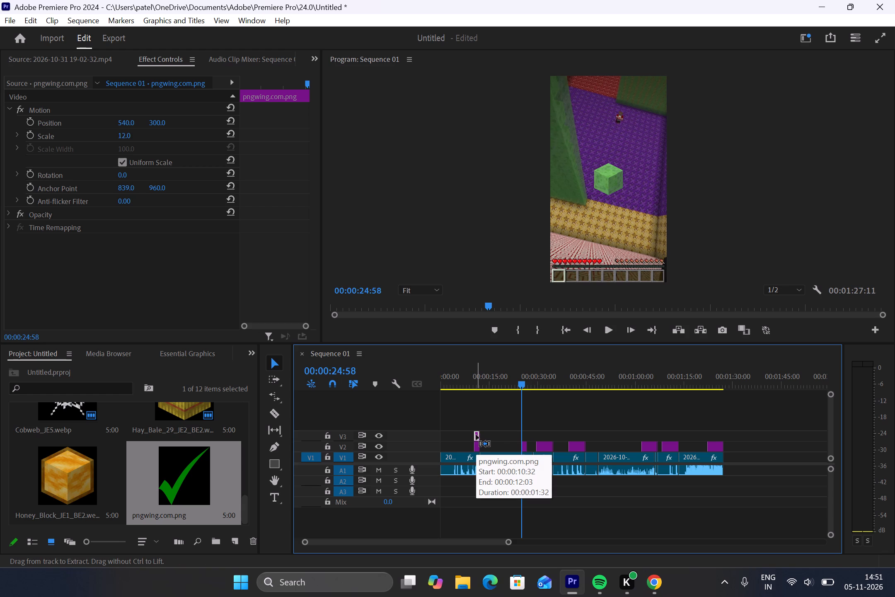
key("ctrl+d")
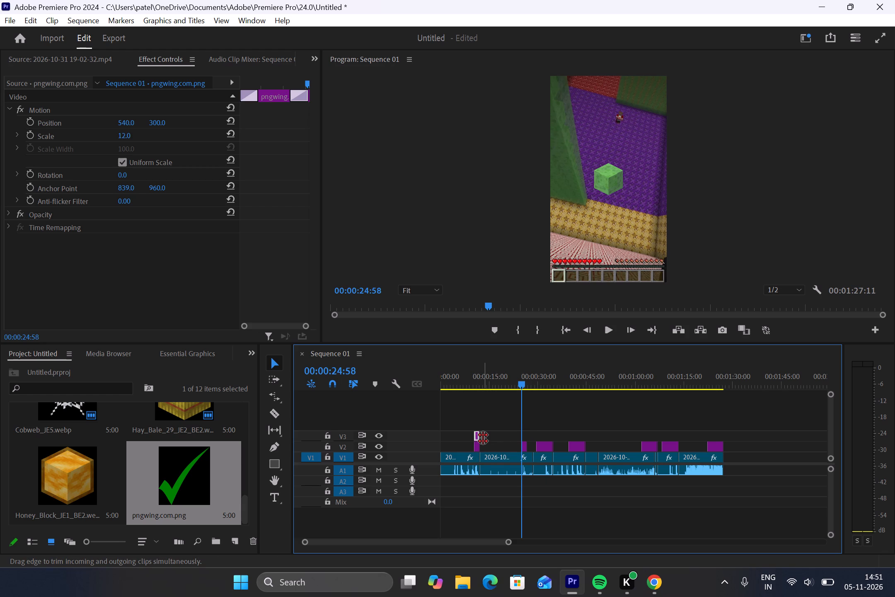
Copy the check mark clip and move the original along V3 to start at 00:00:24:58, above the slime block clip.
key("ctrl+c")
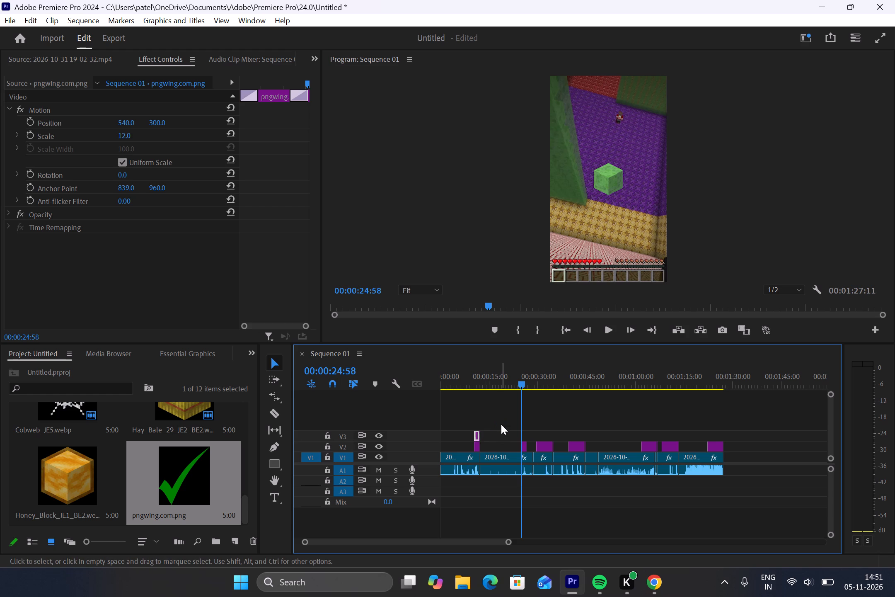
left_click(522, 432)
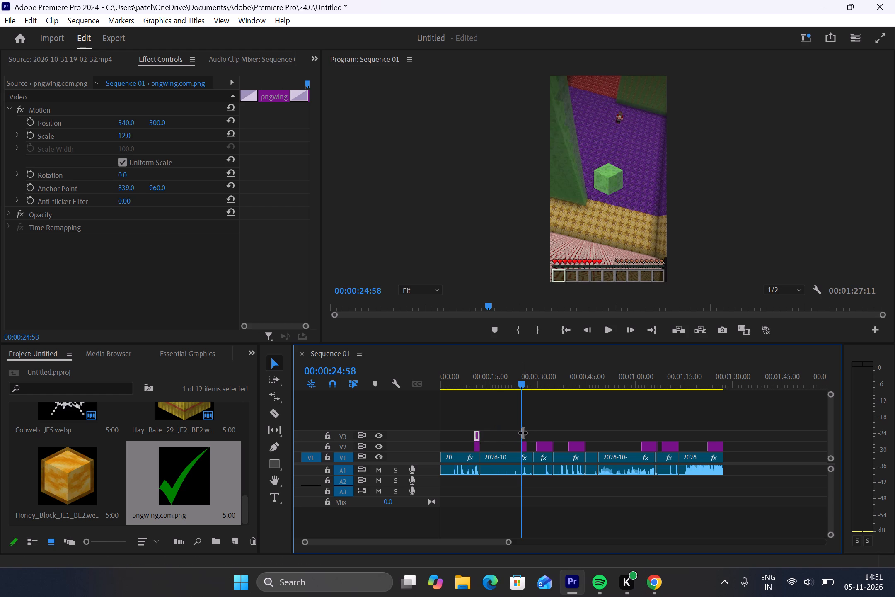
right_click(522, 432)
right_click(524, 435)
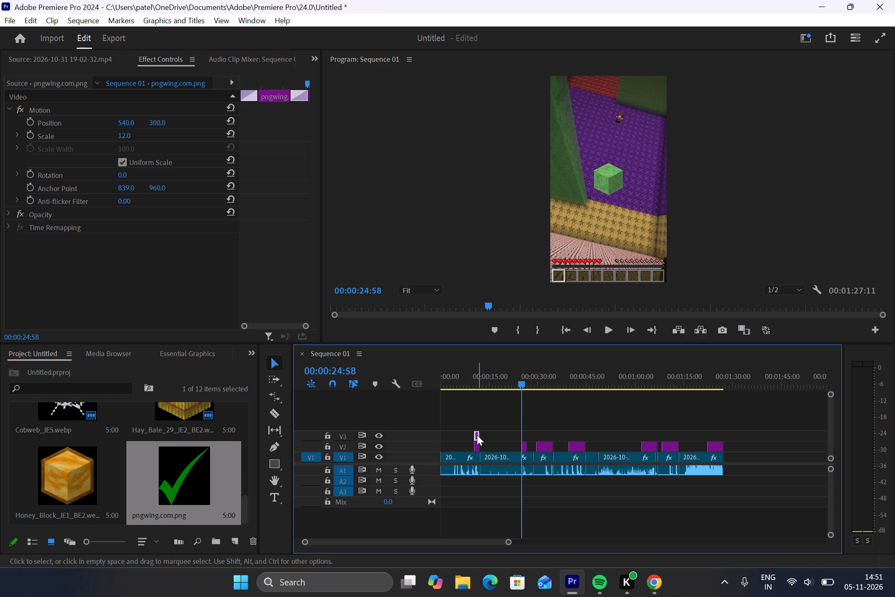
left_click_drag(477, 434, 526, 433)
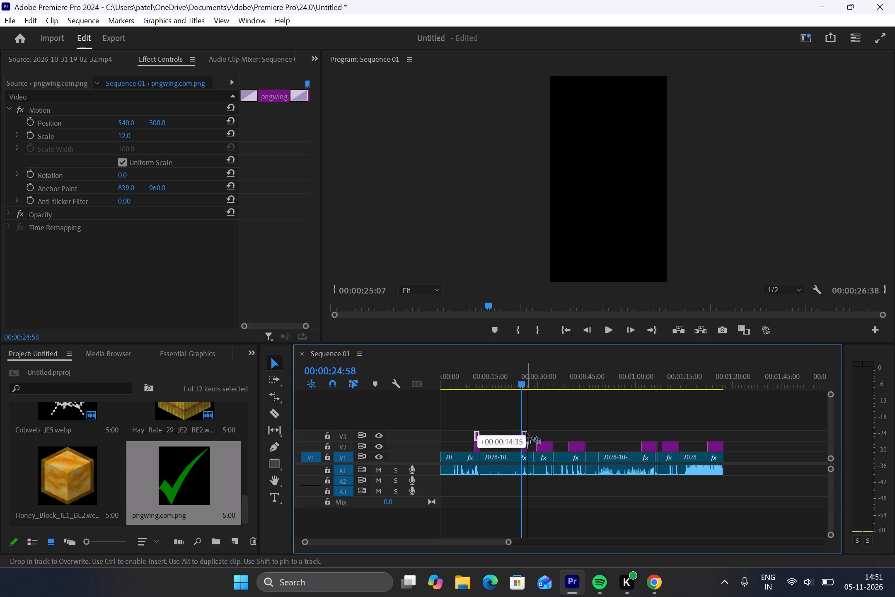
left_click_drag(526, 433, 525, 433)
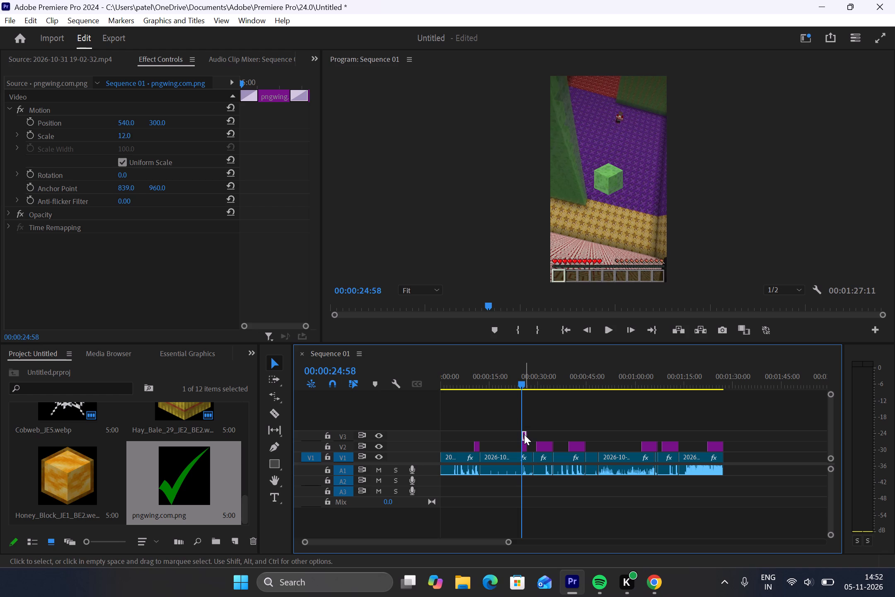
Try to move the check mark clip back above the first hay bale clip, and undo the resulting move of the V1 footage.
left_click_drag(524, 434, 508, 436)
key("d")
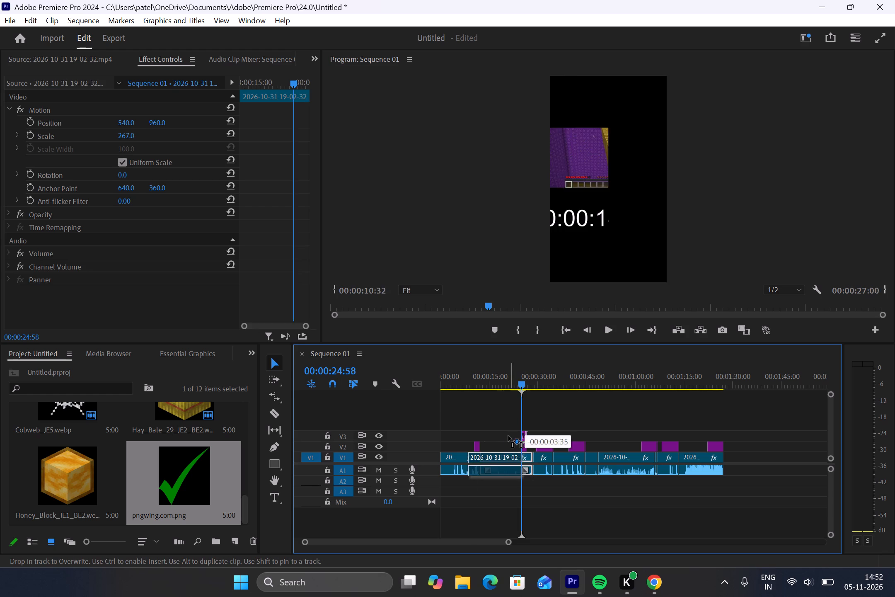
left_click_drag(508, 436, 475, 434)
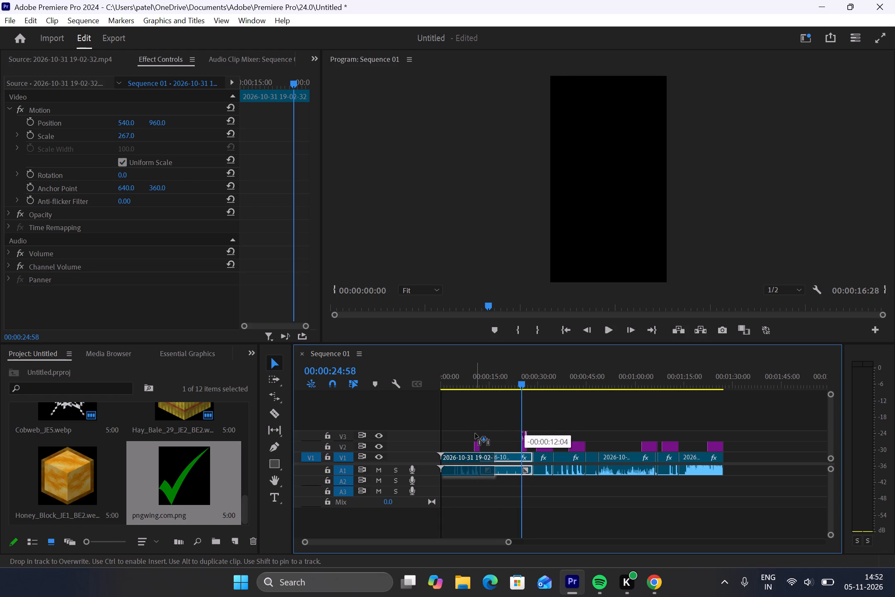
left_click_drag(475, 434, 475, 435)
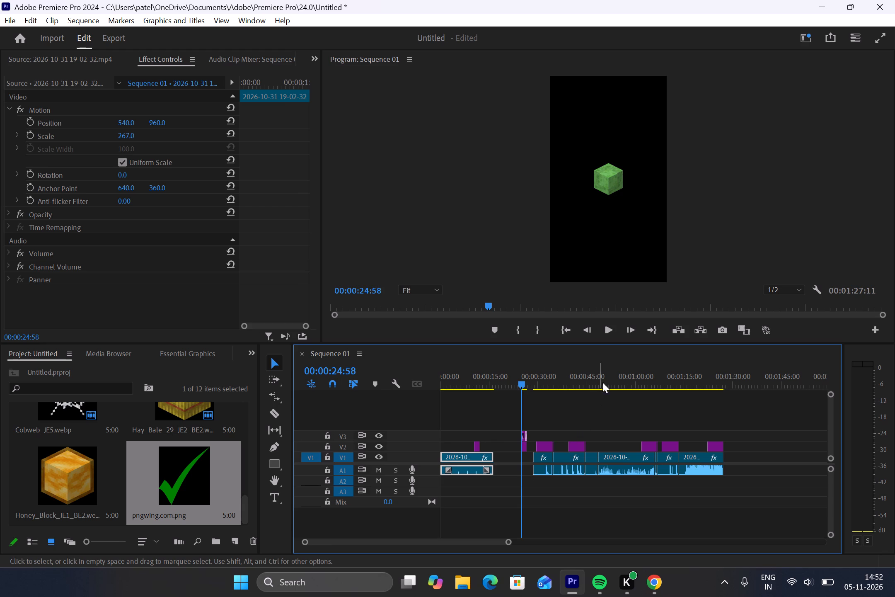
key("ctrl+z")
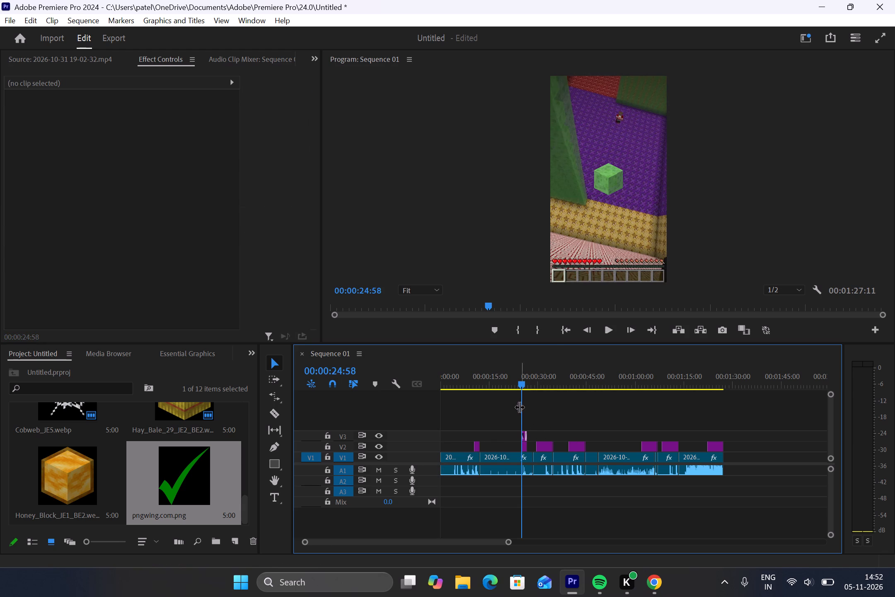
Preview the check mark with the slime block, and set the scale of the first hay bale overlay on V2 to 60.
left_click(608, 329)
left_click(609, 329)
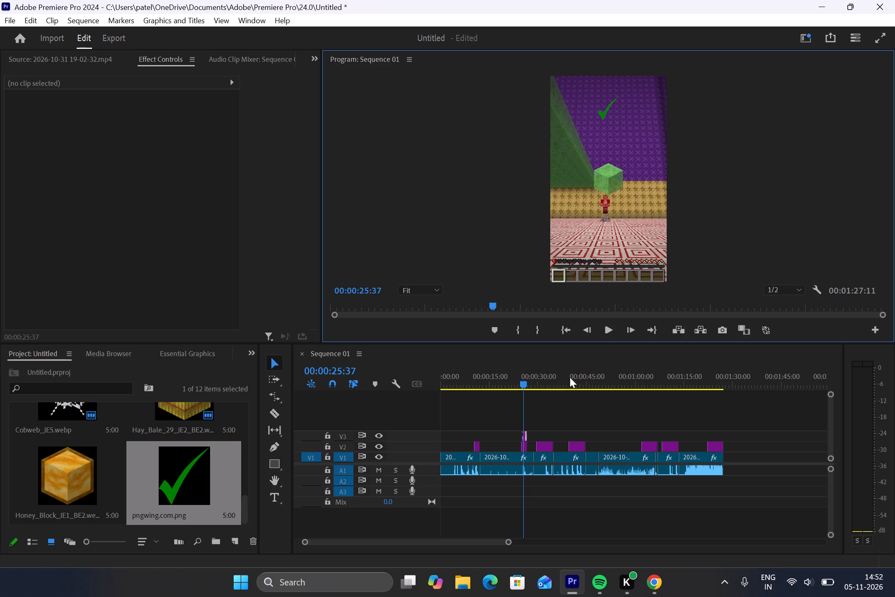
left_click(477, 448)
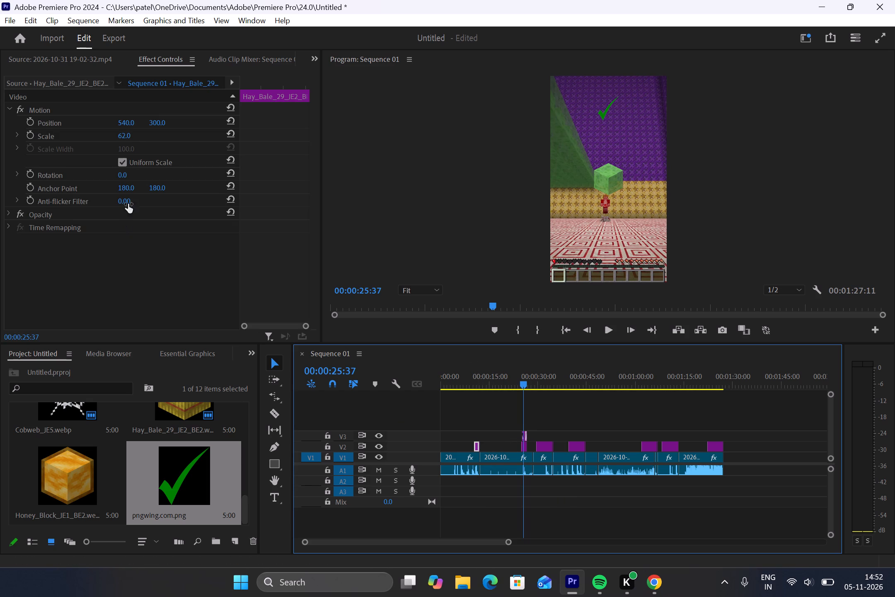
left_click(128, 138)
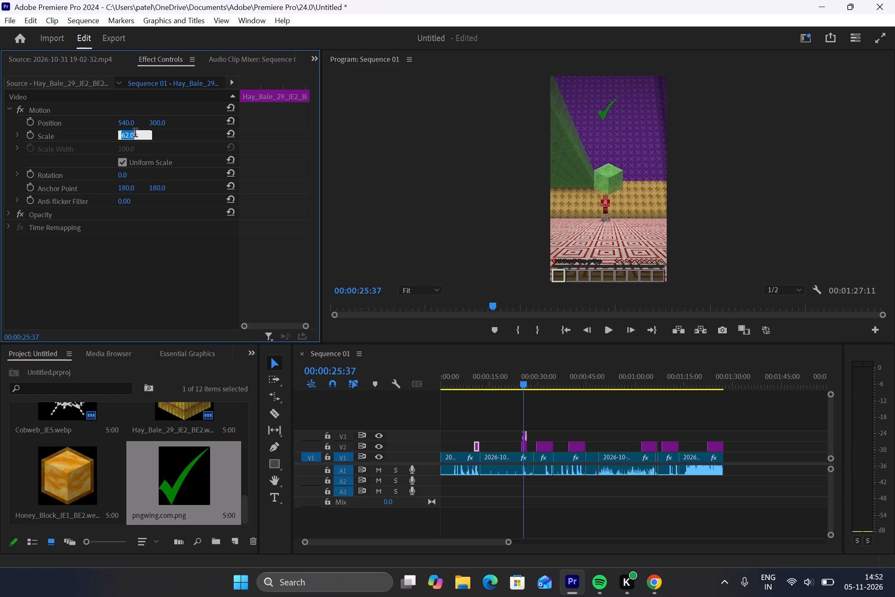
type("60")
key("Return")
Move the check mark clip along V3 from above the slime block clip back to above the first hay bale clip.
left_click_drag(522, 383, 511, 381)
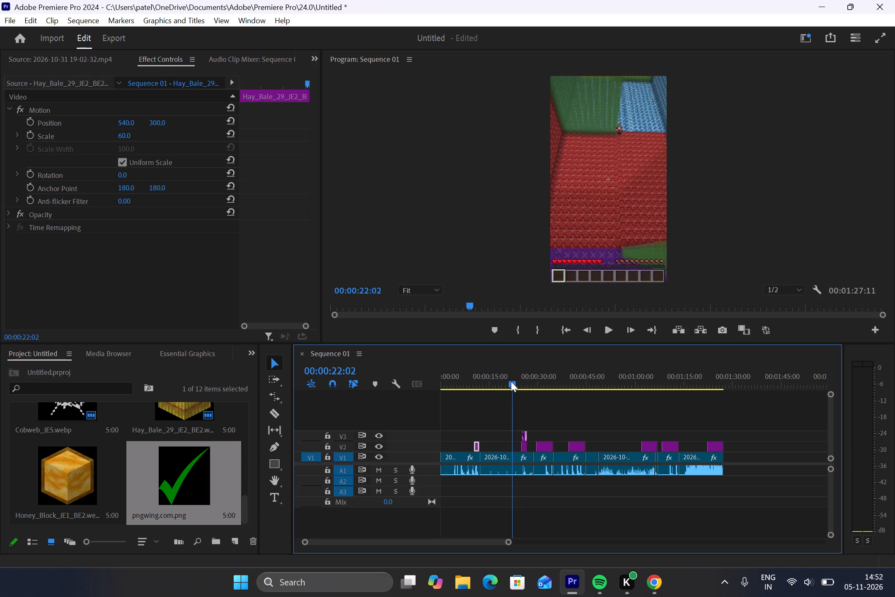
left_click_drag(511, 381, 501, 383)
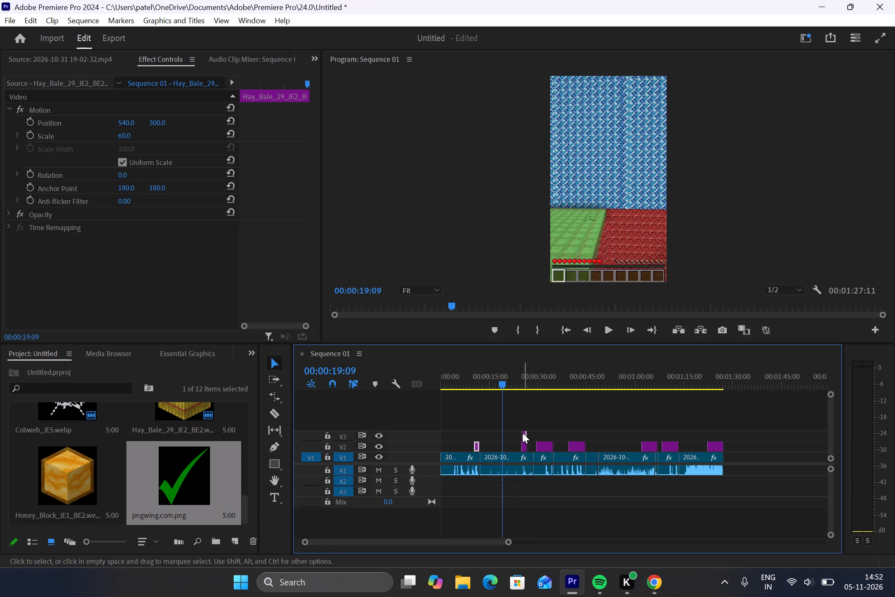
left_click_drag(525, 434, 477, 434)
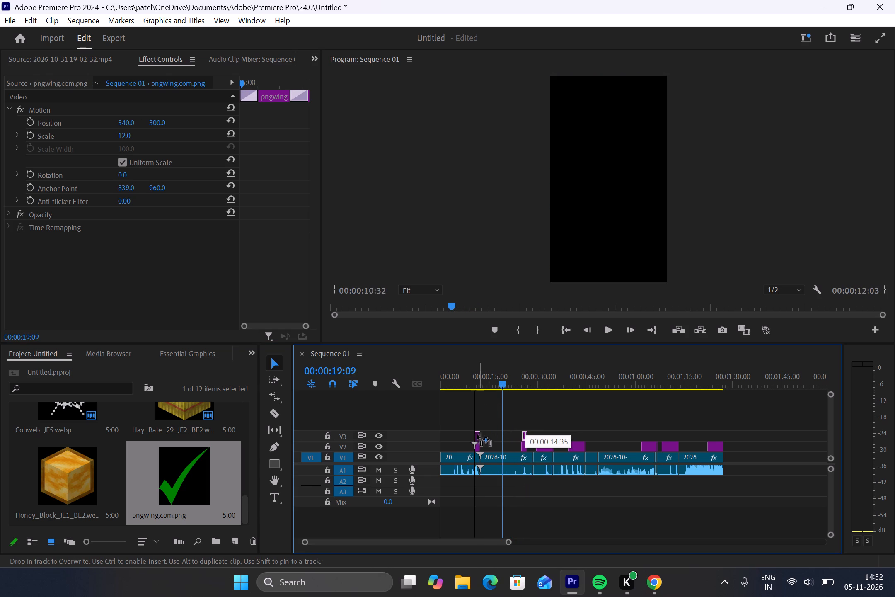
left_click_drag(477, 434, 477, 436)
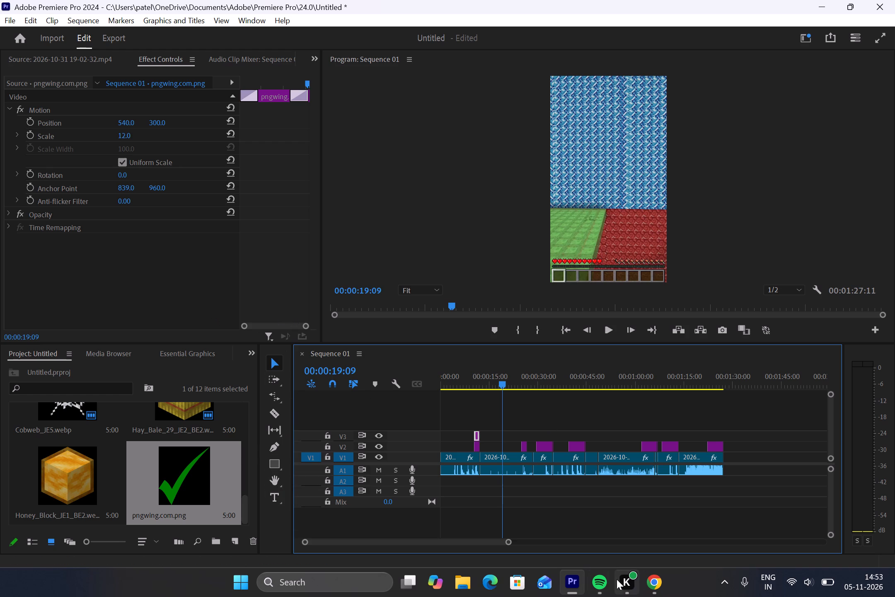
left_click(649, 581)
left_click(639, 532)
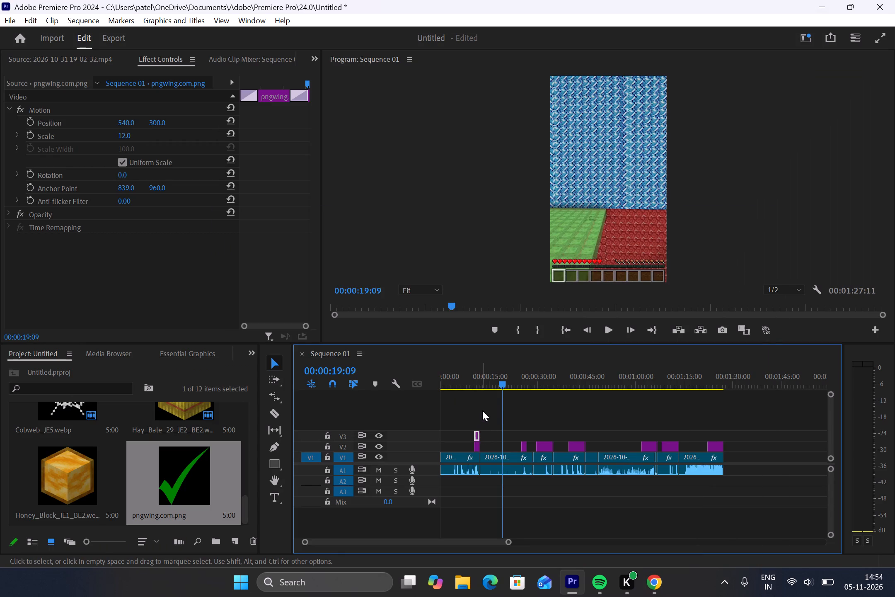
Duplicate the check mark clip on V3, placing the copy above the slime block clip and leaving the original over the hay bale.
left_click(476, 436)
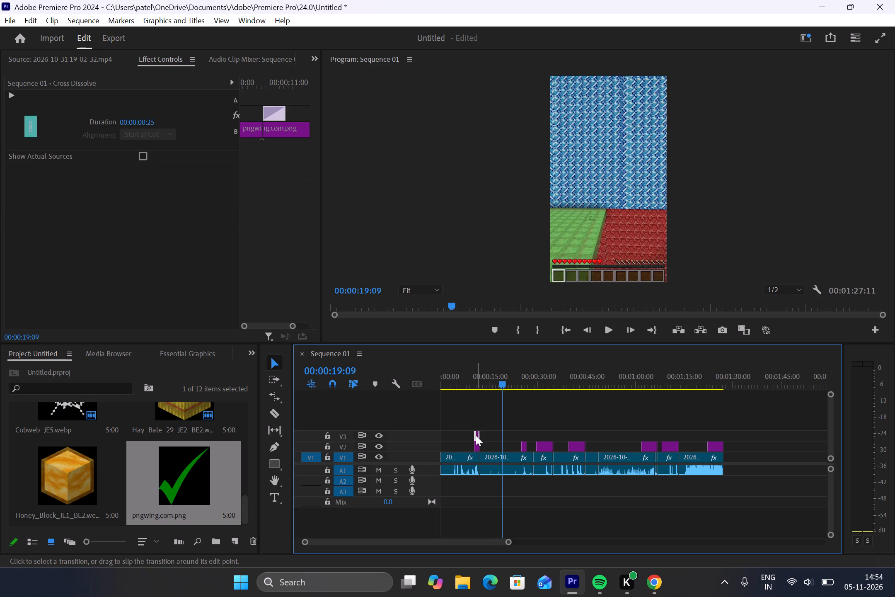
left_click(487, 420)
left_click(477, 434)
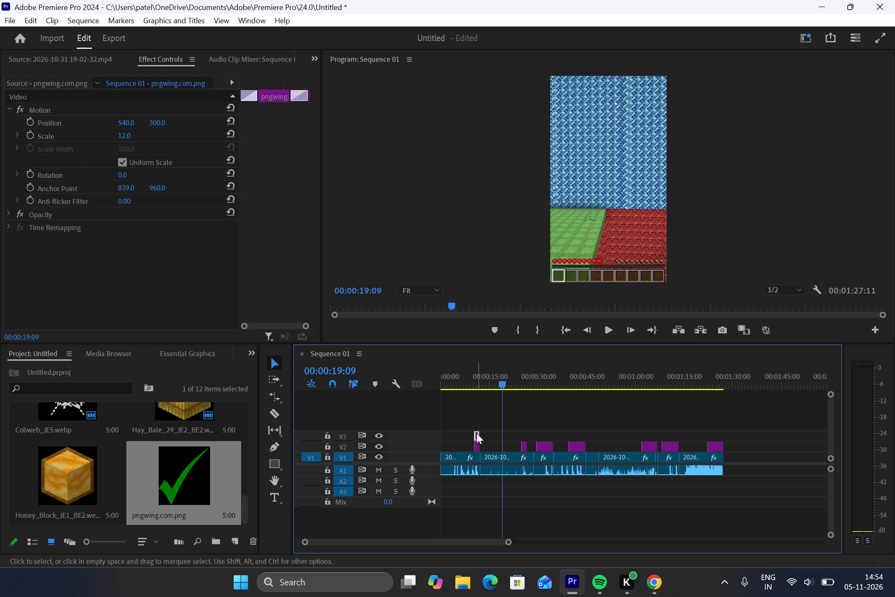
left_click_drag(477, 434, 516, 418, "alt")
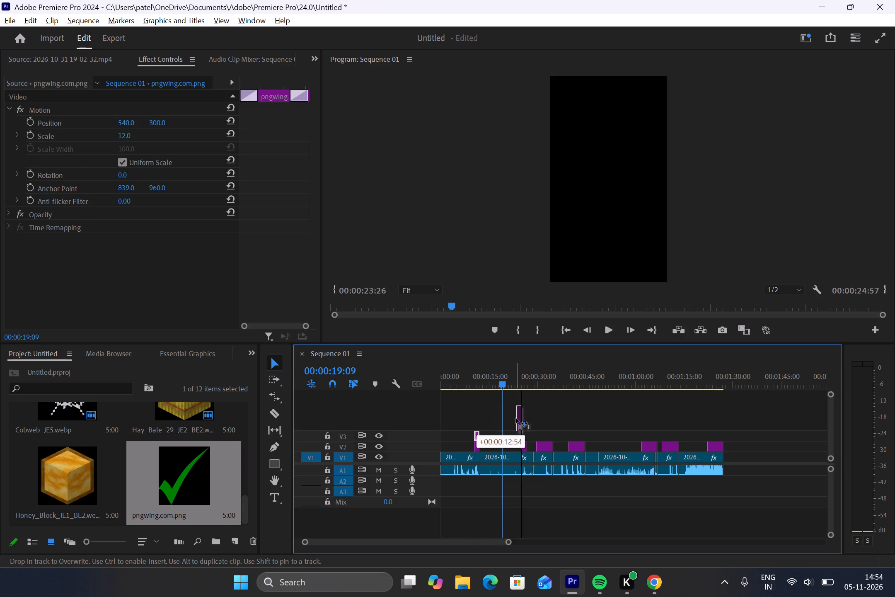
left_click_drag(516, 418, 522, 432, "alt")
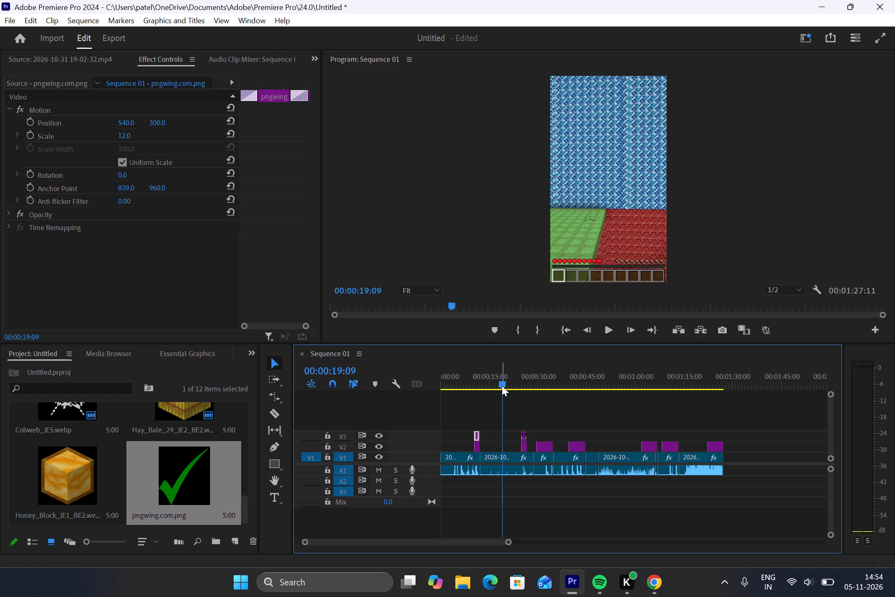
Set the slime block overlay on V2 to scale 60 and vertical position 300, with the playhead at 00:00:25:17.
left_click(501, 384)
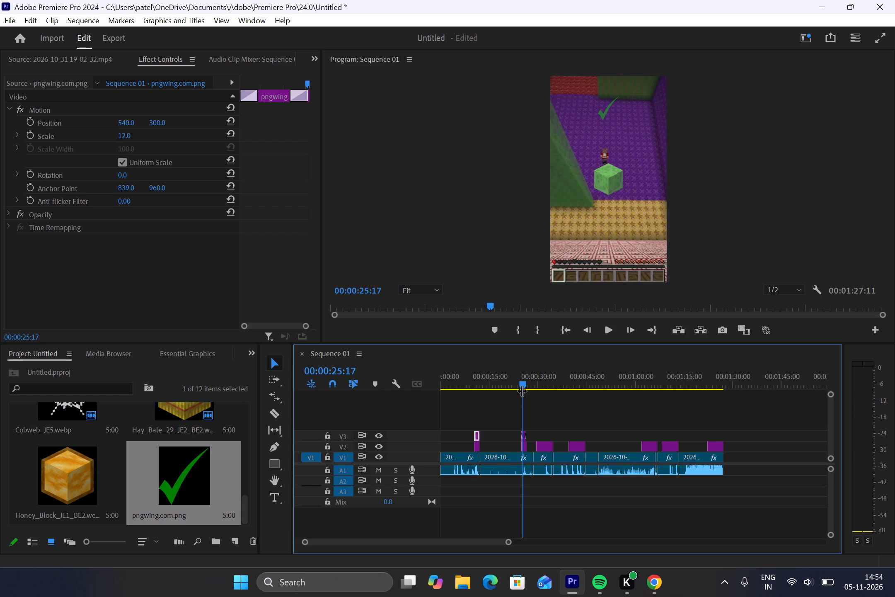
left_click(525, 446)
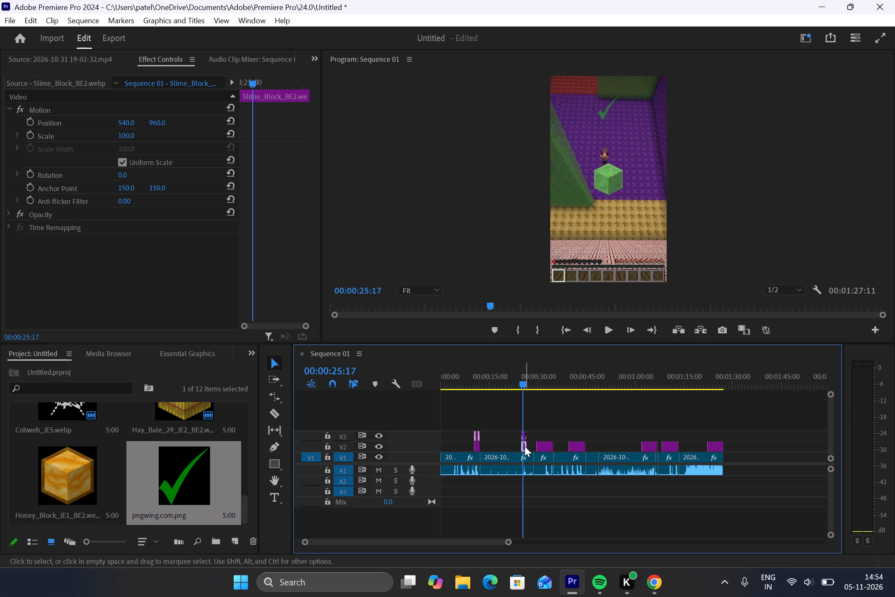
left_click(128, 136)
type("60")
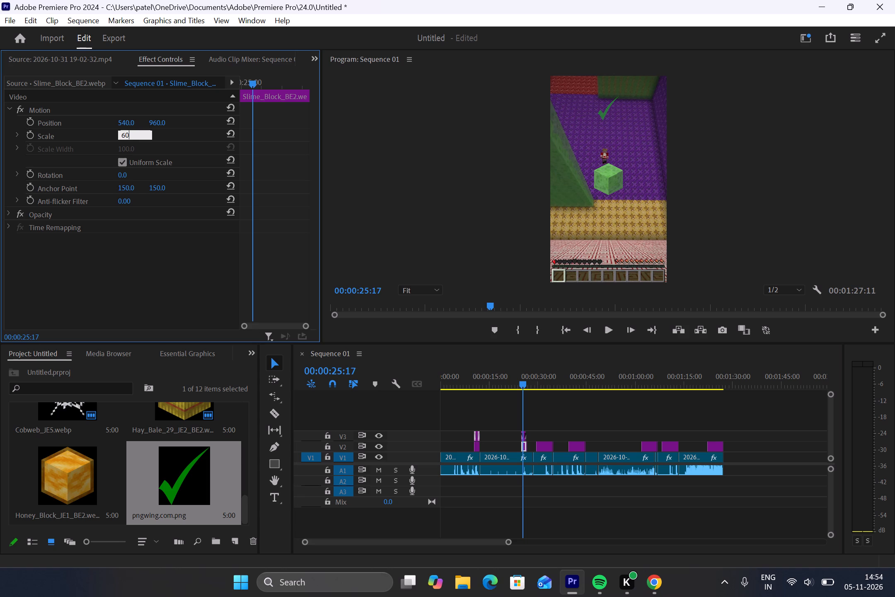
key("Return")
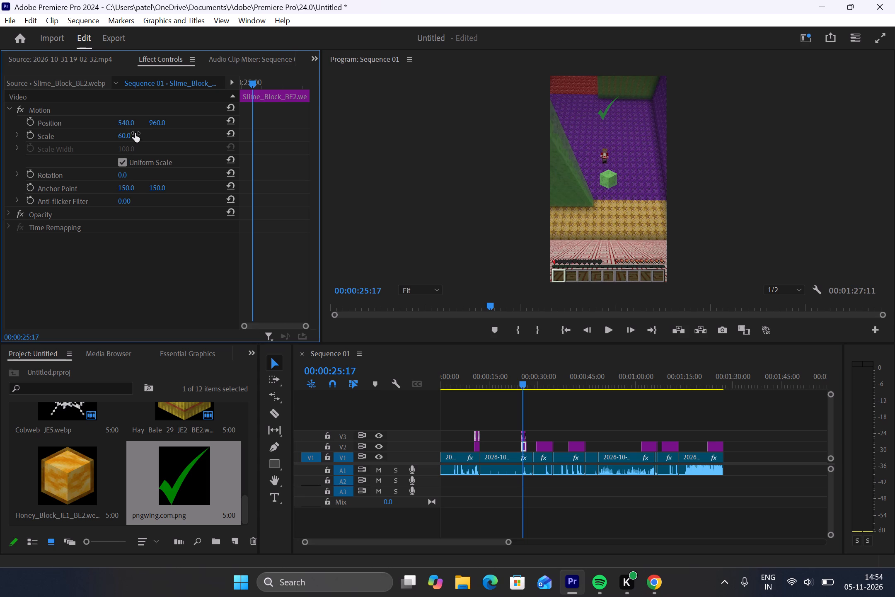
left_click(157, 119)
type("300")
key("Return")
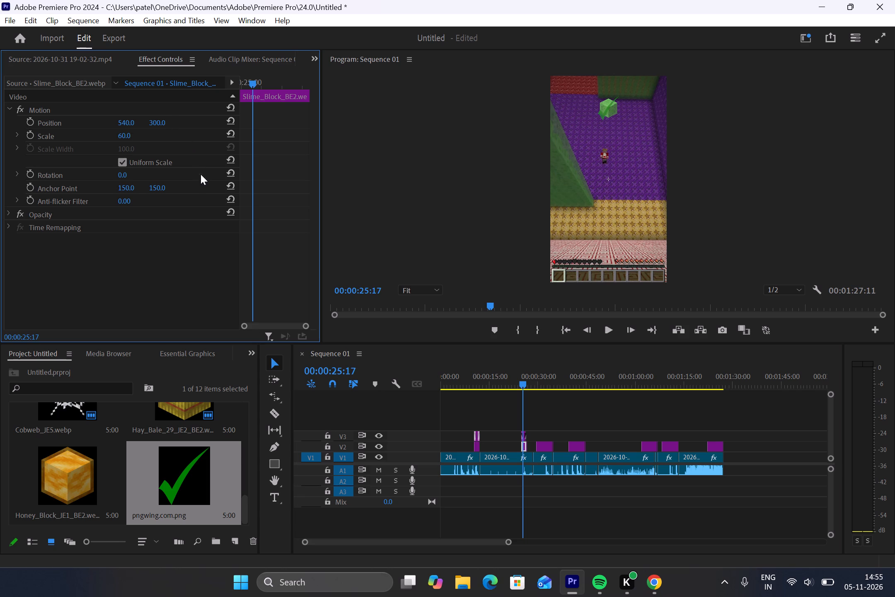
Trim the start of the wet sponge overlay on V2 to the playhead at 00:00:33:42.
left_click(523, 382)
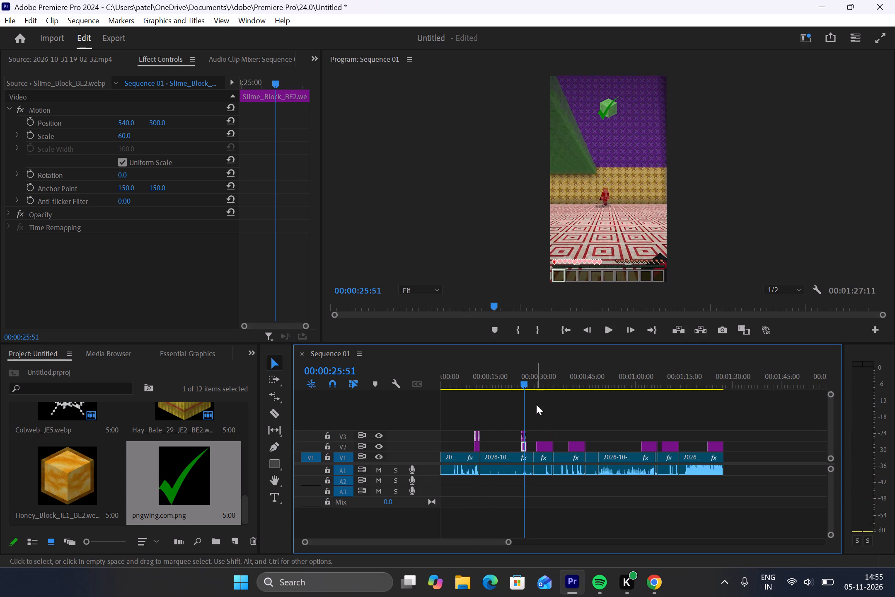
left_click_drag(522, 385, 539, 385)
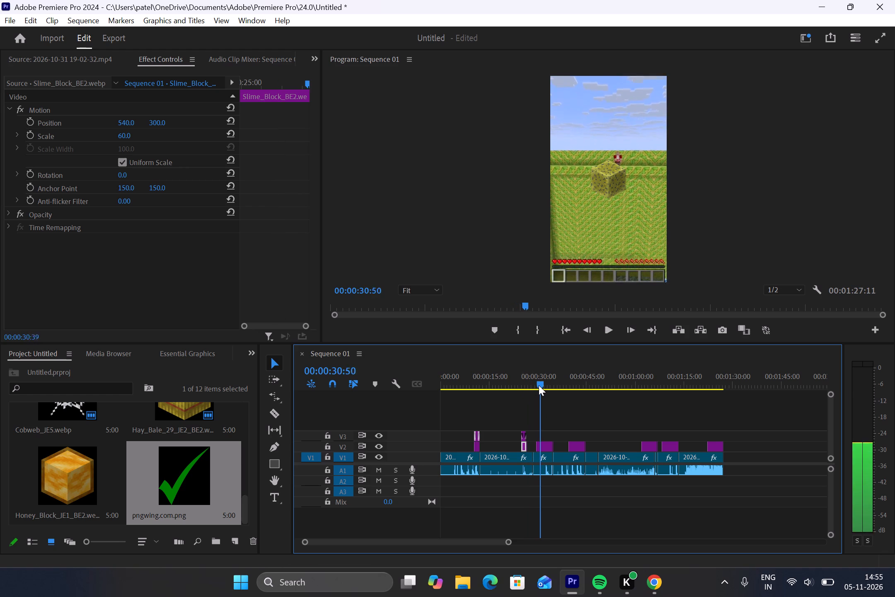
left_click_drag(539, 385, 545, 386)
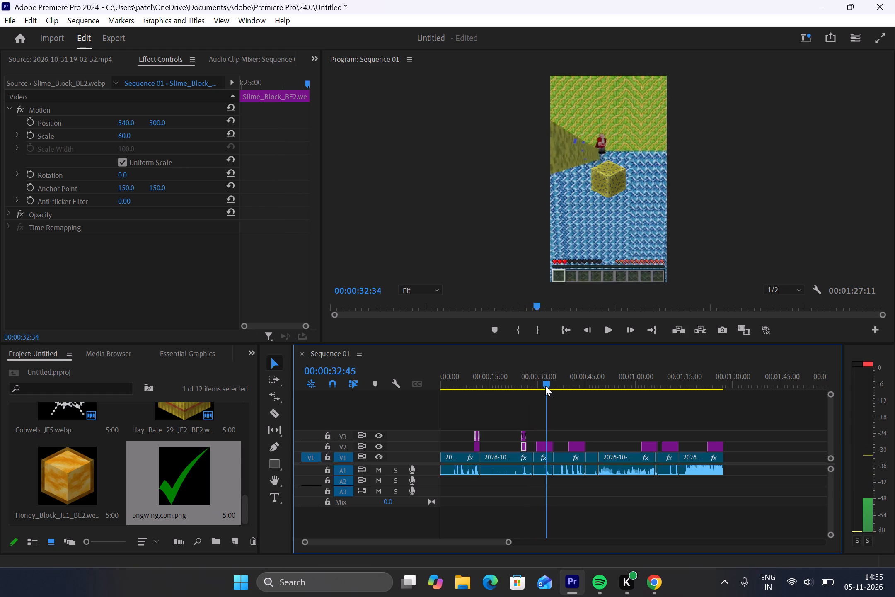
left_click_drag(545, 386, 545, 386)
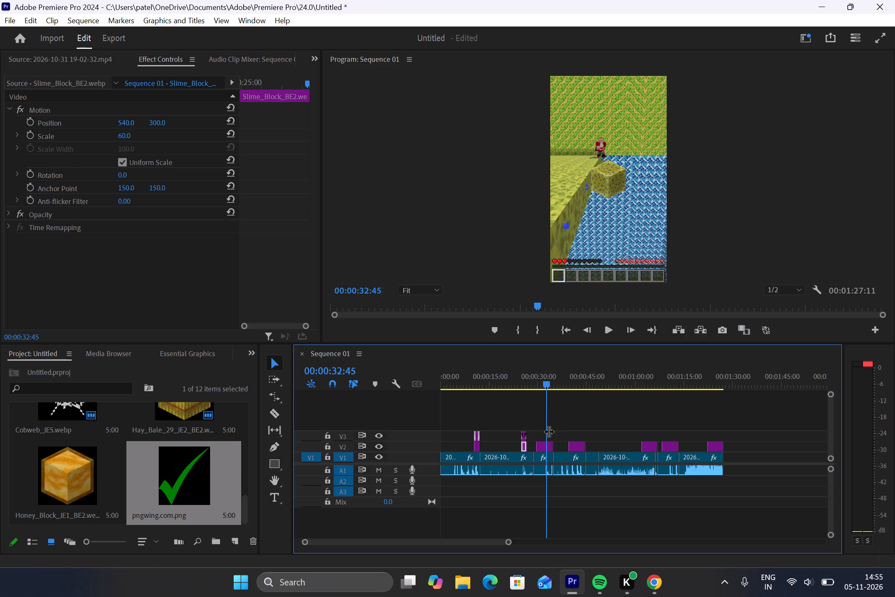
left_click(546, 382)
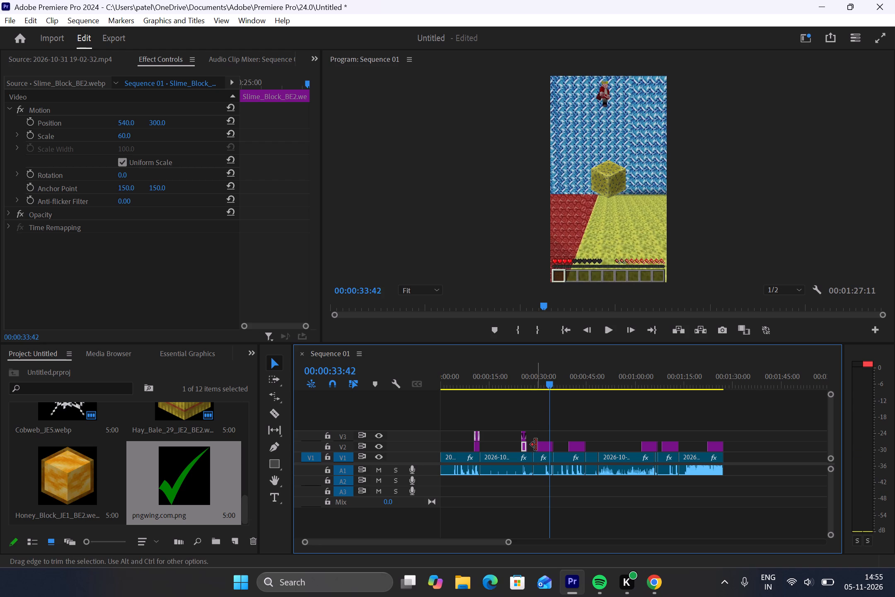
left_click_drag(537, 445, 546, 445)
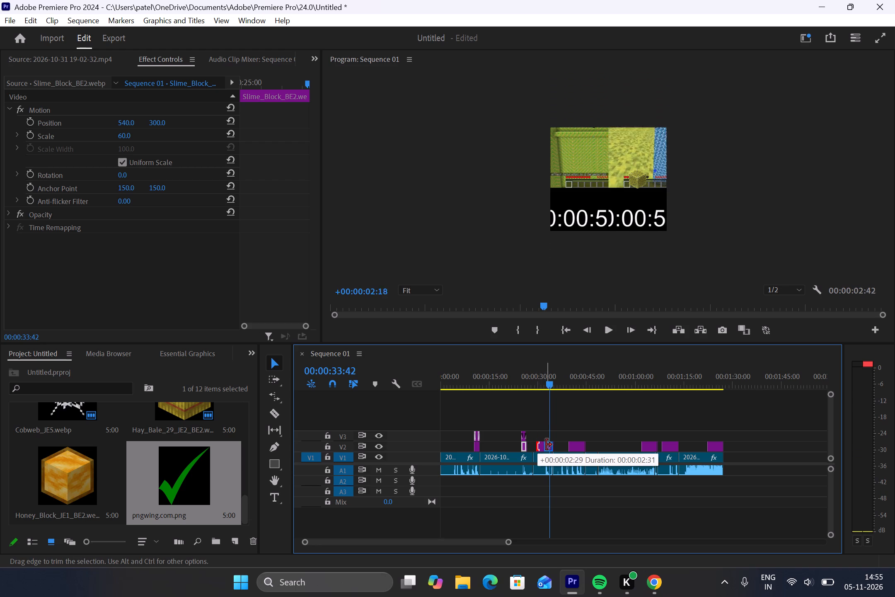
left_click_drag(546, 445, 547, 445)
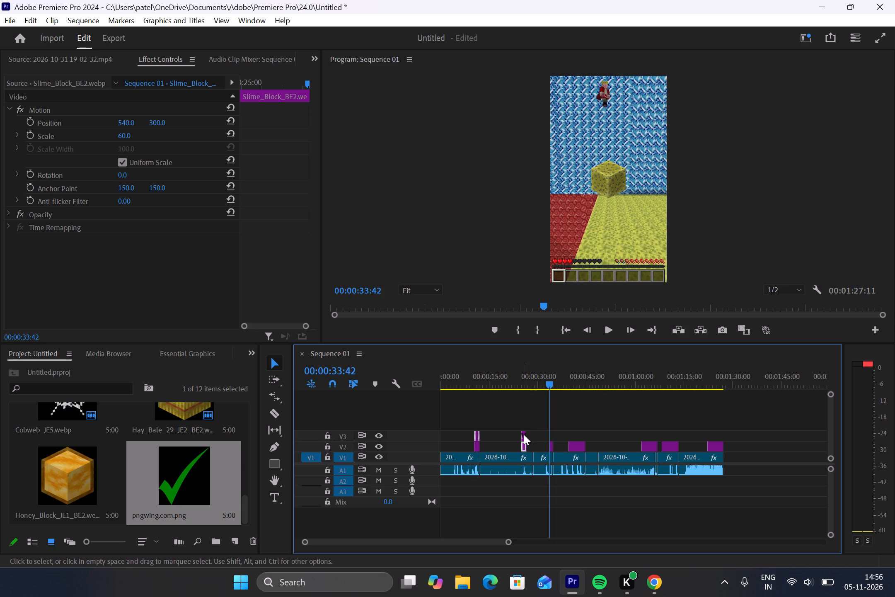
Duplicate the check mark clip over the slime block, placing the copy on V3 above the wet sponge overlay.
left_click(539, 430)
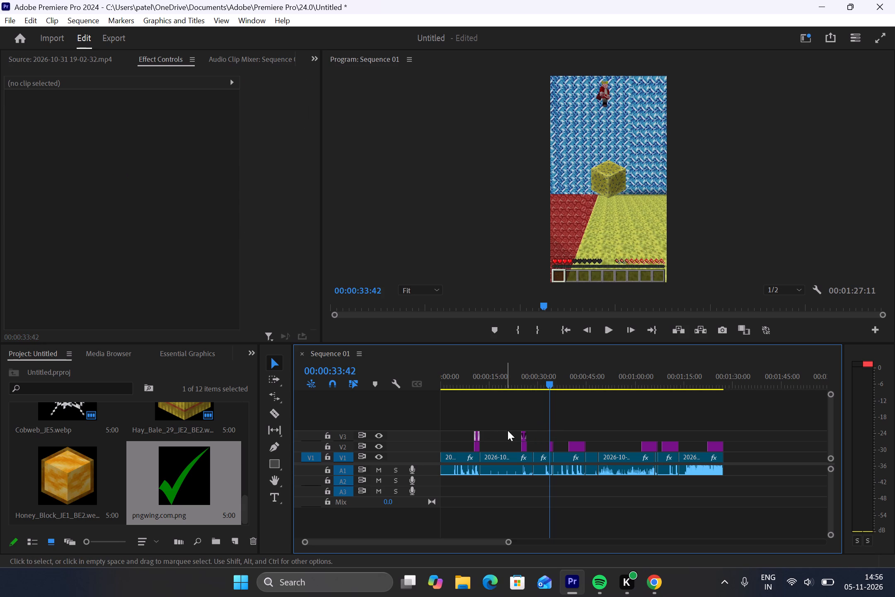
left_click(523, 434)
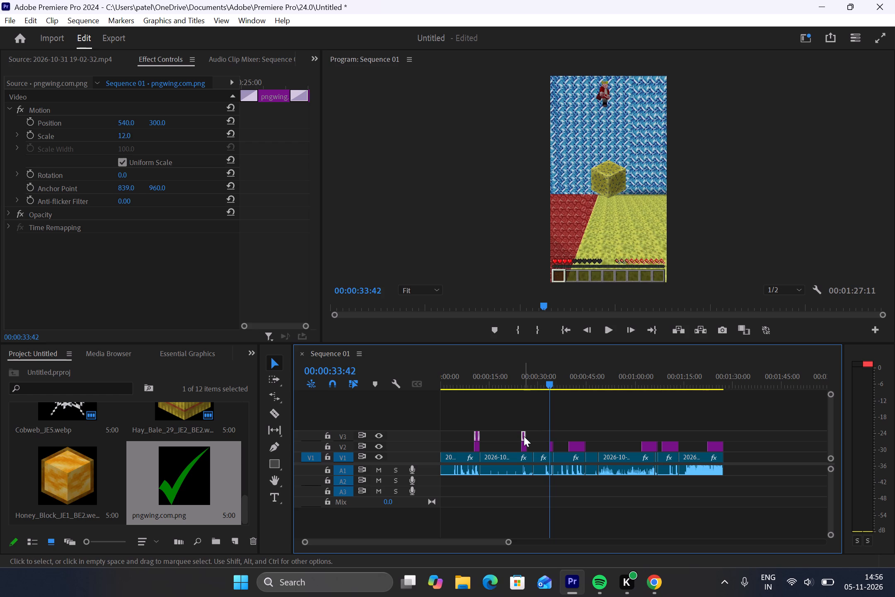
left_click_drag(524, 434, 524, 433, "alt")
left_click_drag(524, 433, 549, 435, "alt")
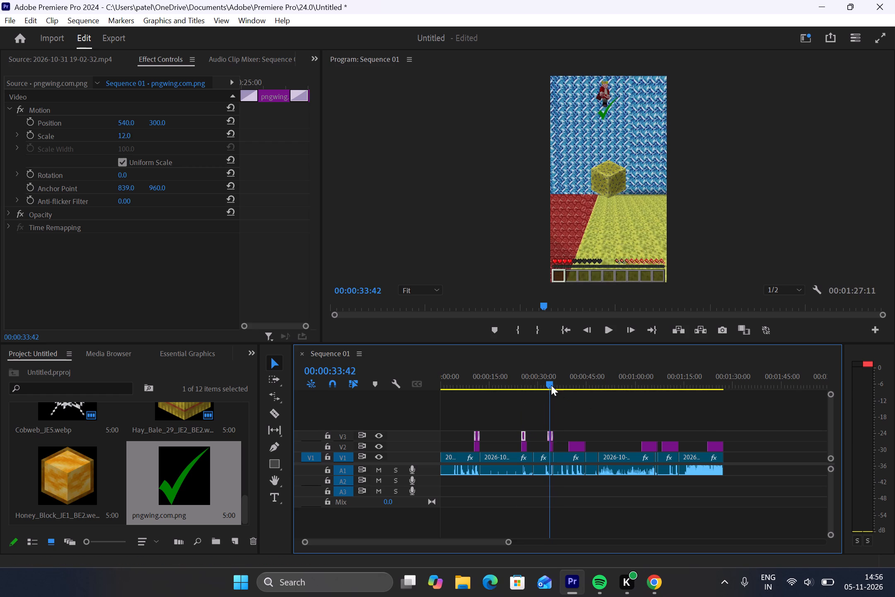
Adjust the copied check mark's edges on V3 so the clip lines up with the wet sponge overlay beneath it.
left_click_drag(547, 381, 540, 382)
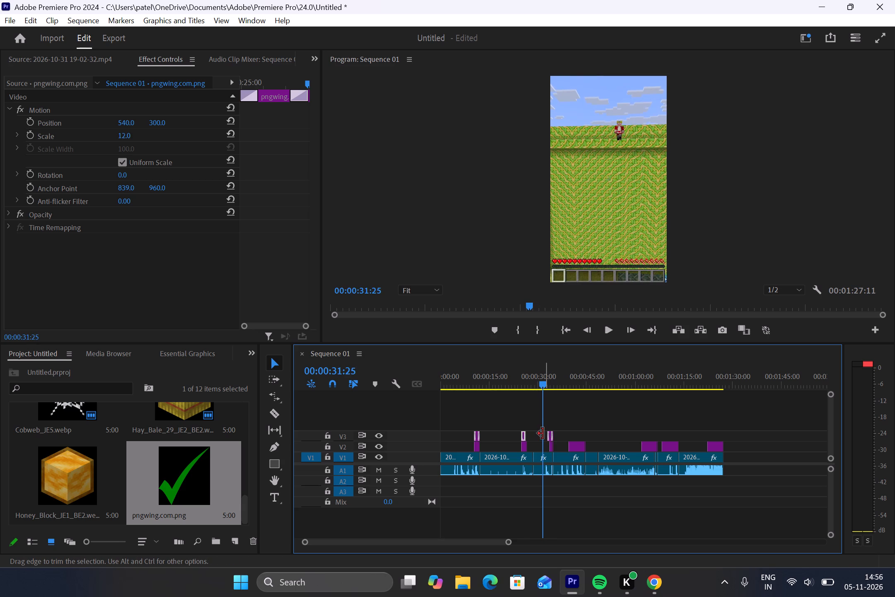
left_click_drag(541, 386, 546, 386)
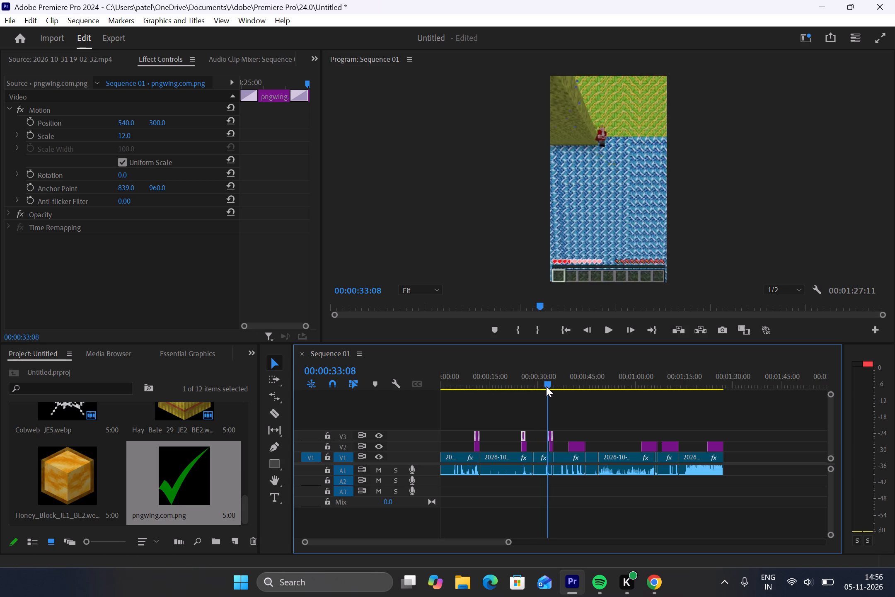
left_click_drag(546, 386, 547, 387)
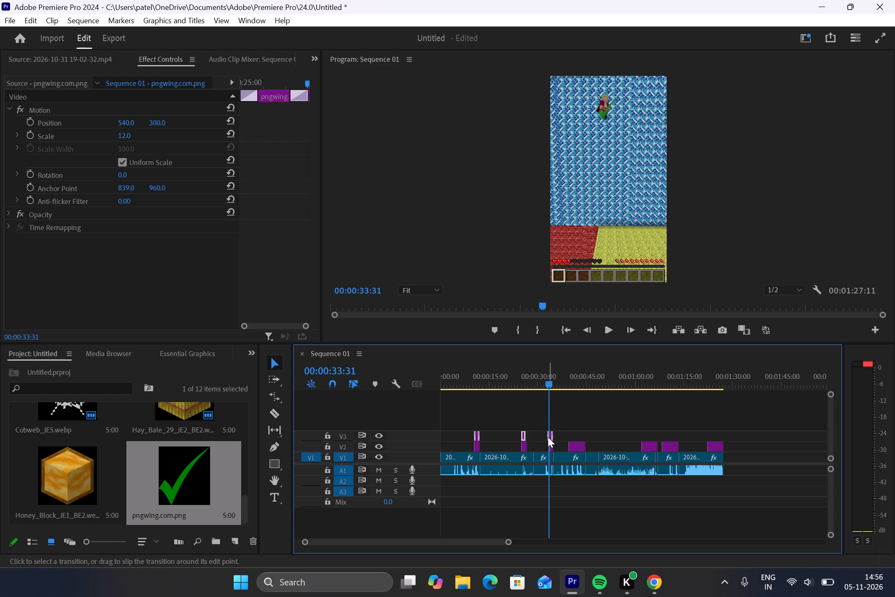
left_click(548, 437)
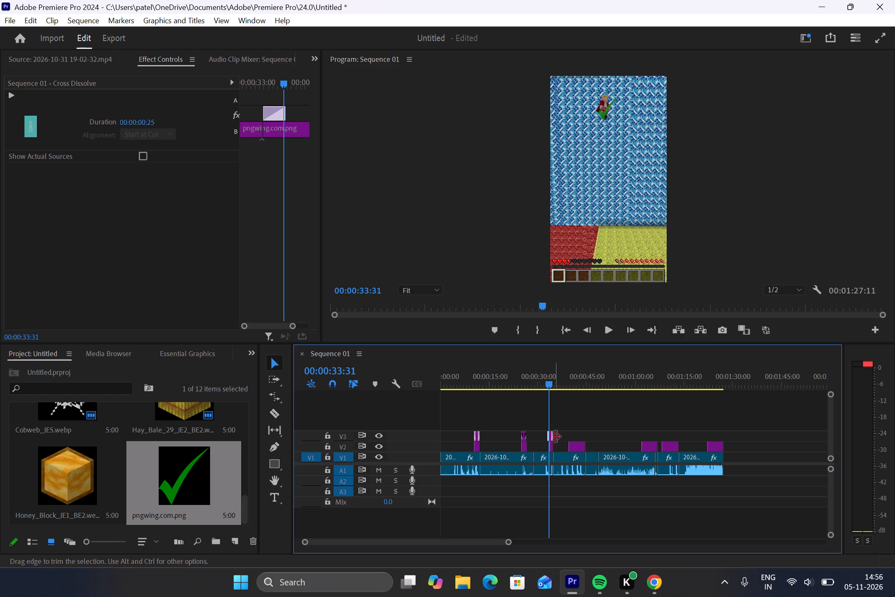
left_click_drag(556, 436, 560, 435)
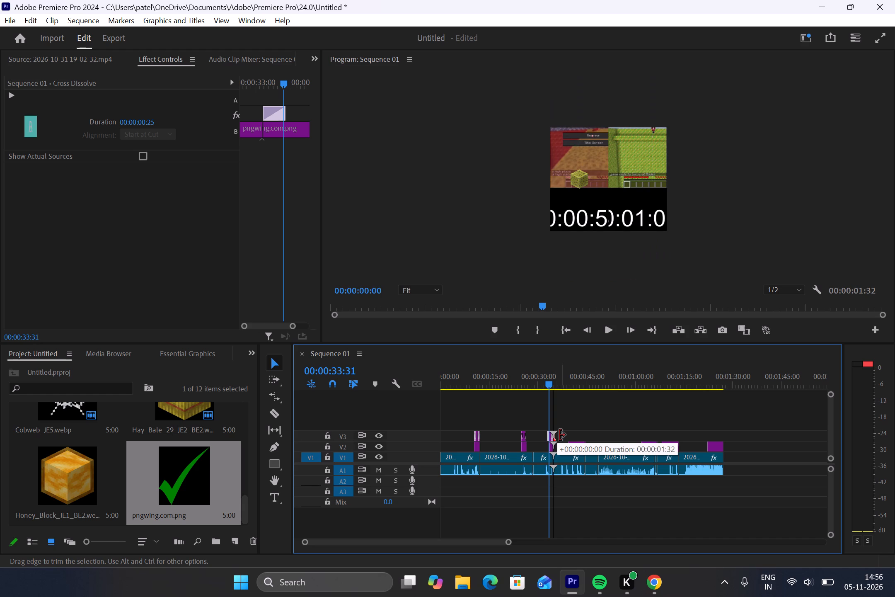
left_click_drag(560, 435, 574, 434)
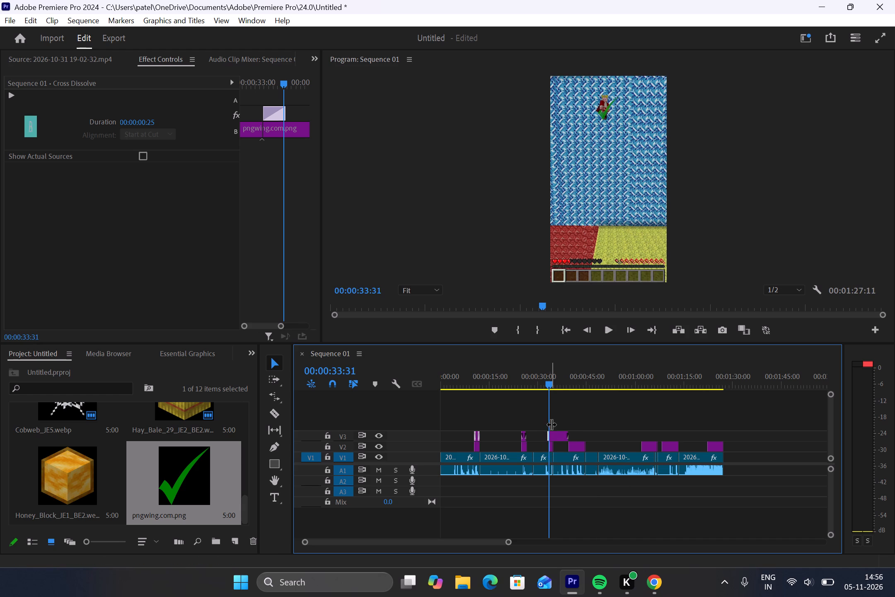
left_click_drag(547, 387, 555, 388)
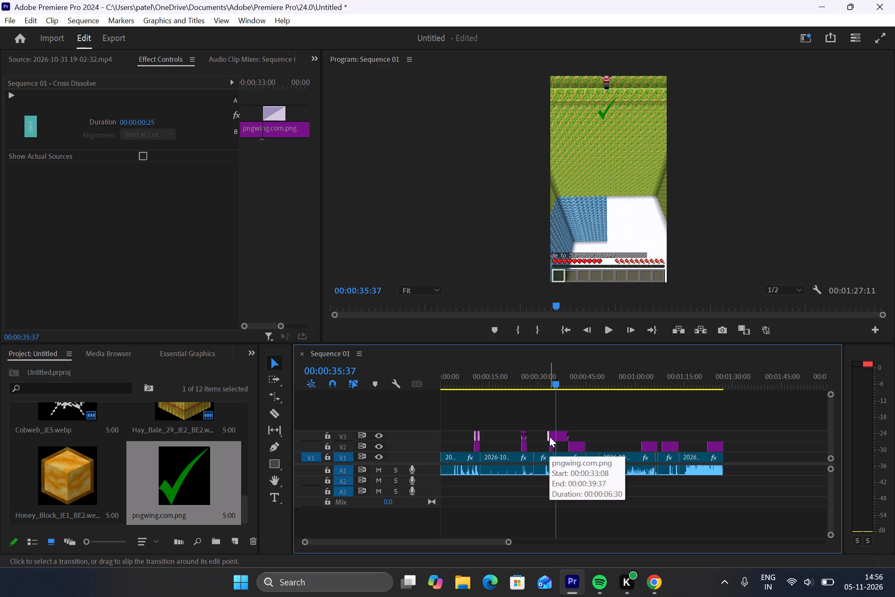
left_click(552, 435)
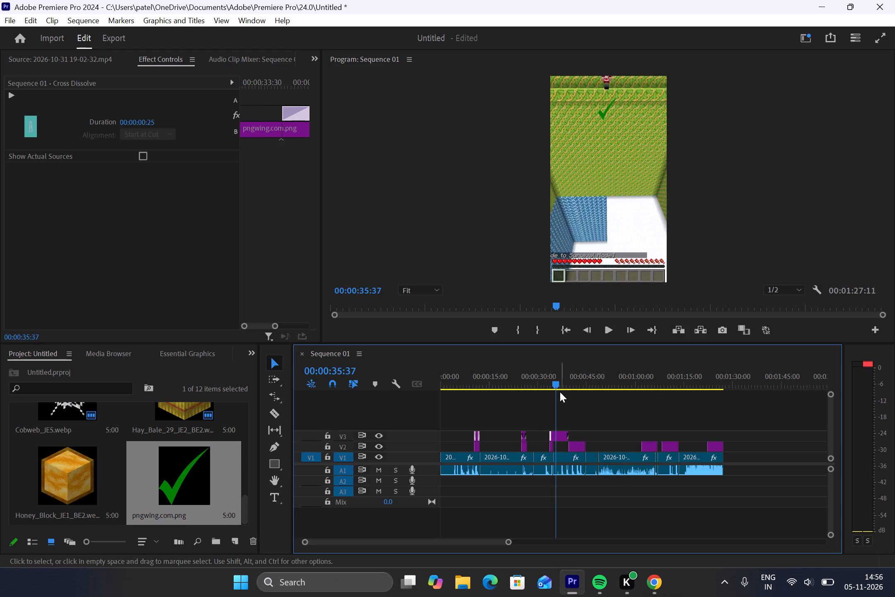
left_click_drag(554, 381, 546, 381)
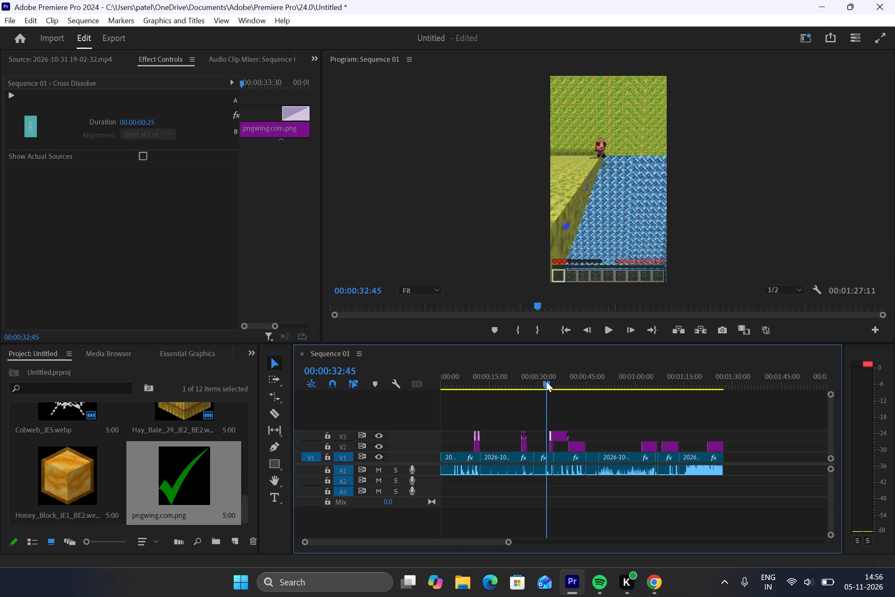
left_click_drag(546, 381, 546, 383)
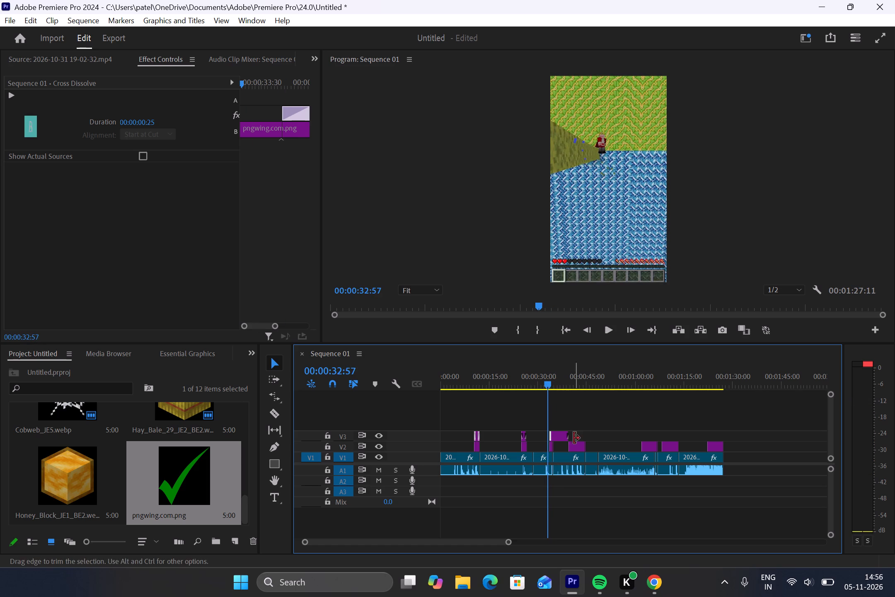
left_click_drag(564, 439, 560, 440)
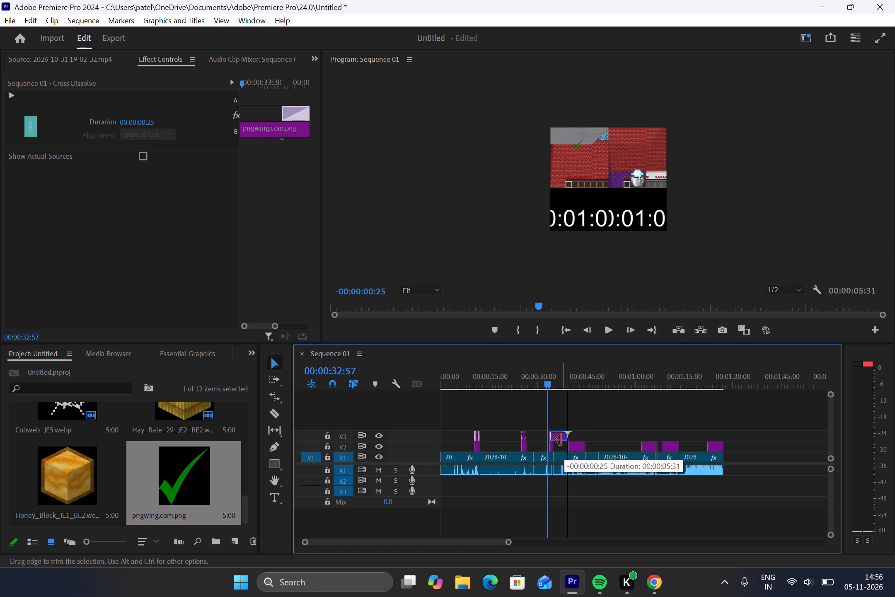
left_click_drag(560, 440, 552, 439)
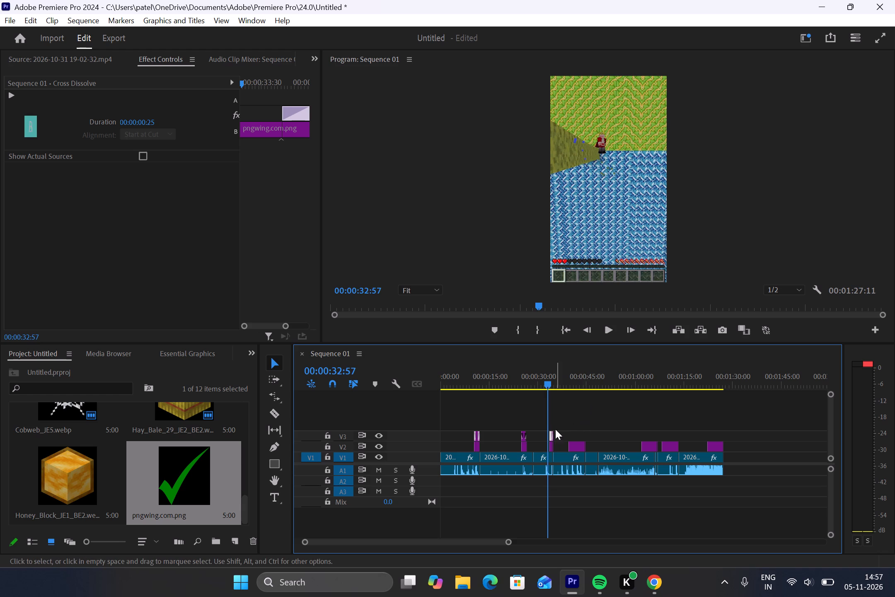
Set the wet sponge overlay on V2 to vertical position 300 and scale 60, with the playhead at 00:00:34:05.
left_click_drag(547, 383, 549, 384)
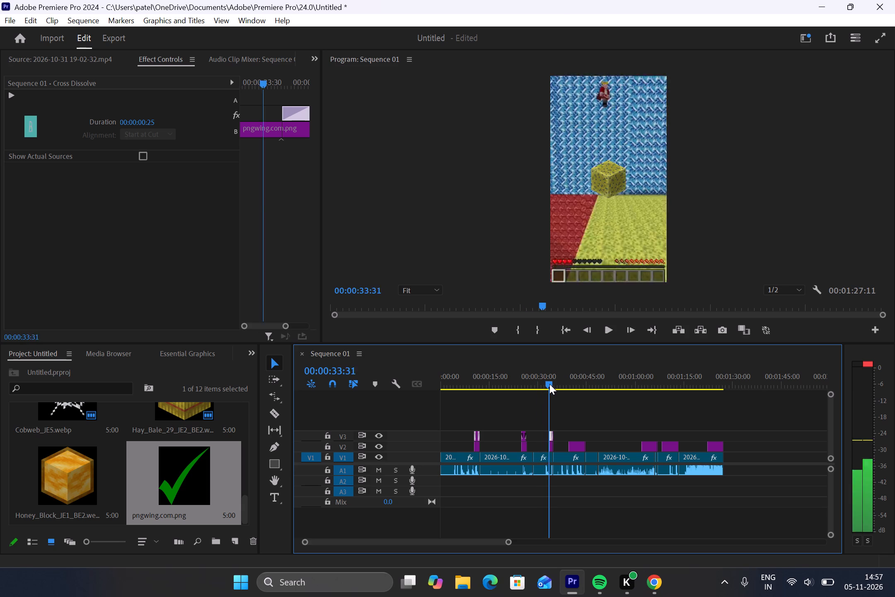
left_click_drag(549, 384, 551, 384)
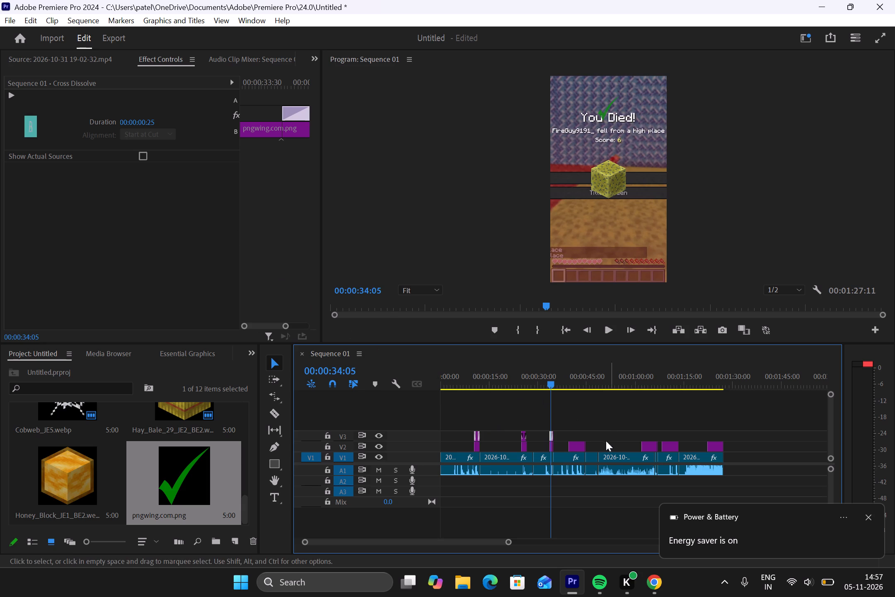
left_click(551, 445)
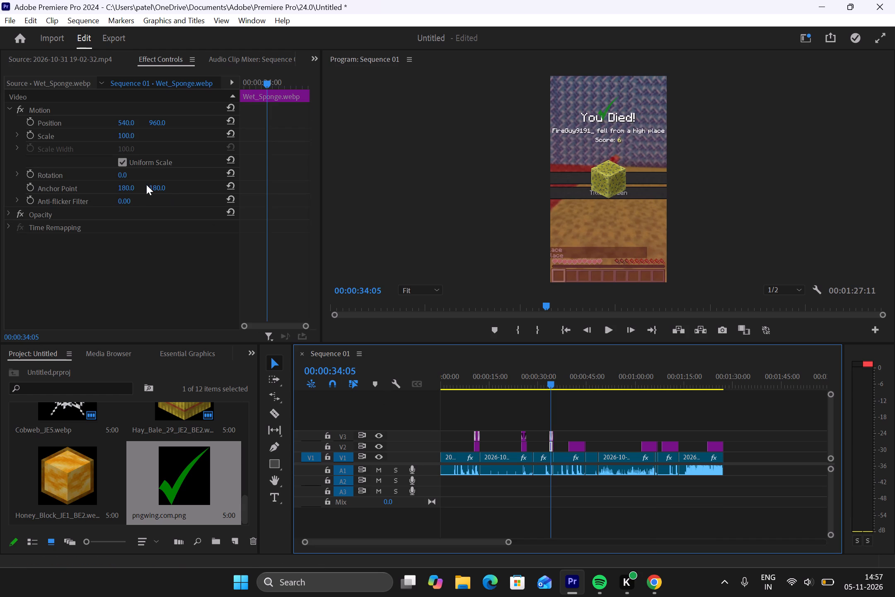
left_click(157, 124)
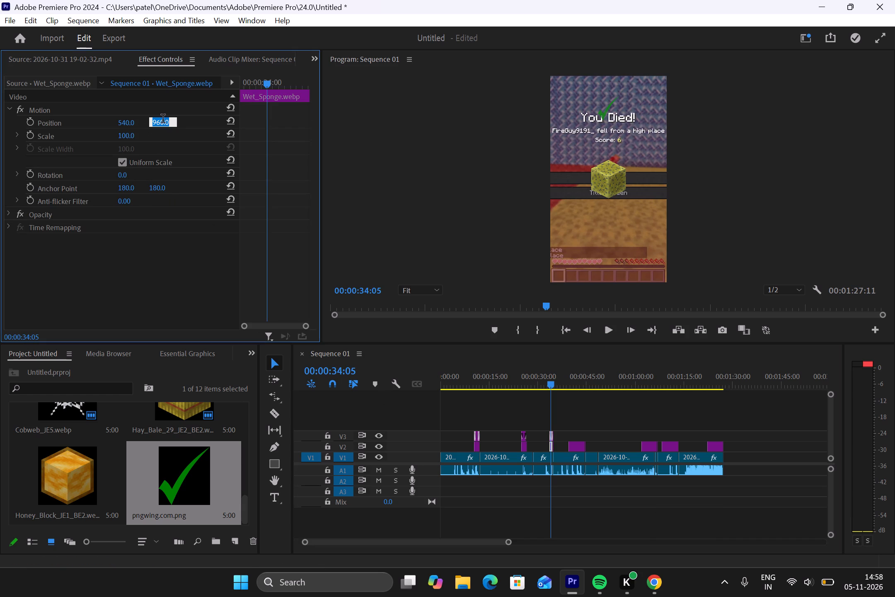
type("300")
key("Return")
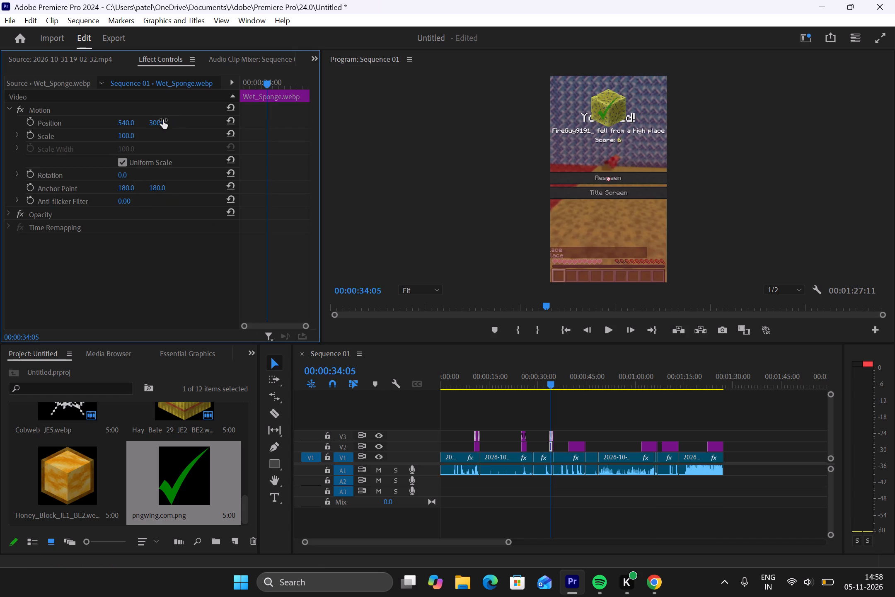
left_click(133, 135)
type("60")
key("Return")
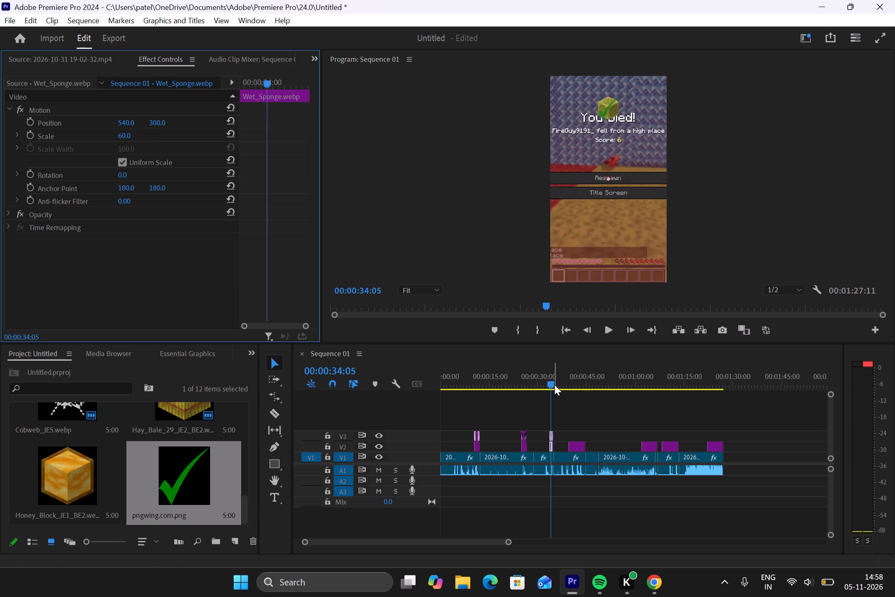
Trim the start of the powder snow bucket overlay on V2 to the playhead at 00:00:42:20.
left_click_drag(550, 383, 554, 383)
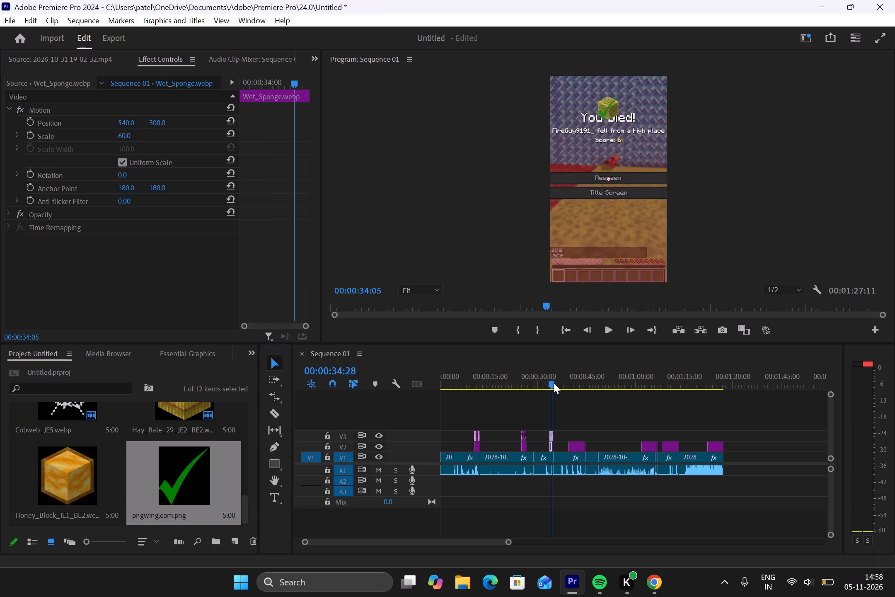
left_click_drag(554, 383, 576, 387)
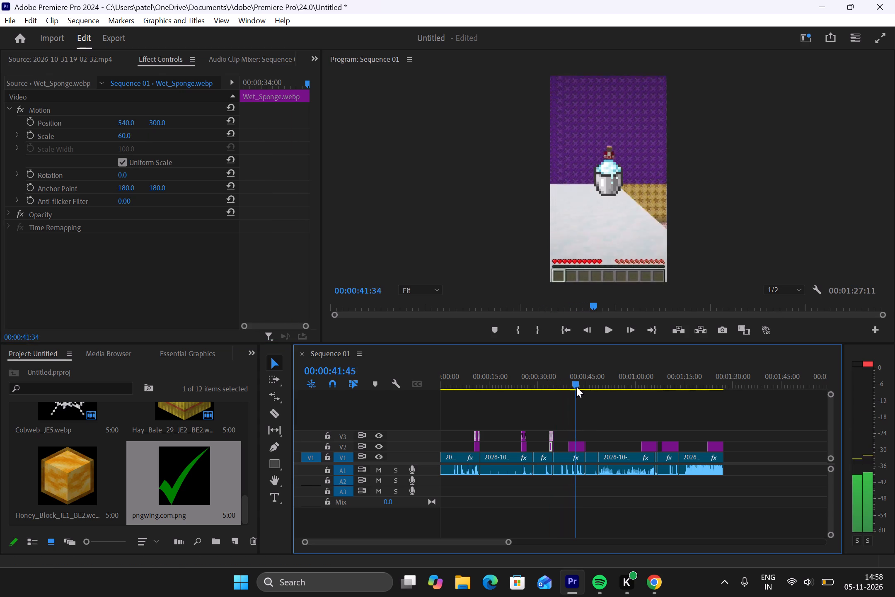
left_click_drag(576, 387, 579, 388)
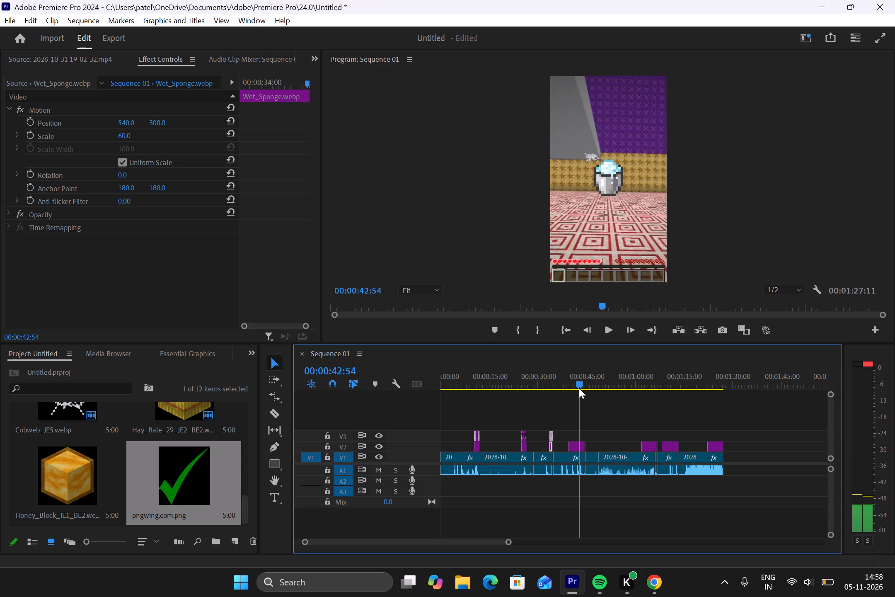
left_click_drag(579, 388, 577, 387)
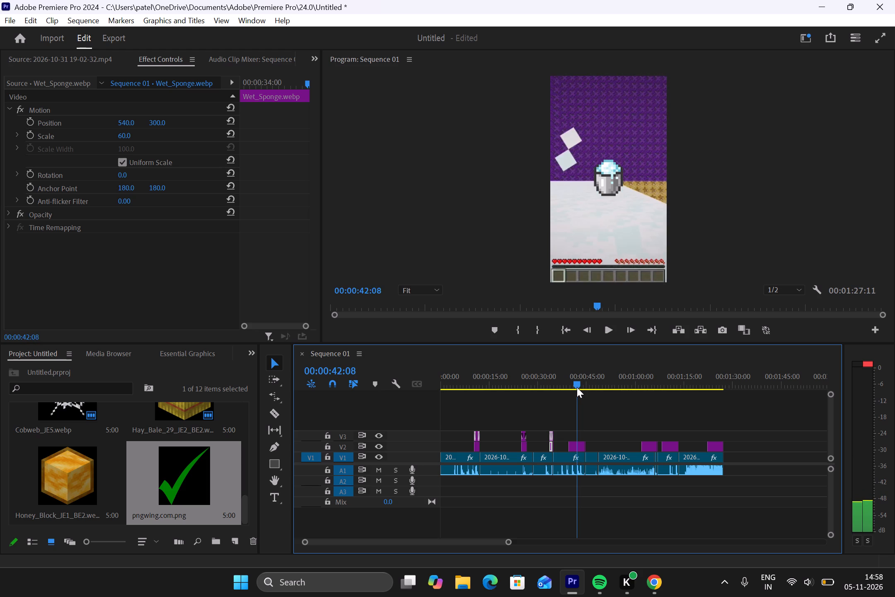
left_click_drag(577, 387, 578, 388)
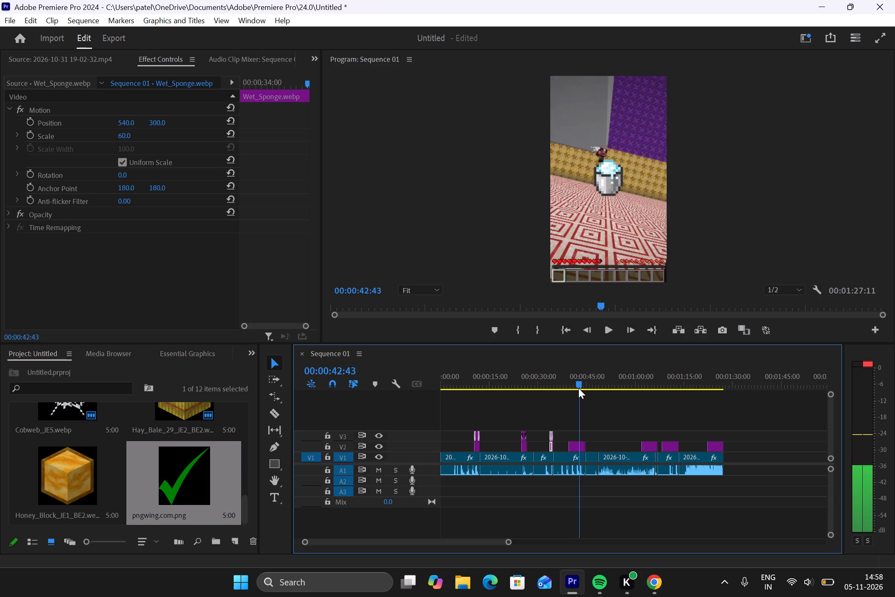
left_click_drag(578, 388, 577, 388)
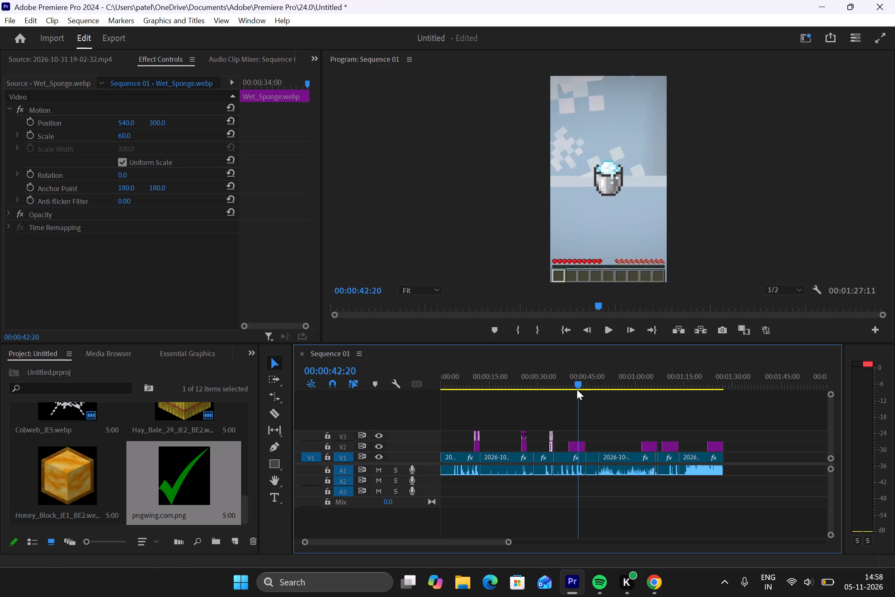
left_click_drag(570, 443, 578, 443)
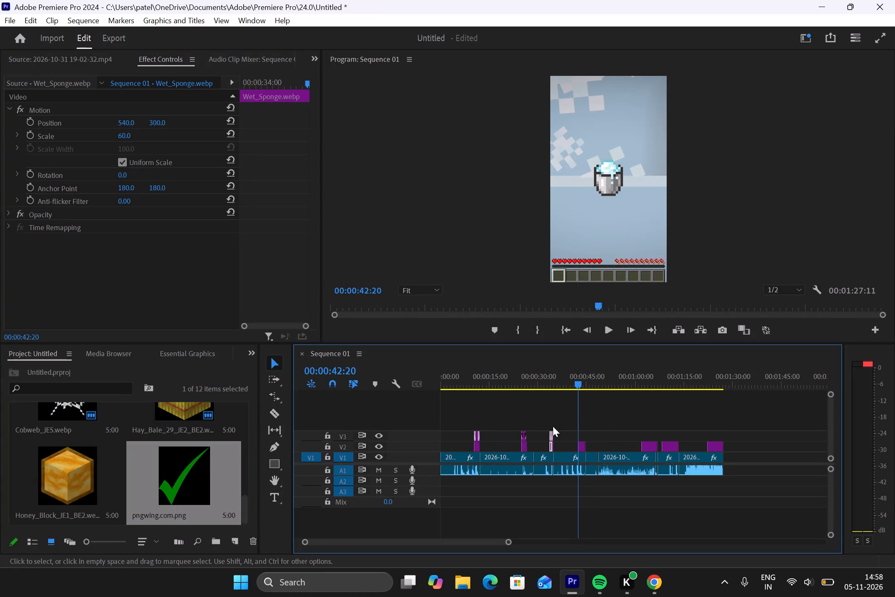
Duplicate the V3 check mark clip starting at 00:00:24:58 above the powder snow bucket overlay and fit its end to the overlay.
left_click(523, 437)
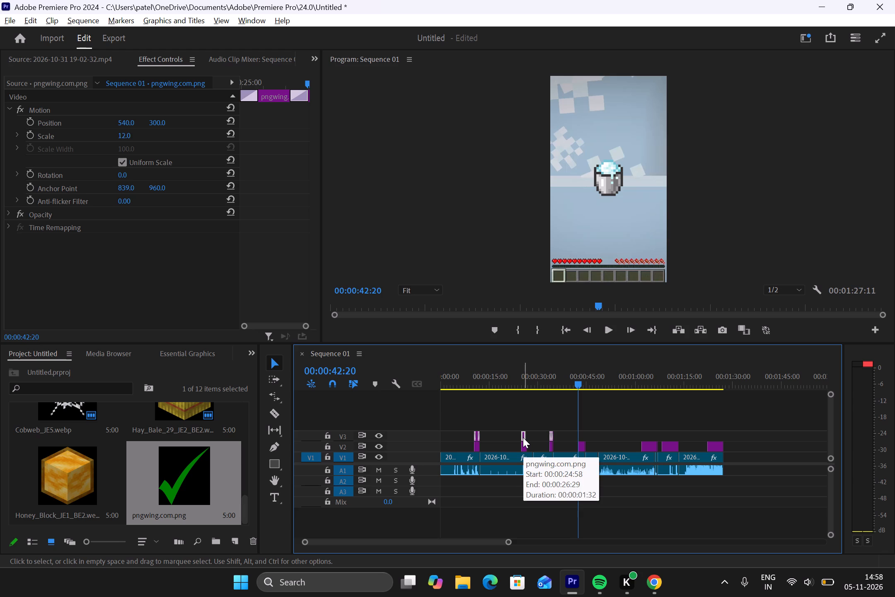
left_click_drag(523, 437, 578, 435, "alt")
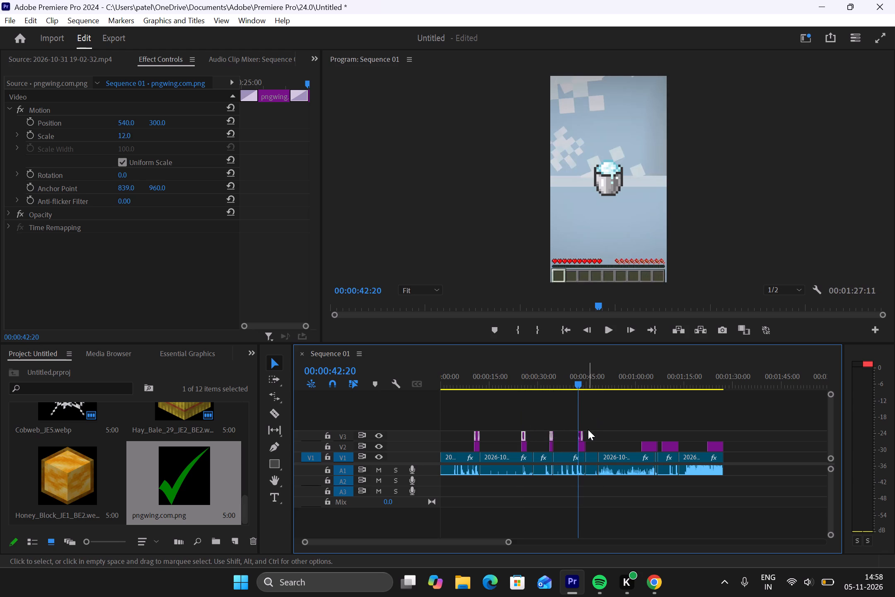
left_click(585, 432)
Set the powder snow bucket overlay on V2 to scale 60 and vertical position 300, with the playhead at 00:00:43:29.
left_click_drag(579, 381, 582, 383)
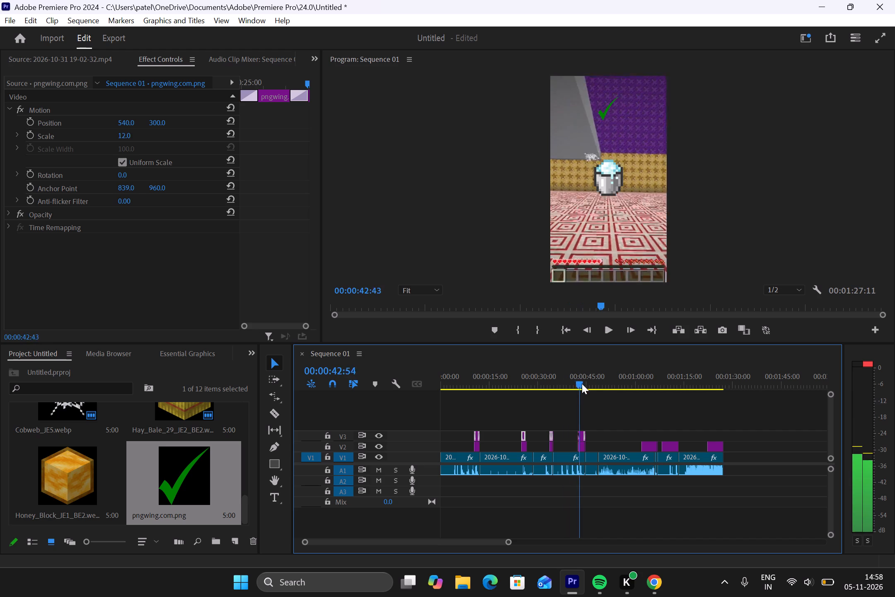
left_click_drag(582, 383, 583, 384)
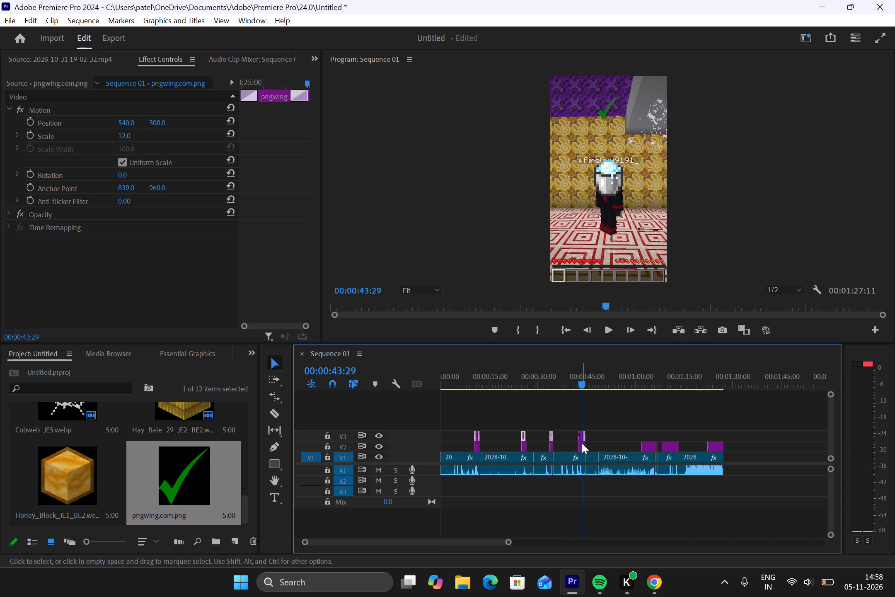
left_click(582, 443)
left_click(133, 137)
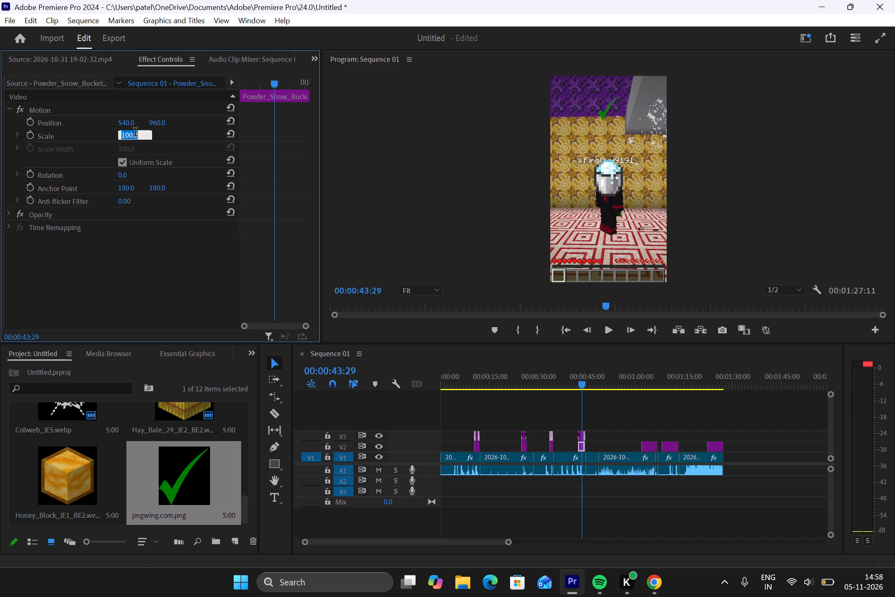
type("60")
key("Return")
left_click(155, 120)
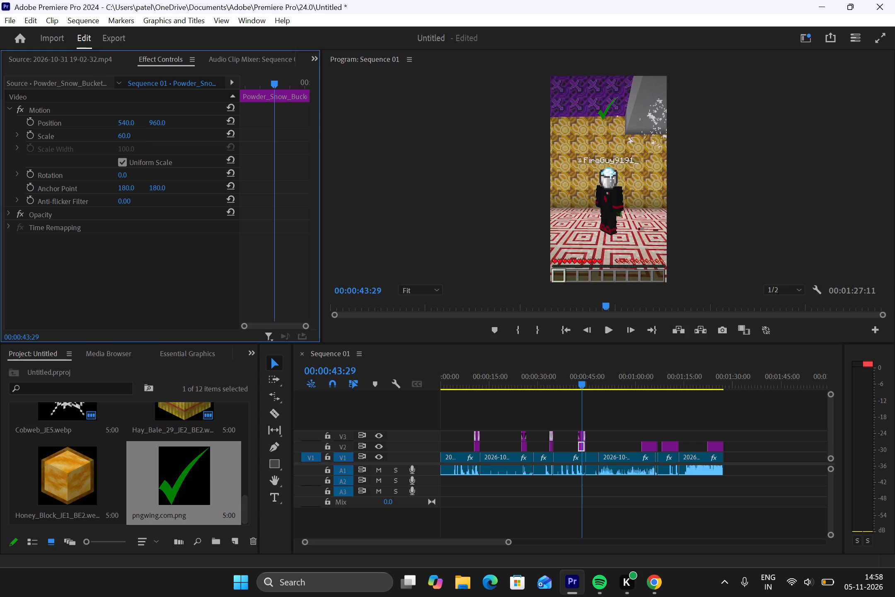
key("3")
type("00")
key("Return")
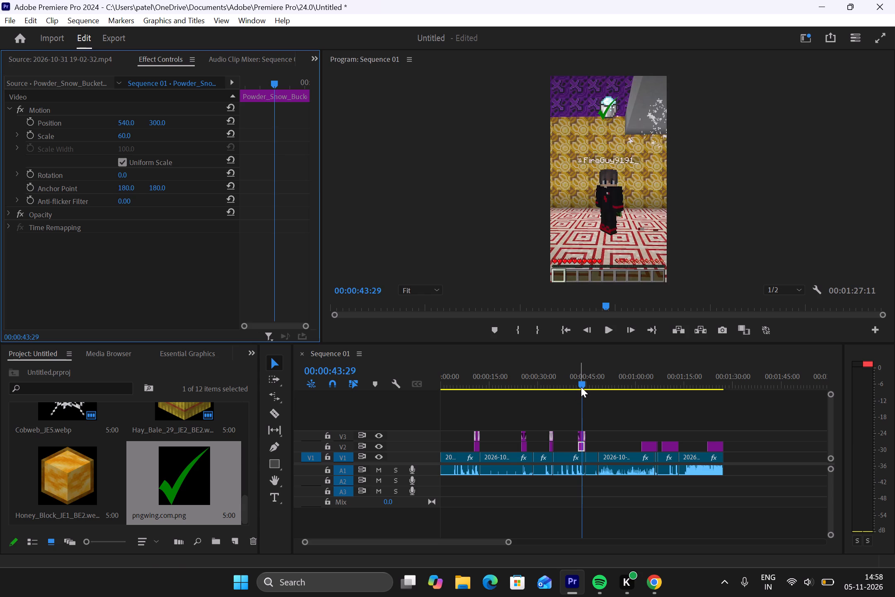
Play back the powder snow bucket section and trim the overlay's start on V2 to 00:00:42:54.
left_click_drag(581, 387, 569, 387)
left_click(608, 332)
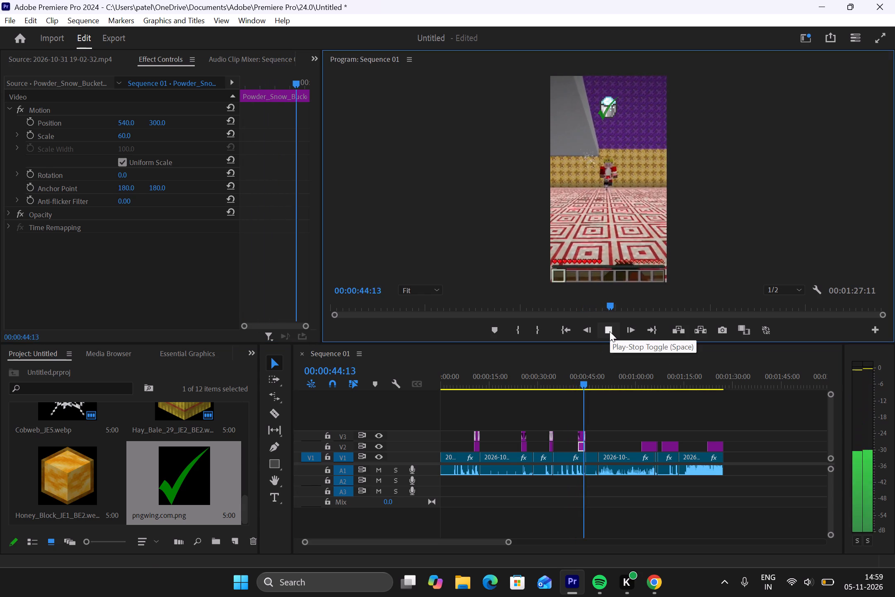
left_click(610, 331)
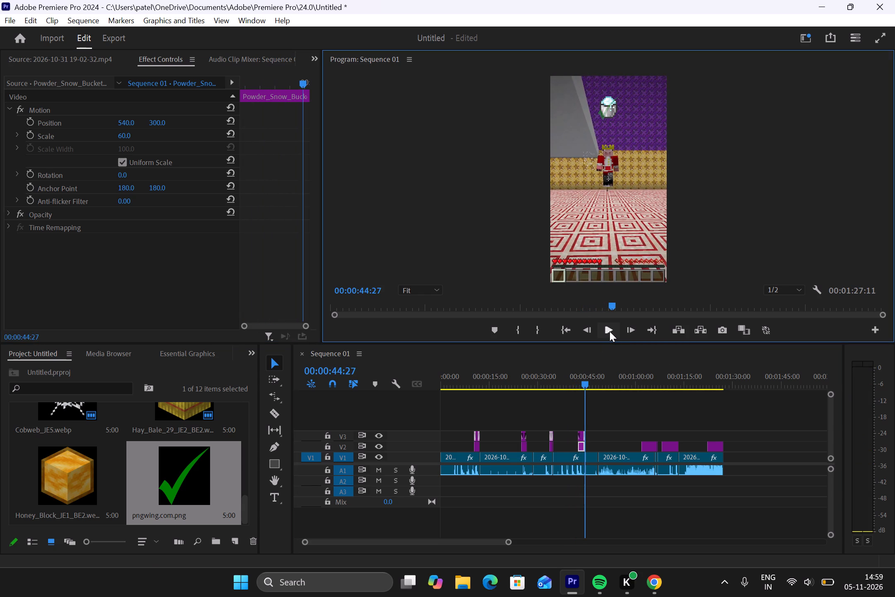
left_click(610, 331)
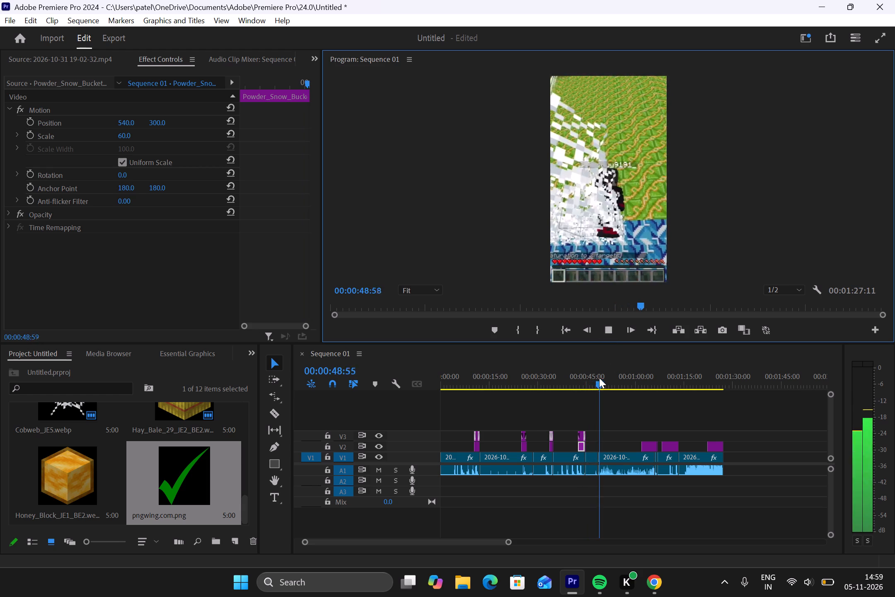
left_click_drag(598, 382, 562, 385)
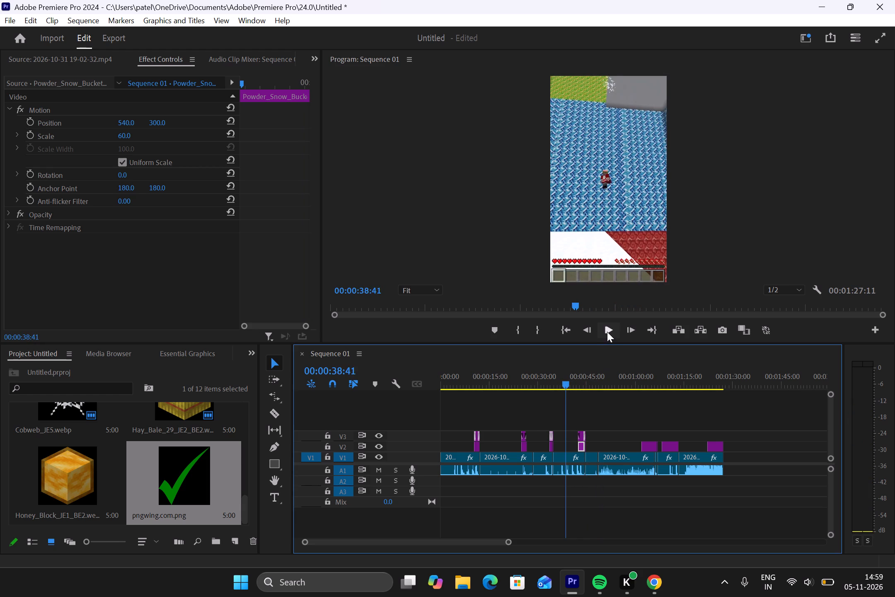
left_click(607, 332)
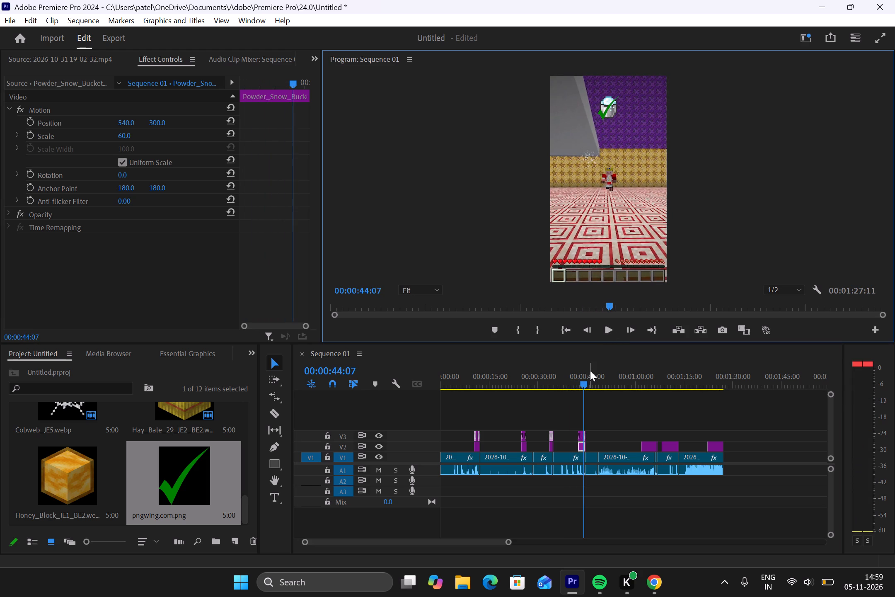
left_click(605, 329)
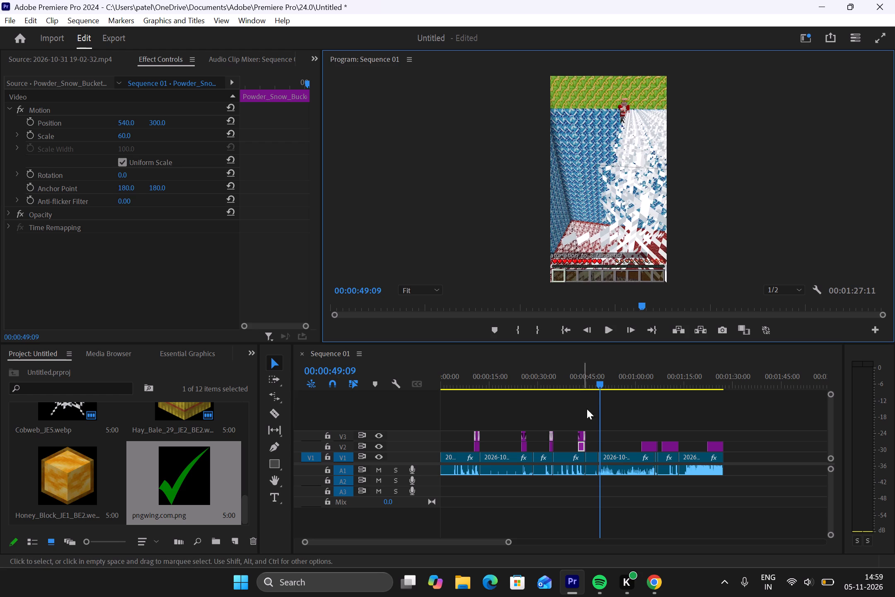
left_click_drag(599, 384, 582, 388)
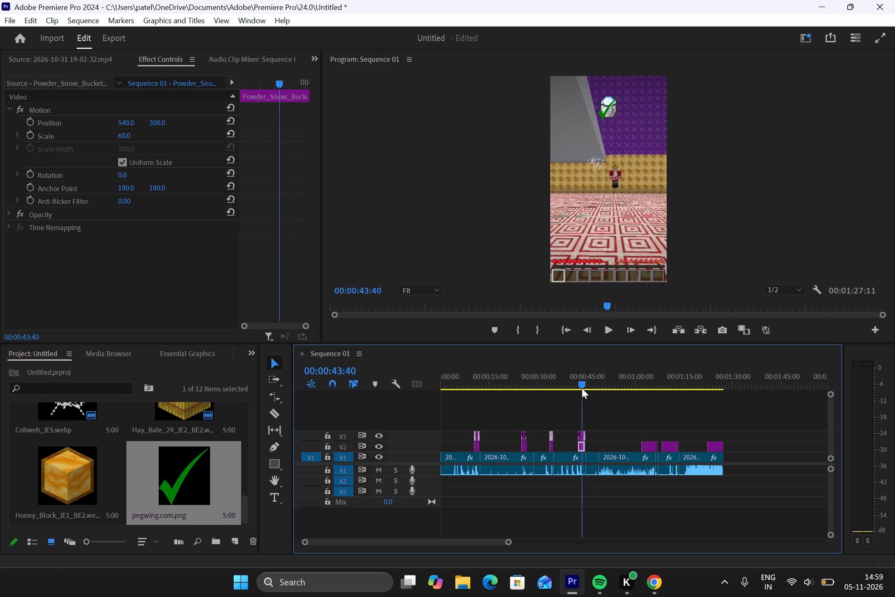
left_click_drag(582, 388, 580, 389)
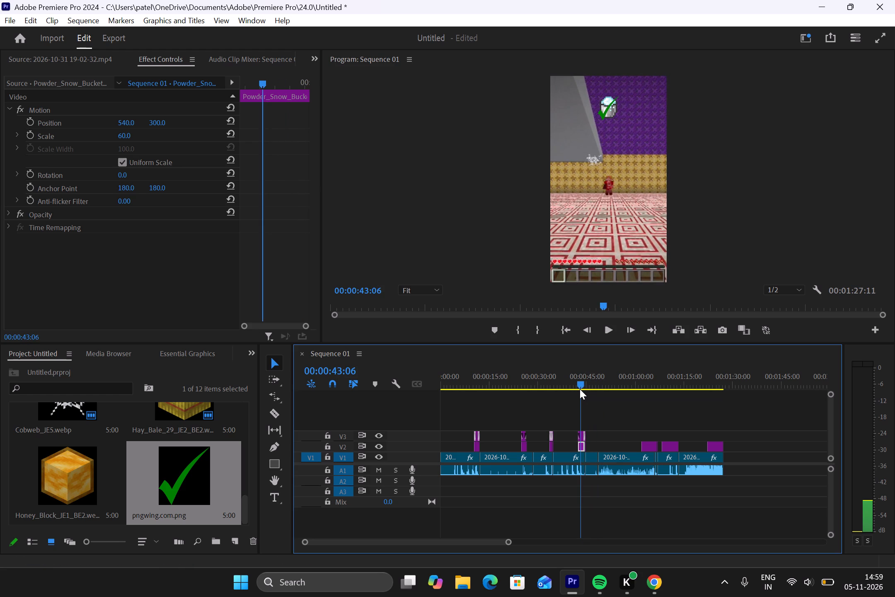
left_click_drag(580, 389, 579, 389)
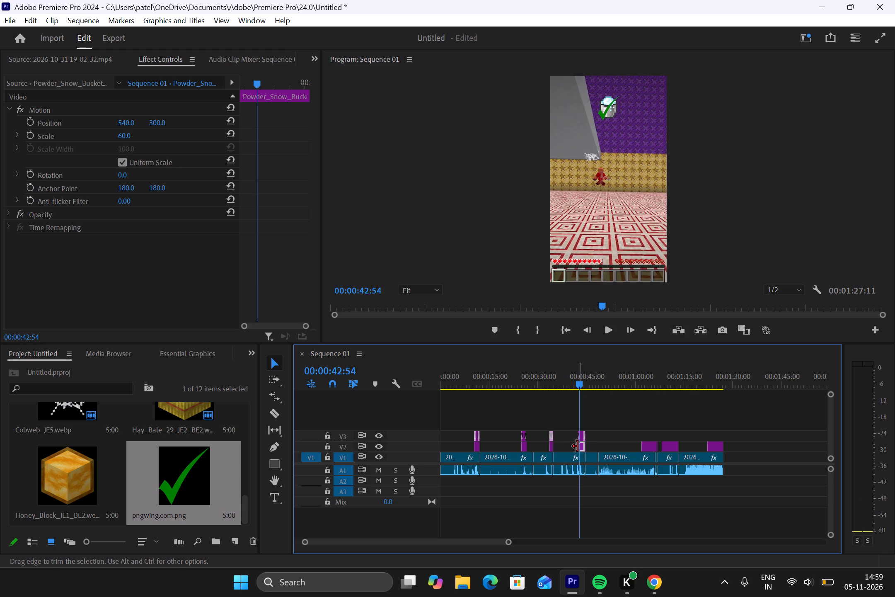
left_click(578, 447)
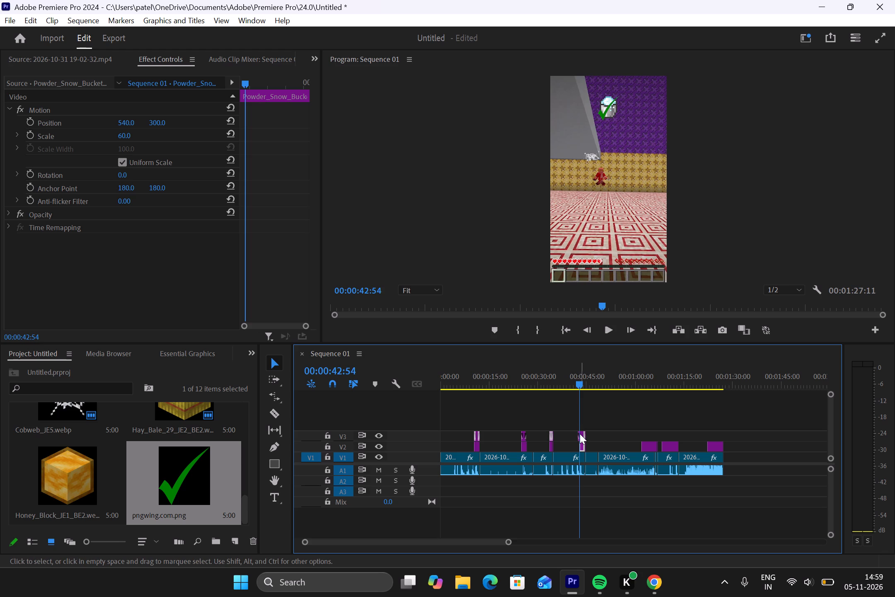
Extend the copied check mark's end on V3 well past the powder snow bucket overlay and align its start to 00:00:42:54.
left_click(580, 434)
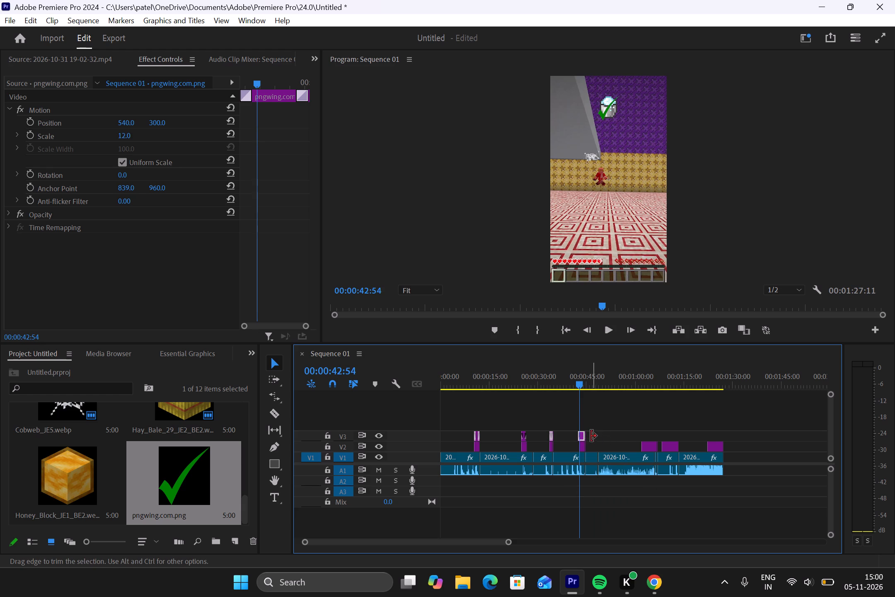
left_click_drag(586, 436, 610, 435)
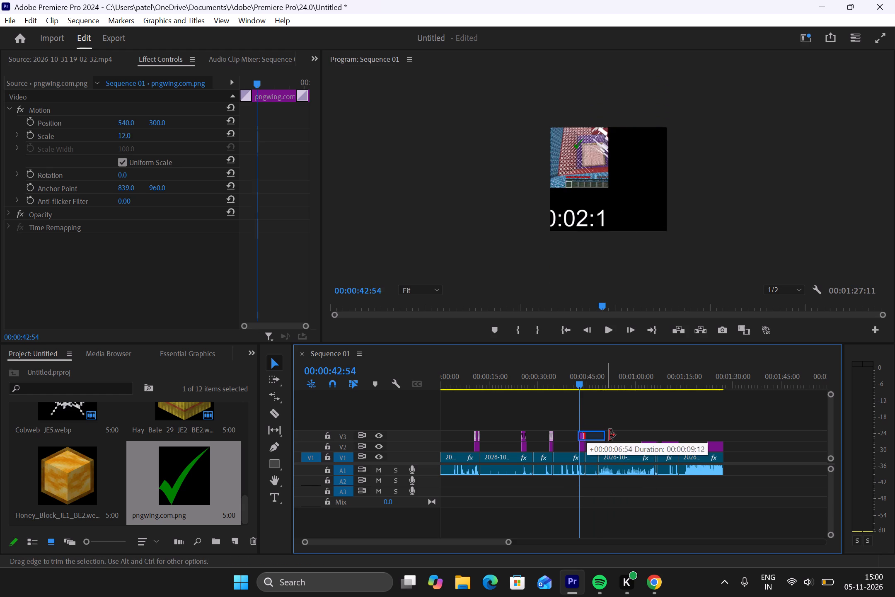
left_click_drag(610, 435, 610, 435)
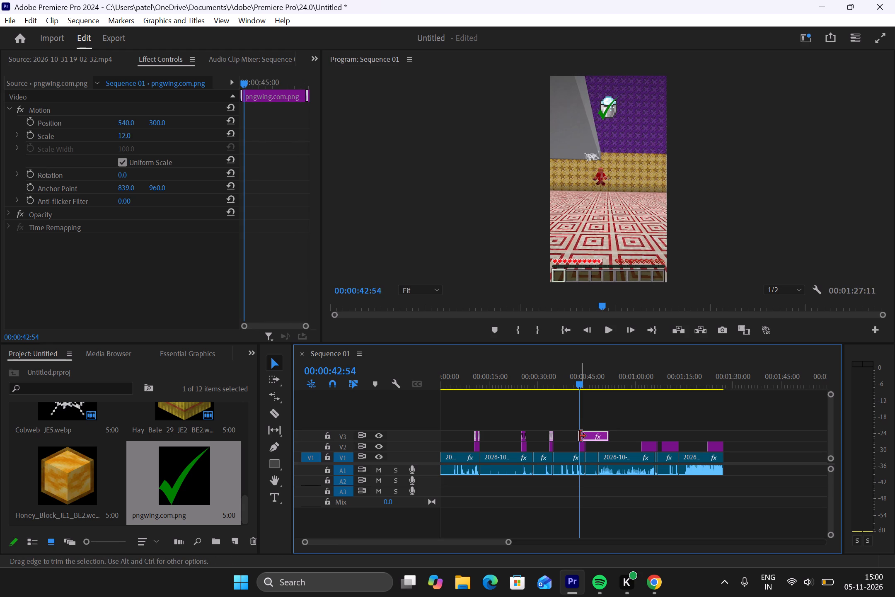
left_click(580, 436)
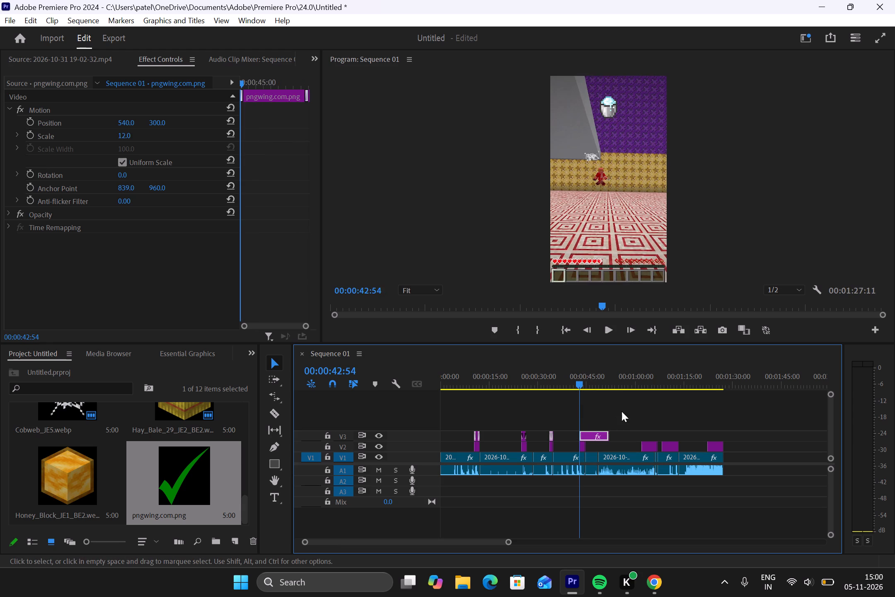
Play back the powder snow bucket section and trim the V3 check mark's end to the overlay's end at 00:00:44:37.
left_click_drag(576, 383, 568, 384)
left_click(608, 330)
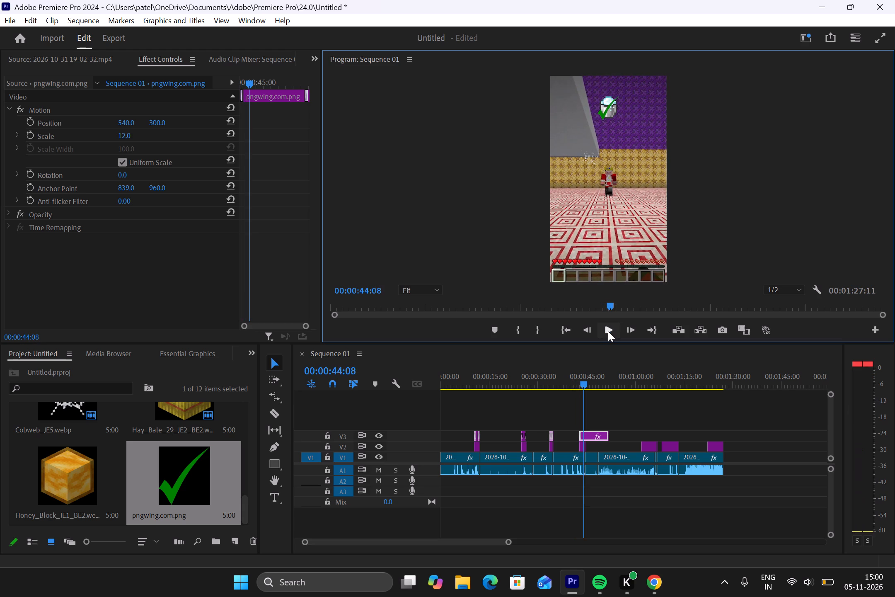
left_click(608, 331)
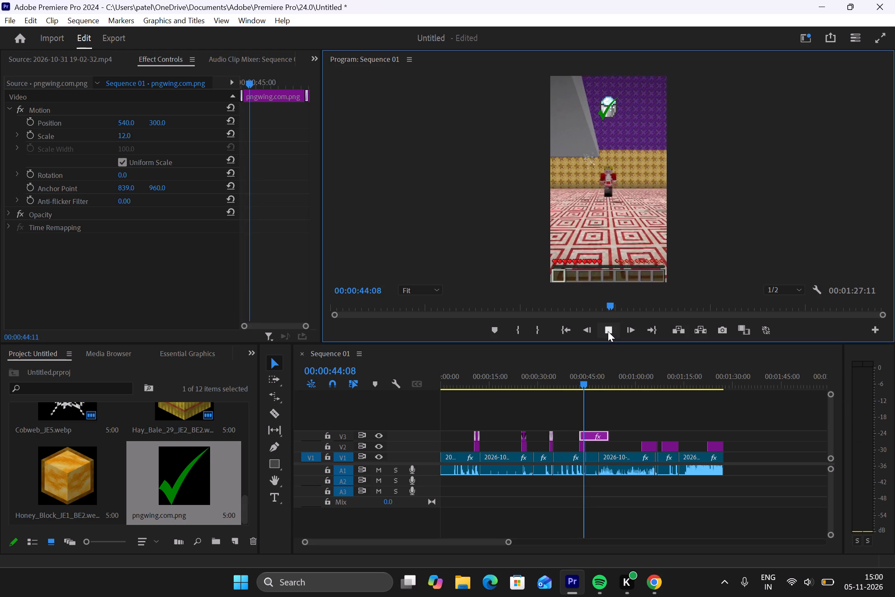
left_click(608, 331)
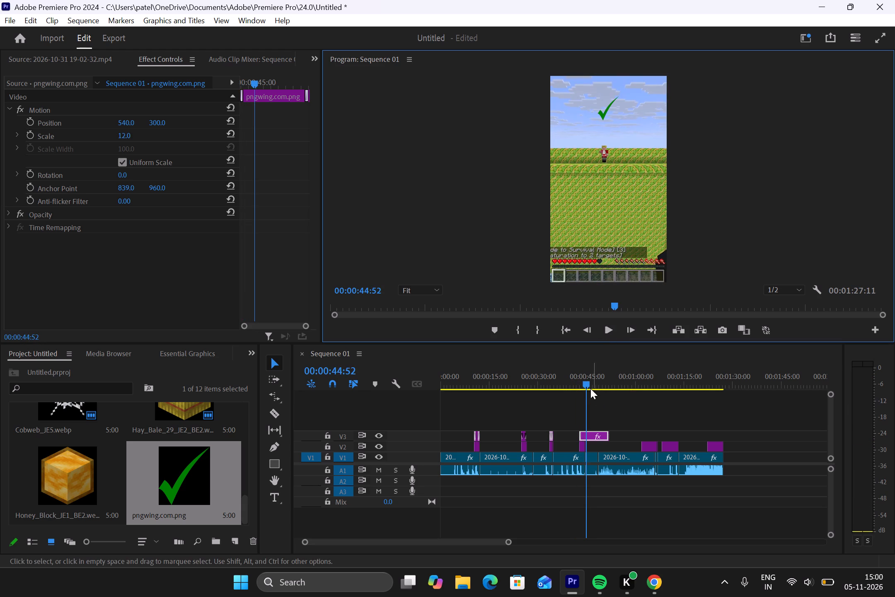
left_click(585, 382)
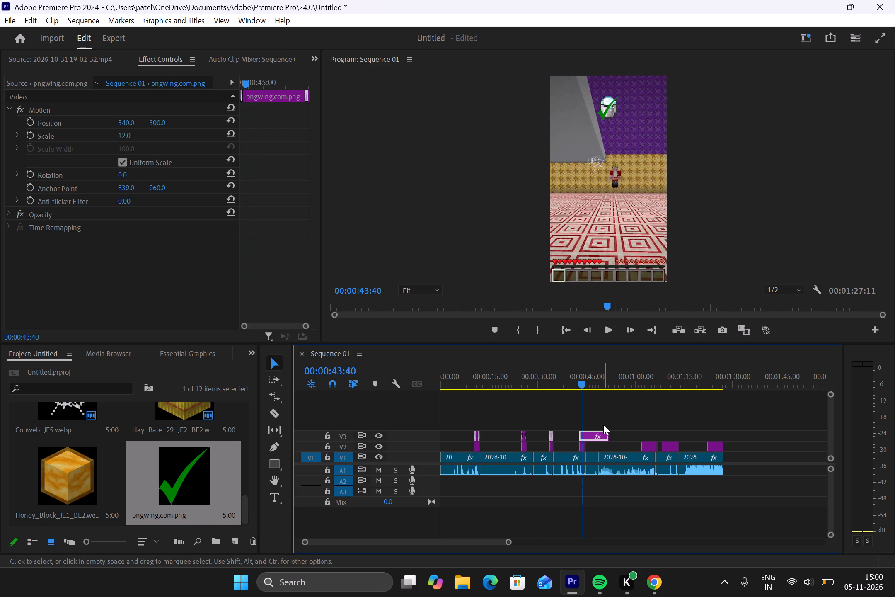
left_click_drag(605, 435, 598, 435)
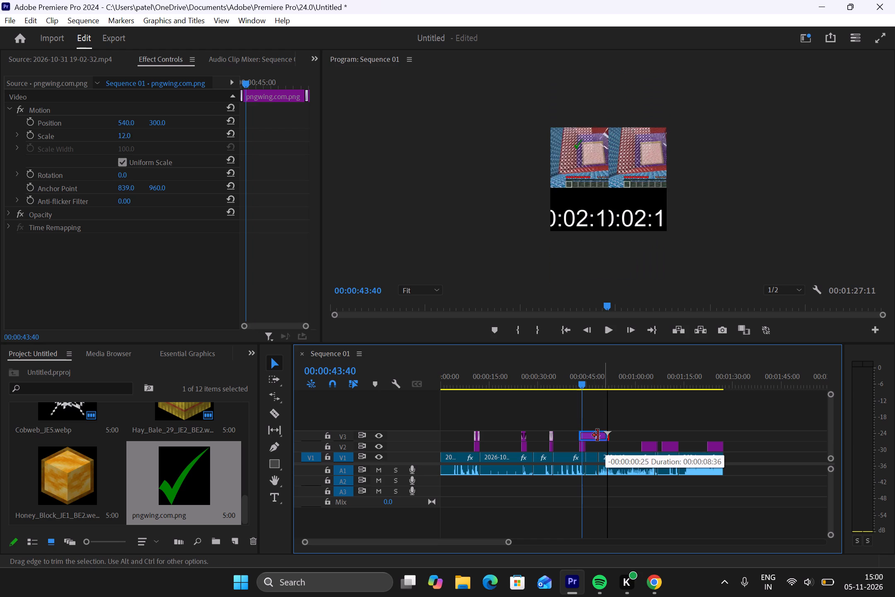
left_click_drag(598, 435, 583, 434)
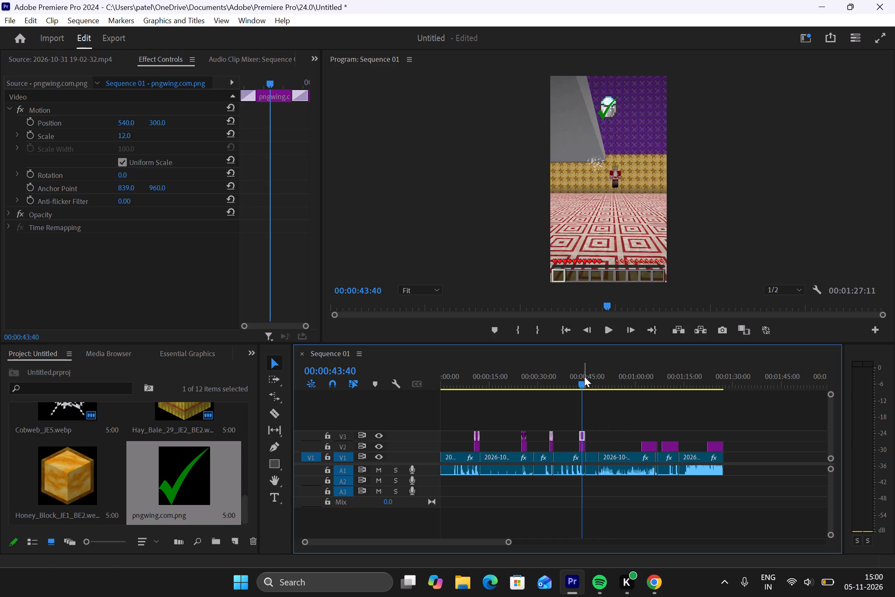
Play back the footage up to the cobweb section and trim the cobweb overlay's start on V2 to 00:01:04:21.
left_click_drag(582, 381, 593, 384)
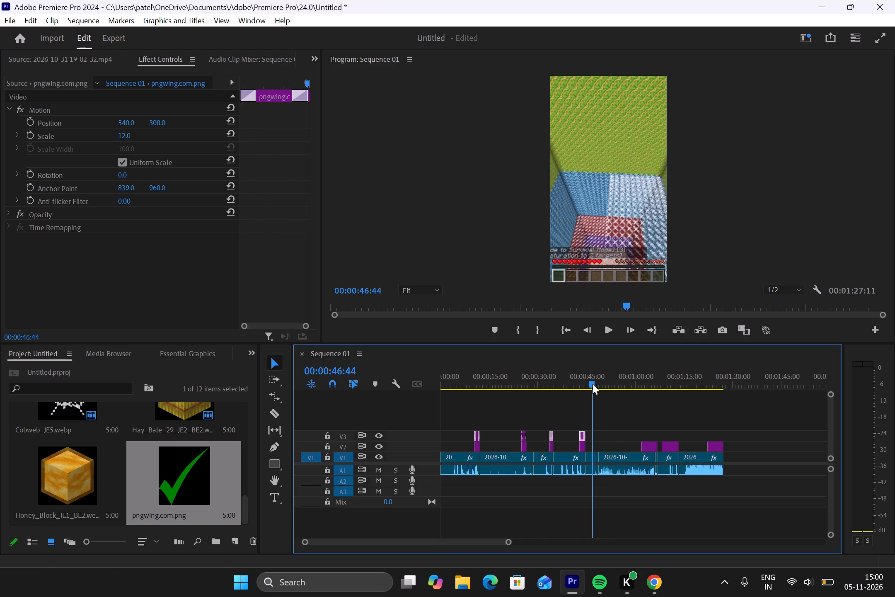
left_click_drag(593, 384, 606, 386)
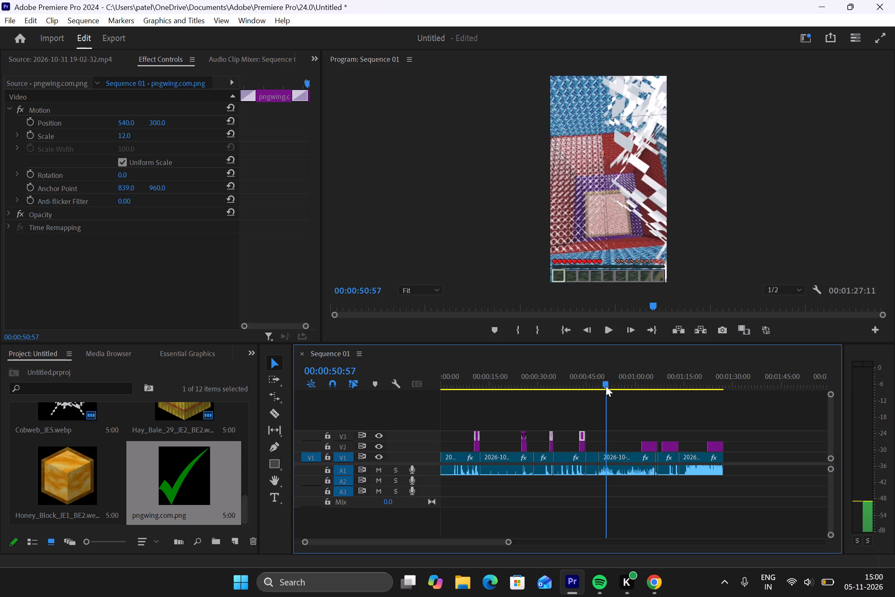
left_click_drag(606, 386, 585, 385)
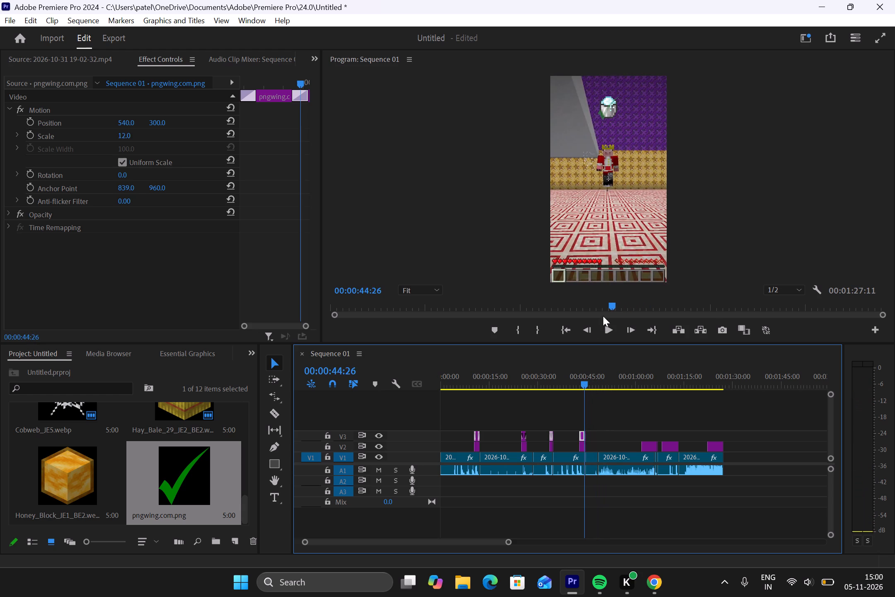
left_click(607, 326)
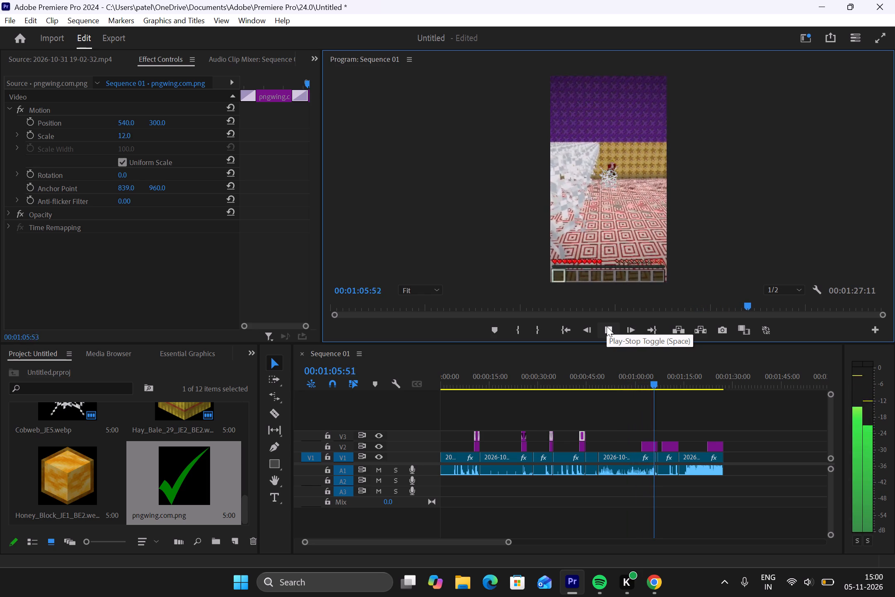
left_click(607, 326)
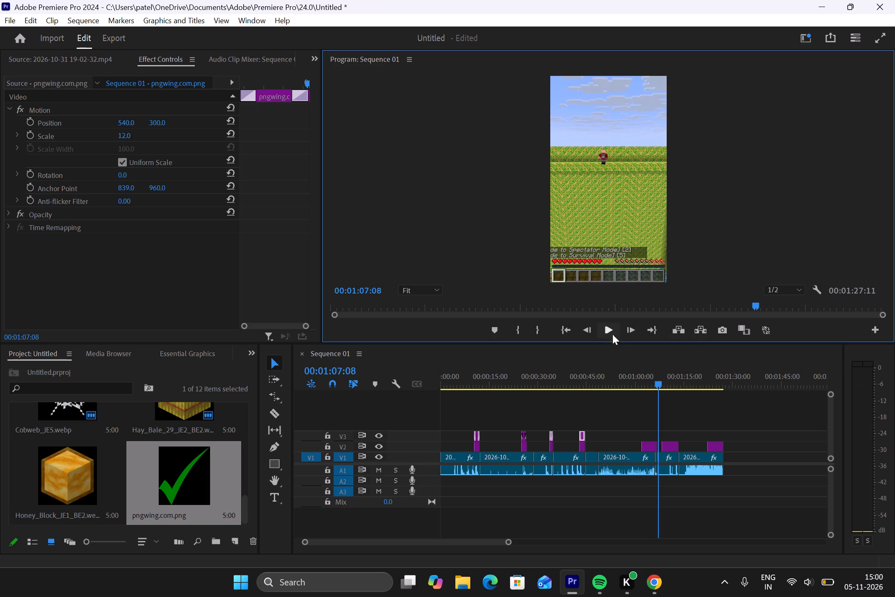
left_click_drag(657, 383, 649, 384)
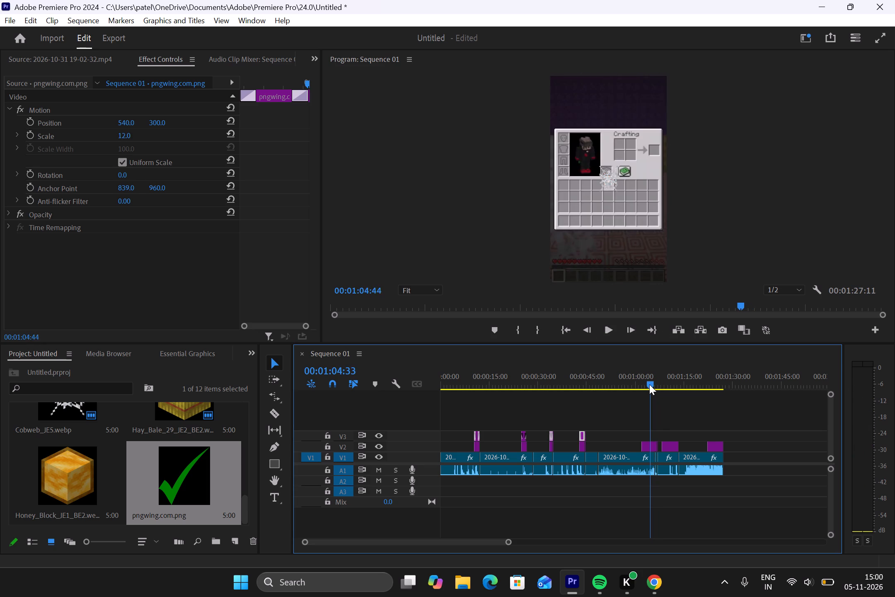
left_click_drag(649, 384, 648, 385)
left_click_drag(644, 449, 648, 449)
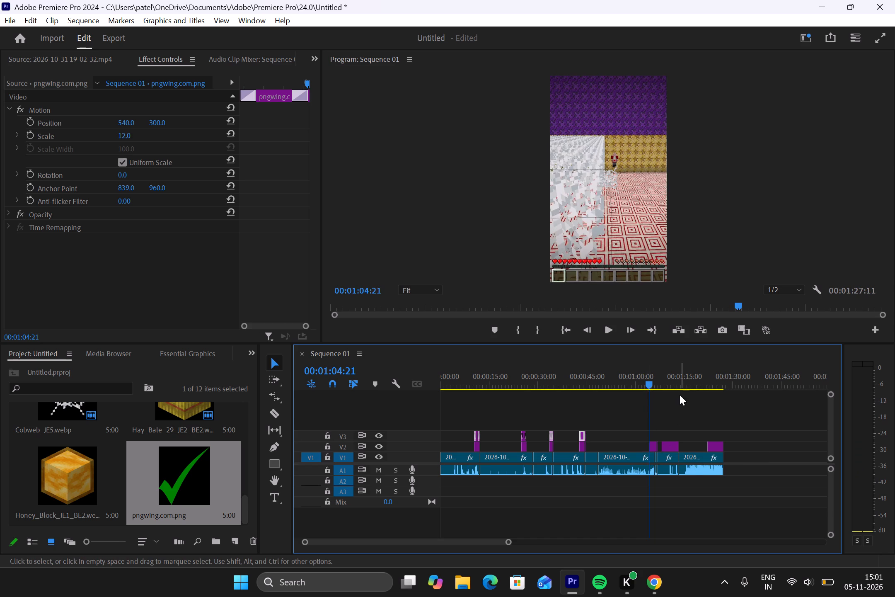
Duplicate the check mark clip from 00:00:42:54 onto V3 above the cobweb overlay at 00:01:04:21, removing the extra copy on V4.
left_click(581, 432)
left_click_drag(581, 432, 636, 426, "alt")
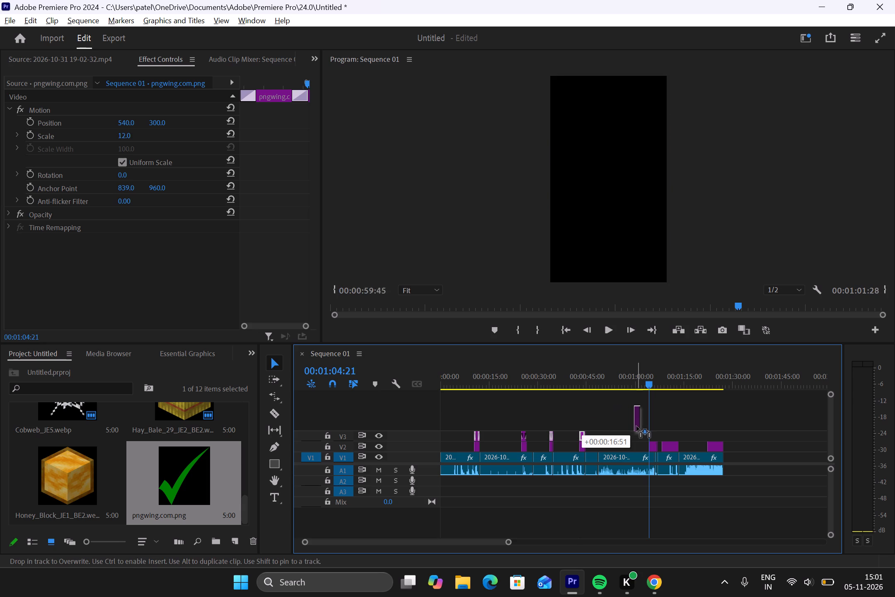
left_click_drag(636, 426, 649, 427, "alt")
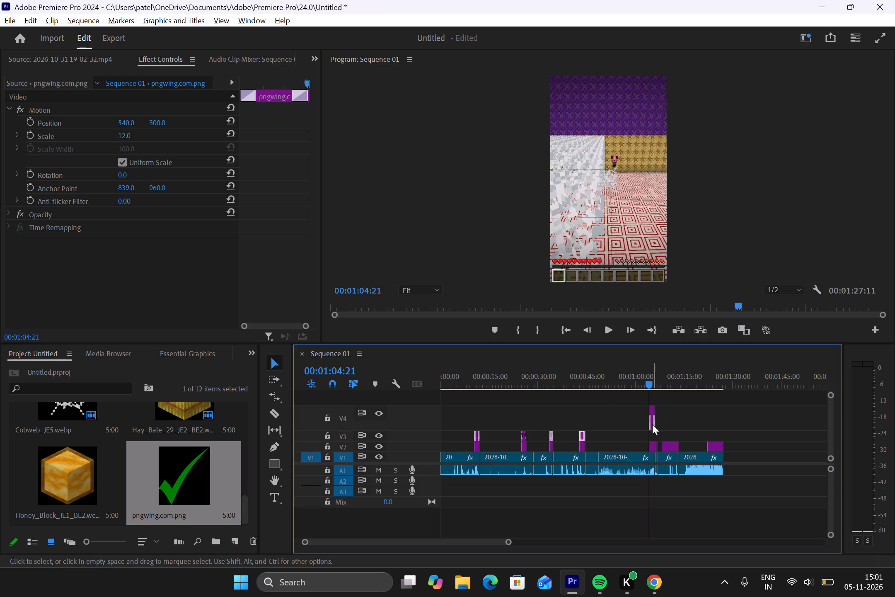
left_click_drag(652, 424, 652, 434, "alt")
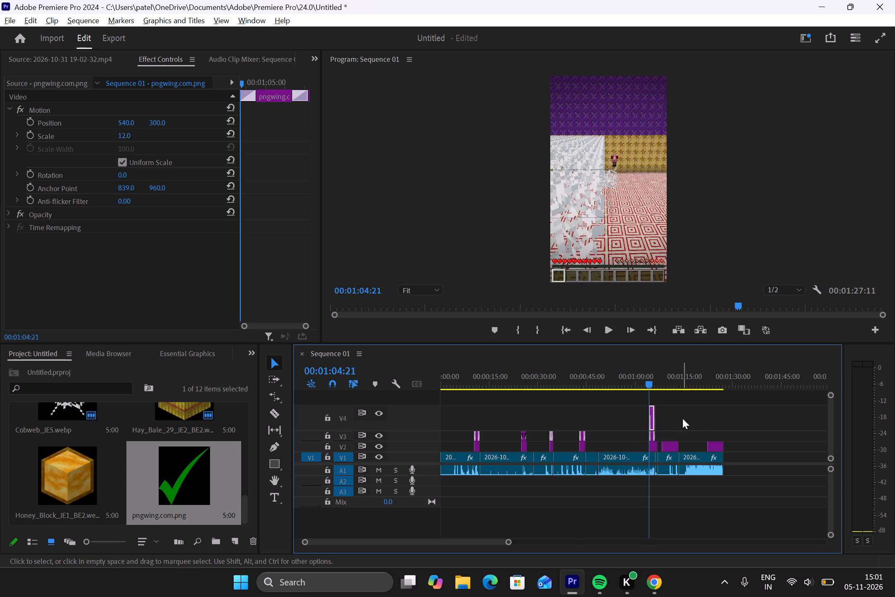
left_click(673, 416)
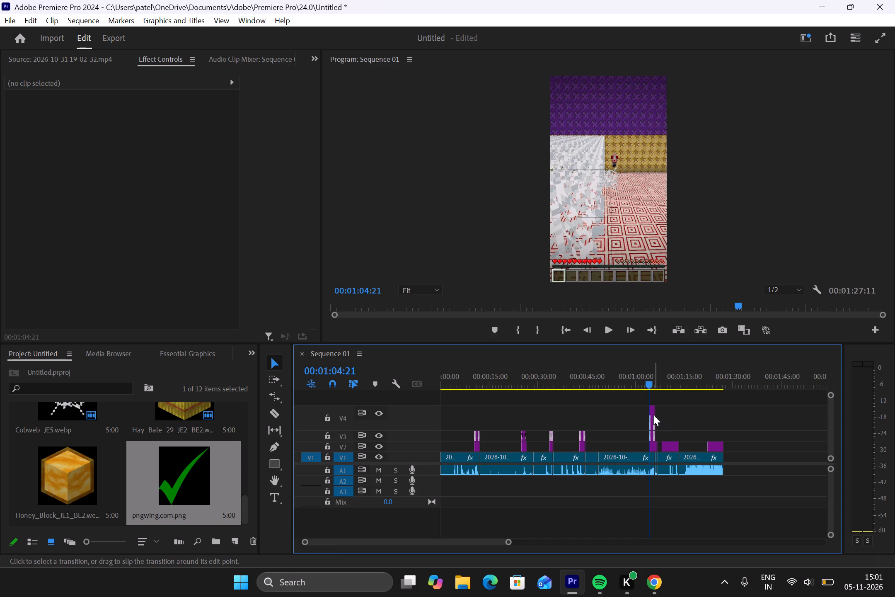
left_click(651, 410)
key("Delete")
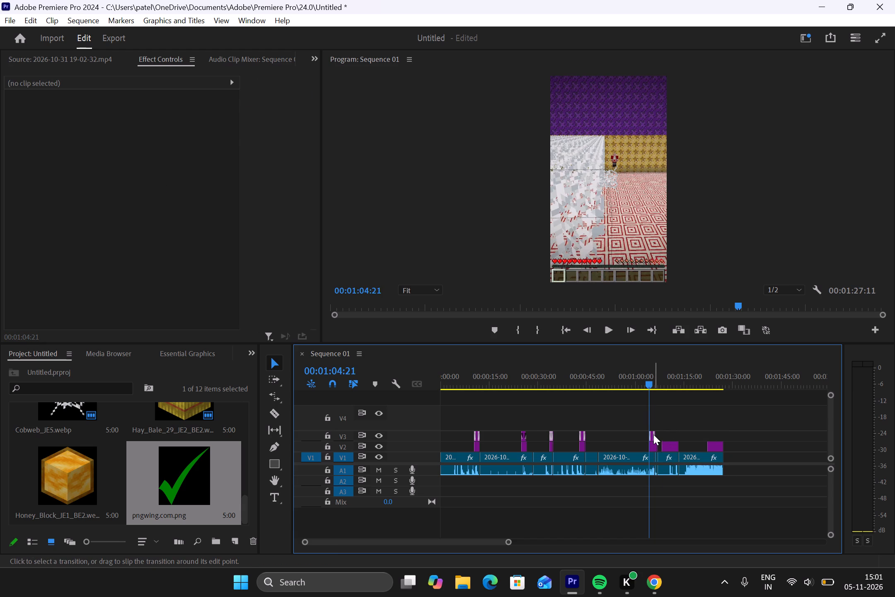
Extend the end of the copied check mark on V3 to match the cobweb overlay's end.
left_click(653, 434)
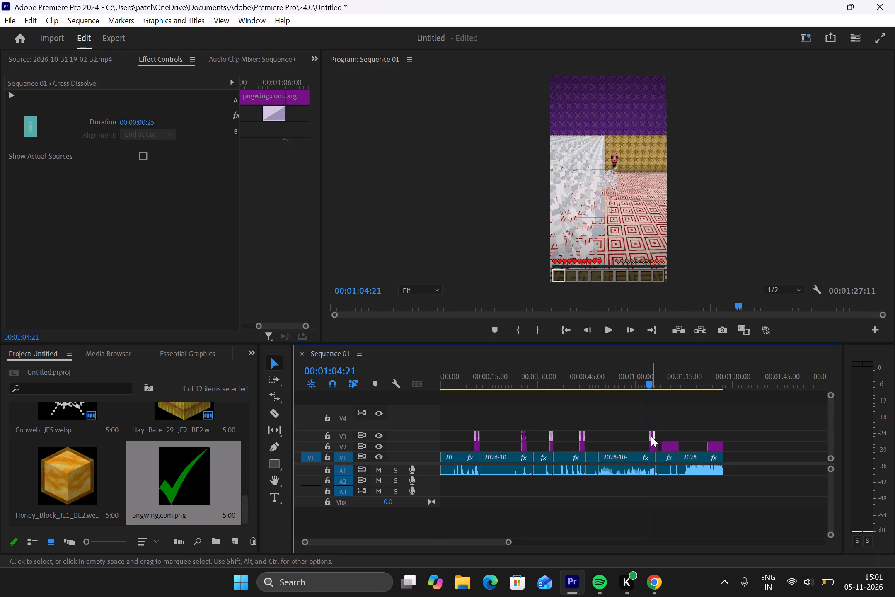
left_click(651, 436)
left_click(654, 434)
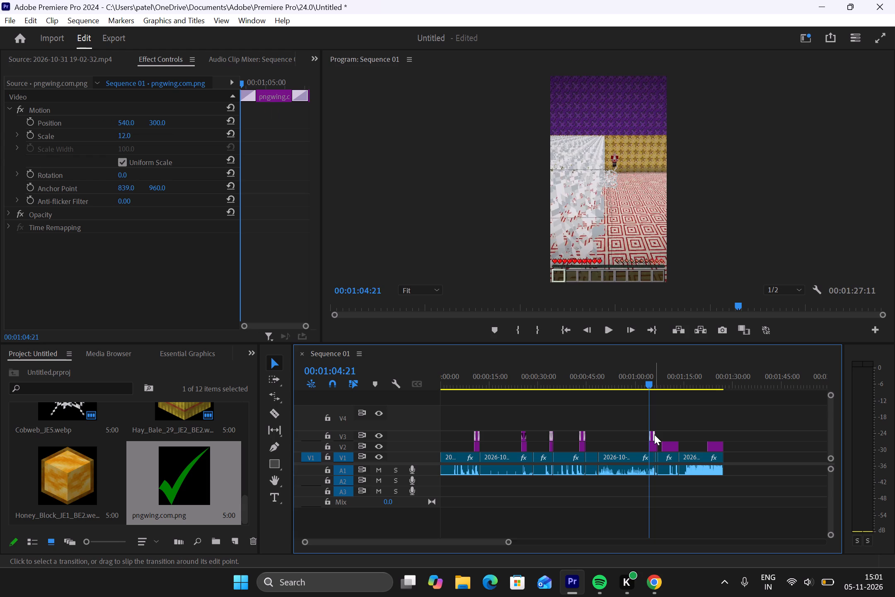
left_click(649, 390)
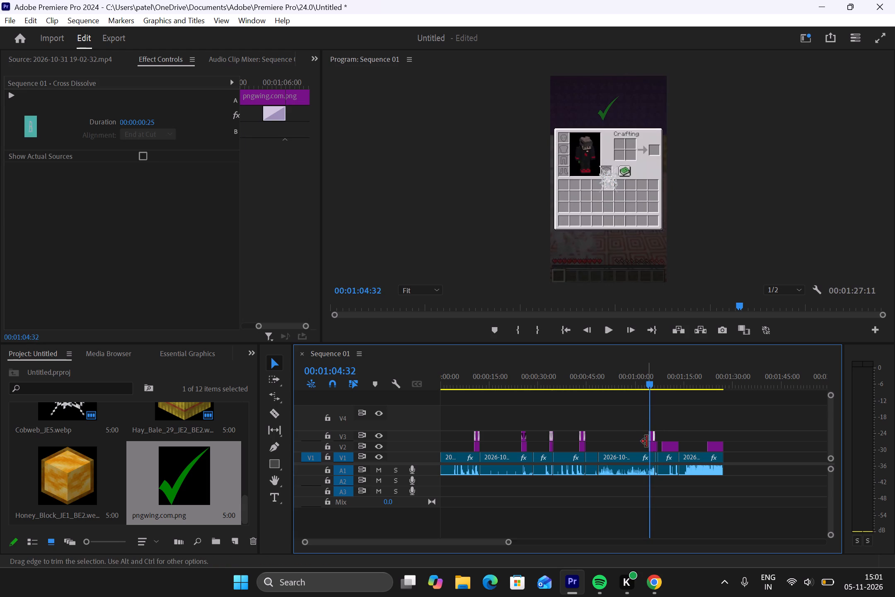
left_click(656, 432)
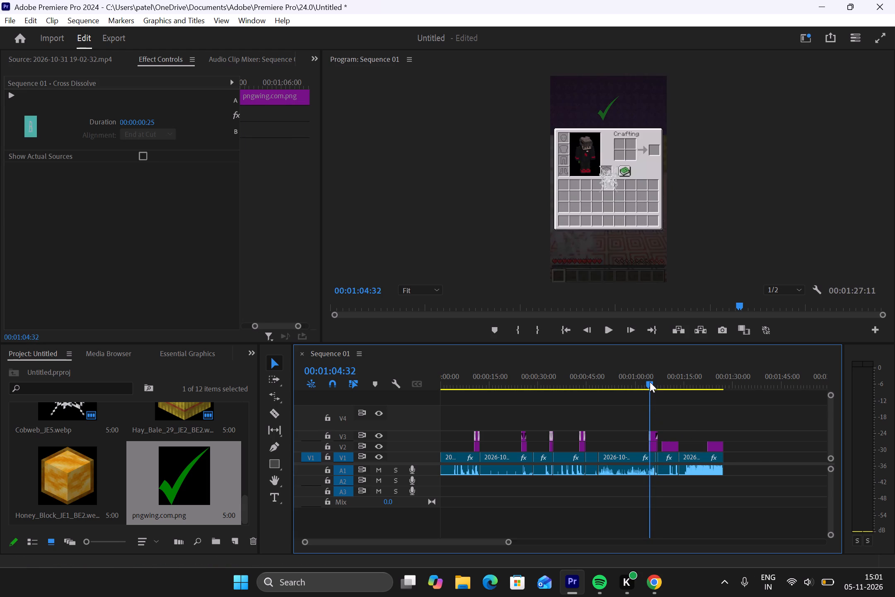
Review the cobweb section and, with the playhead at 00:01:04:33, set the cobweb overlay to scale 60 and vertical position 300.
left_click_drag(649, 381, 642, 381)
left_click_drag(643, 381, 649, 383)
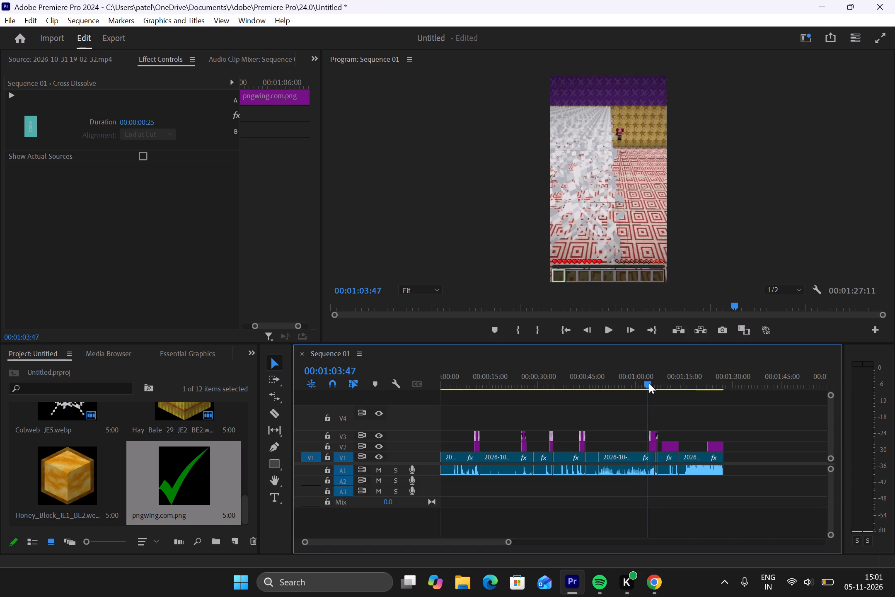
left_click_drag(649, 383, 649, 384)
left_click_drag(646, 381, 627, 388)
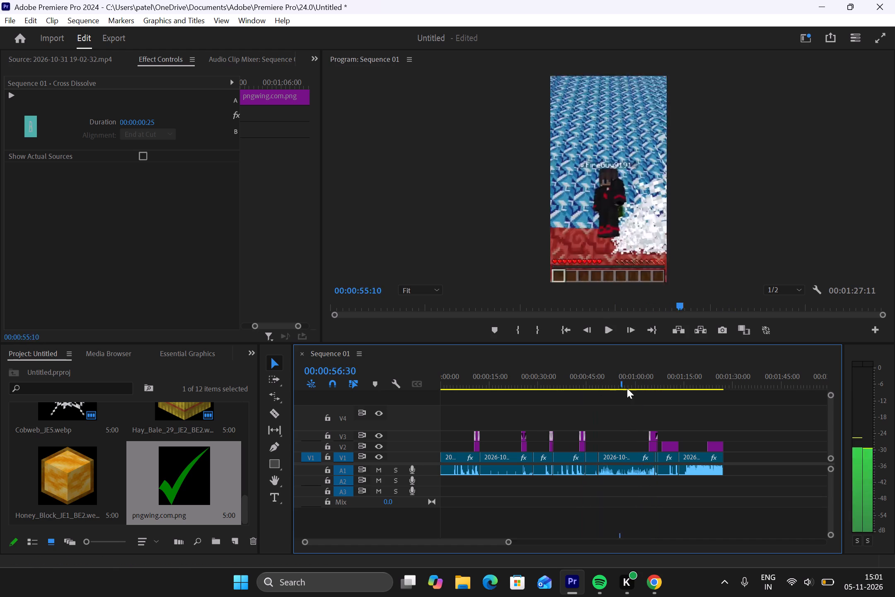
left_click_drag(627, 388, 648, 388)
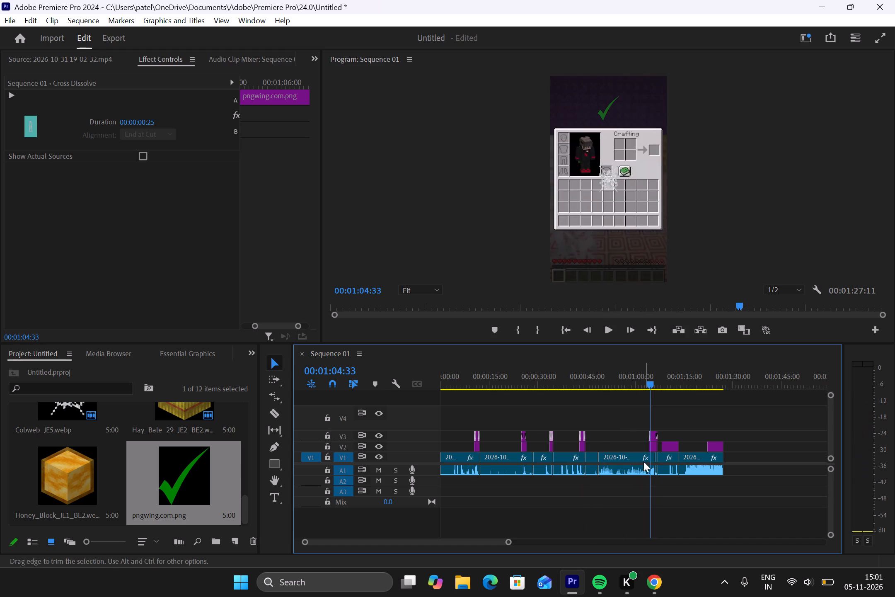
left_click(653, 444)
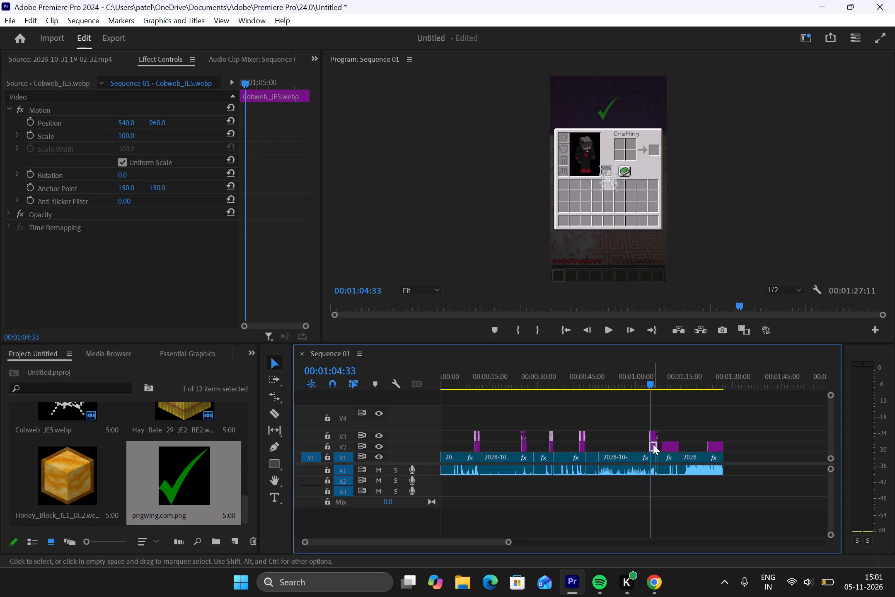
left_click(135, 135)
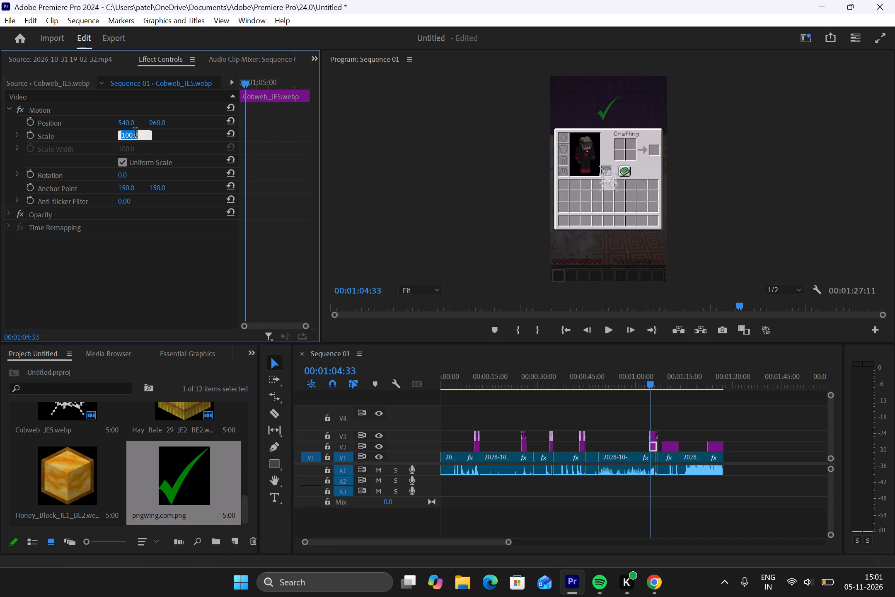
type("60")
key("Return")
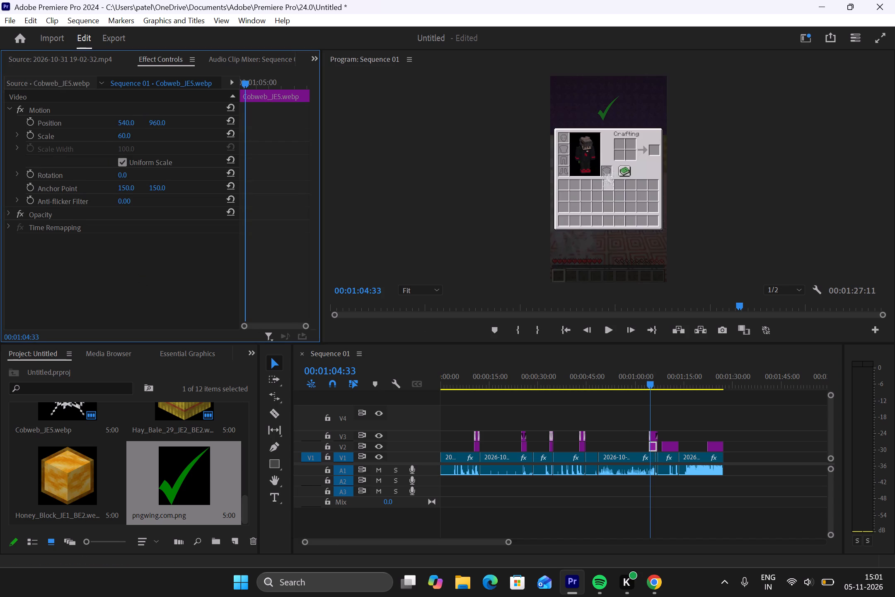
left_click(153, 119)
type("300")
key("Return")
Set the cobweb overlay's scale to 90.
left_click(128, 135)
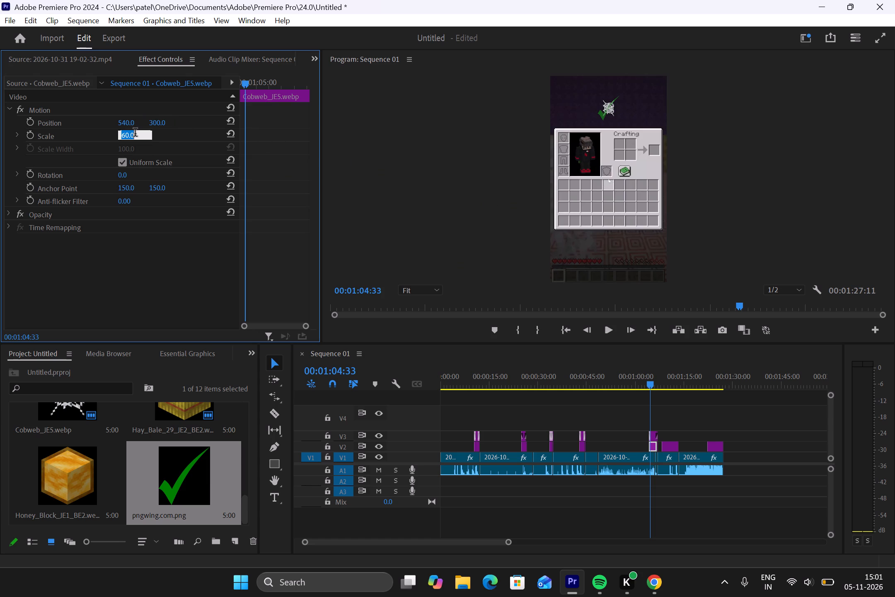
type("90")
key("Return")
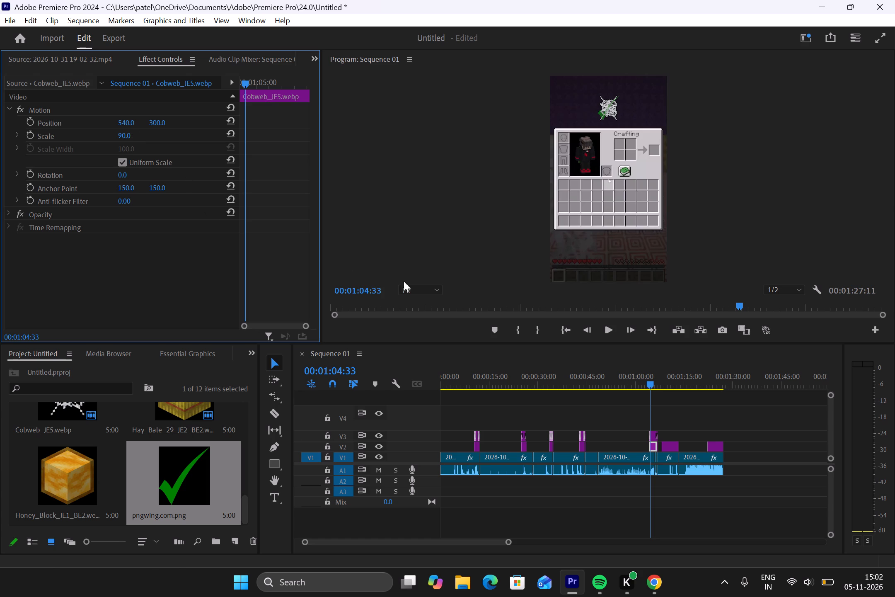
Review the sequence from the diamond-block check mark through the cobweb section to the chest section's death screen around 00:01:12:35.
left_click(652, 433)
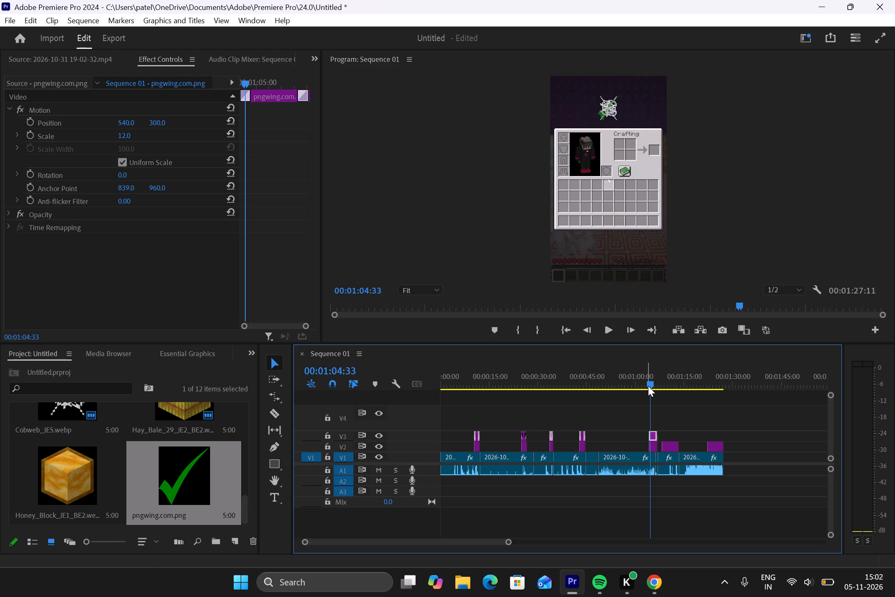
left_click_drag(649, 379, 599, 386)
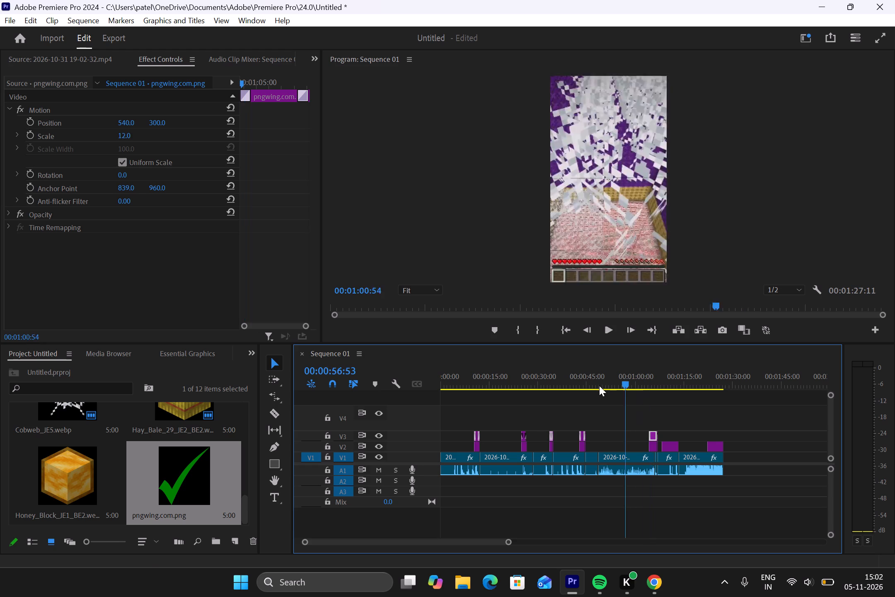
left_click_drag(599, 386, 586, 385)
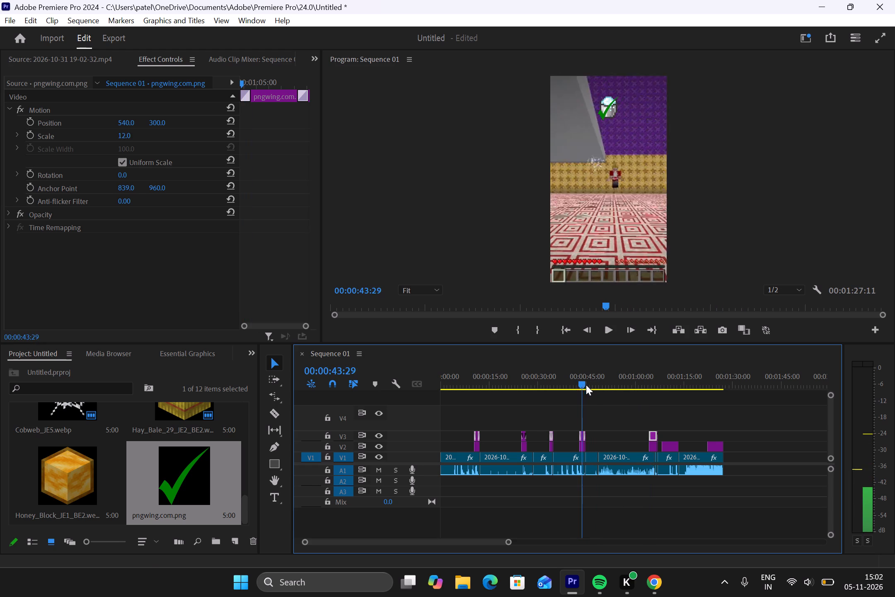
left_click_drag(586, 385, 650, 386)
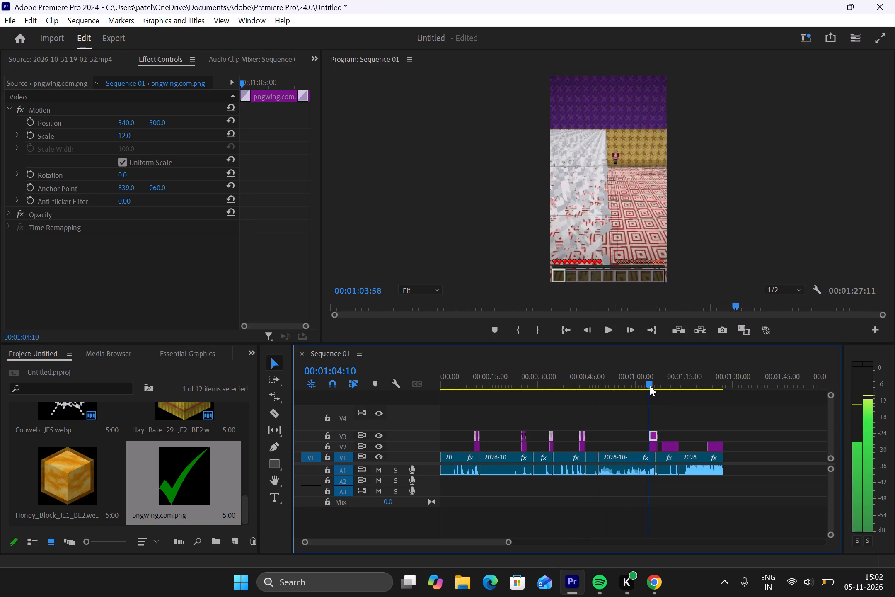
left_click_drag(650, 386, 652, 386)
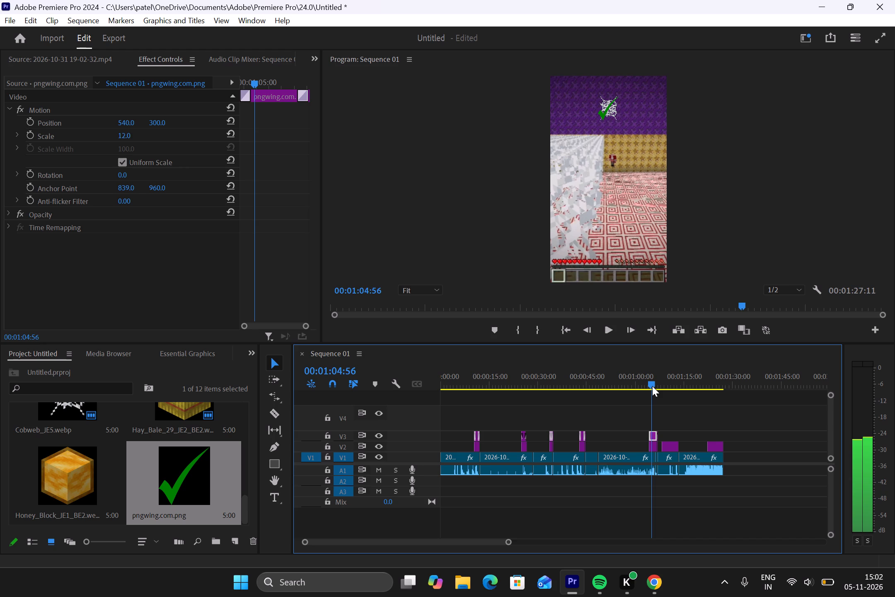
left_click_drag(652, 386, 656, 386)
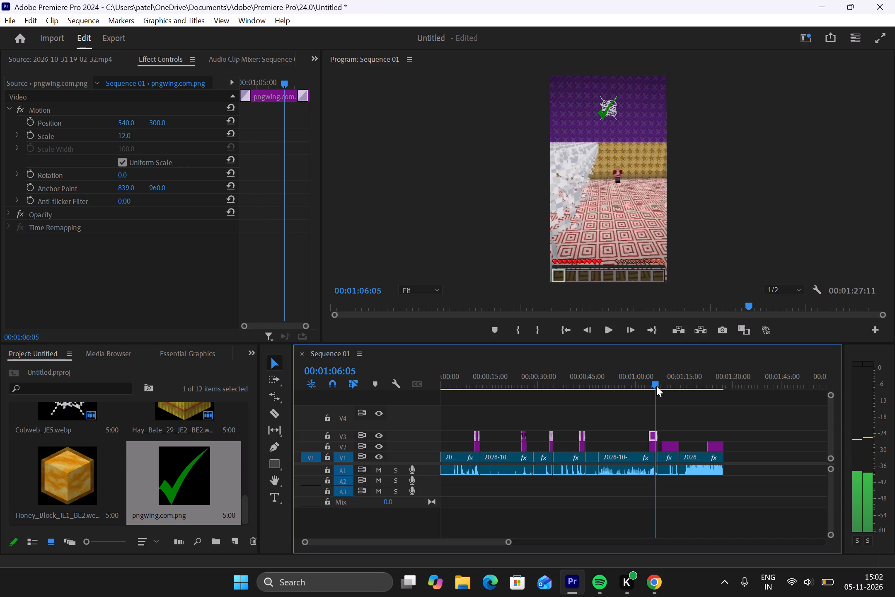
left_click_drag(656, 386, 661, 386)
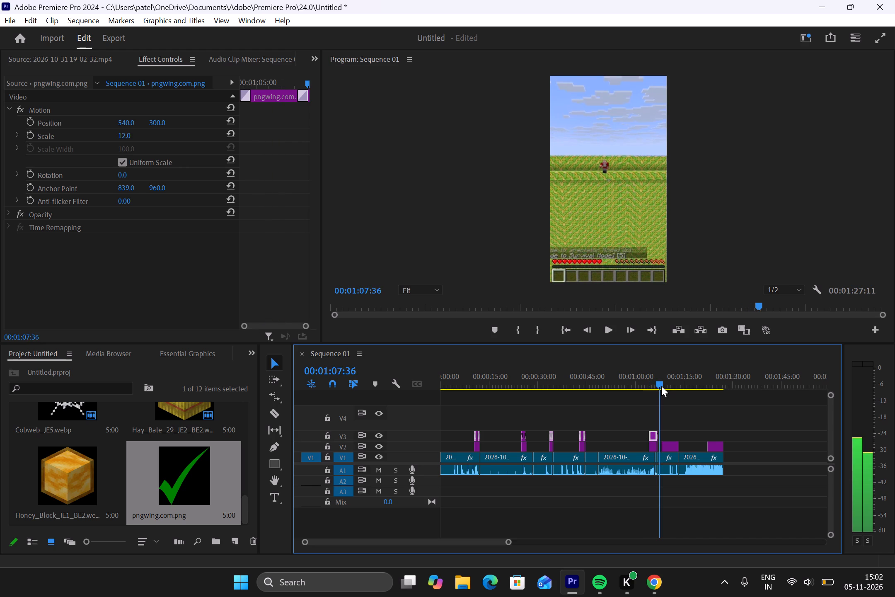
left_click_drag(661, 386, 667, 386)
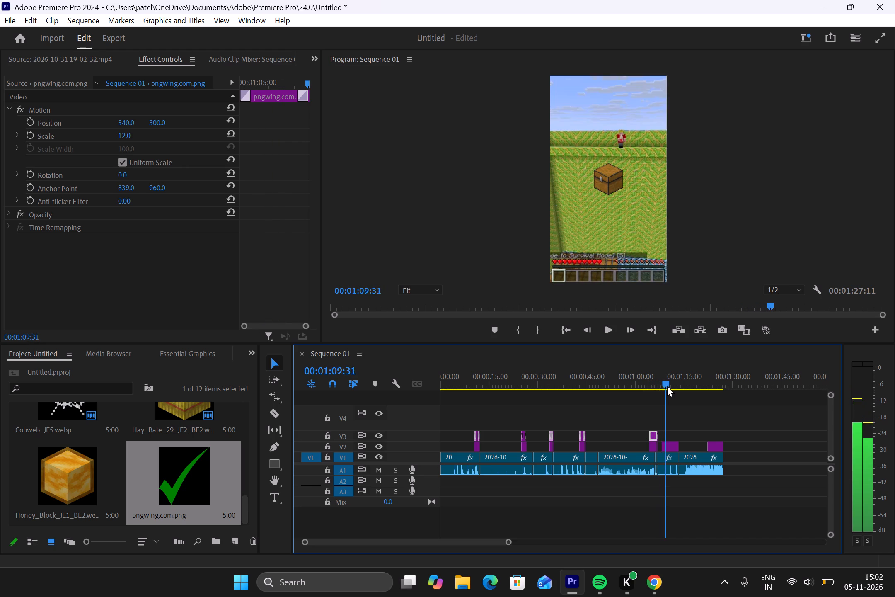
left_click_drag(667, 386, 674, 387)
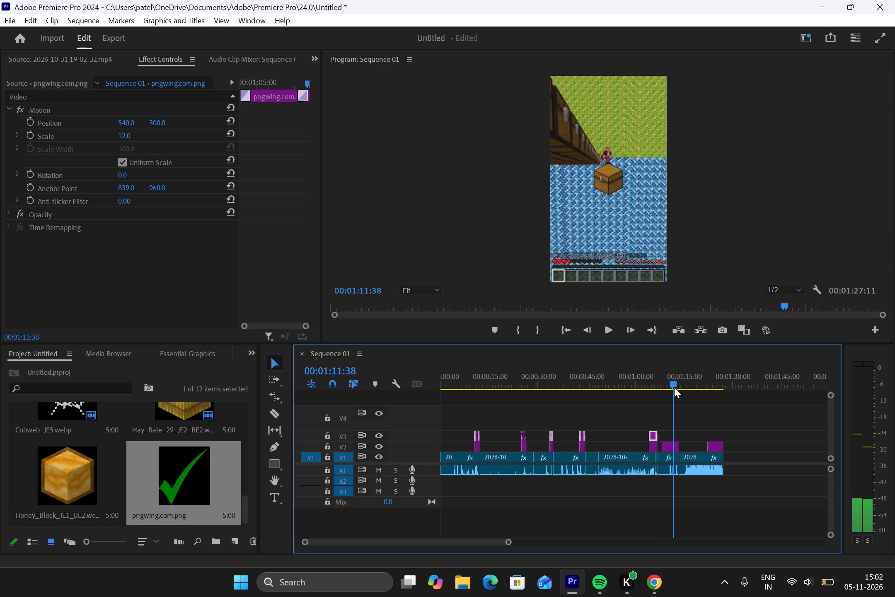
left_click_drag(674, 387, 677, 388)
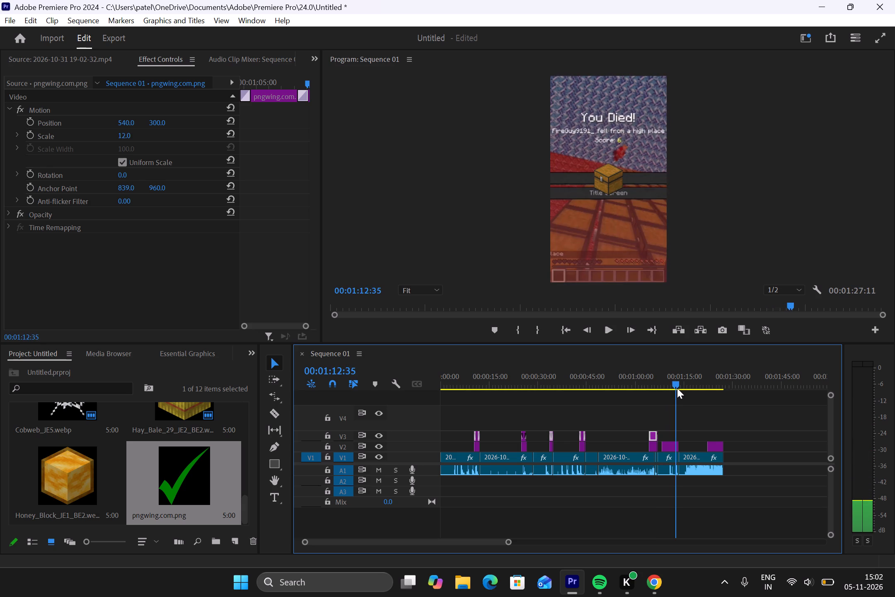
Trim the start of the chest overlay on V2 to 00:01:12:24 and play back the section through its end.
left_click_drag(677, 388, 675, 388)
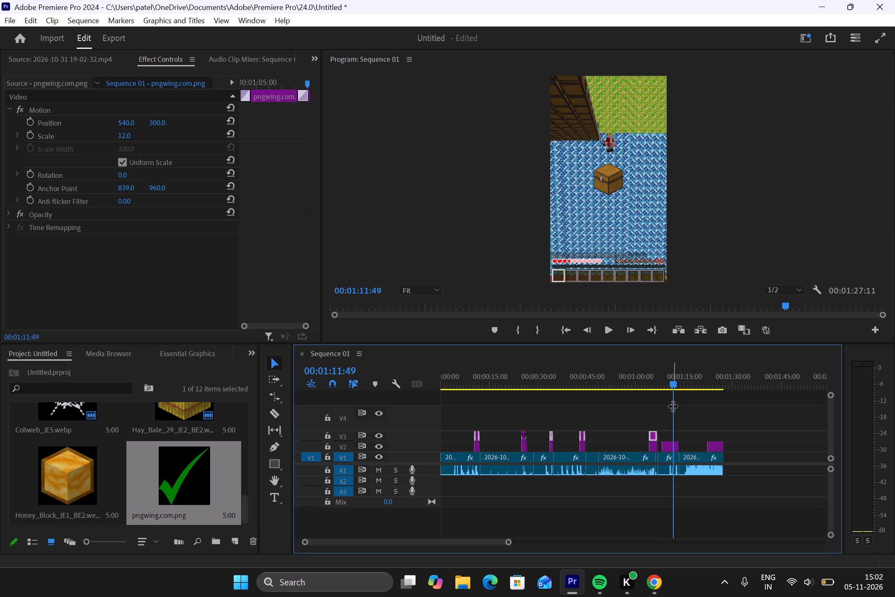
left_click(672, 384)
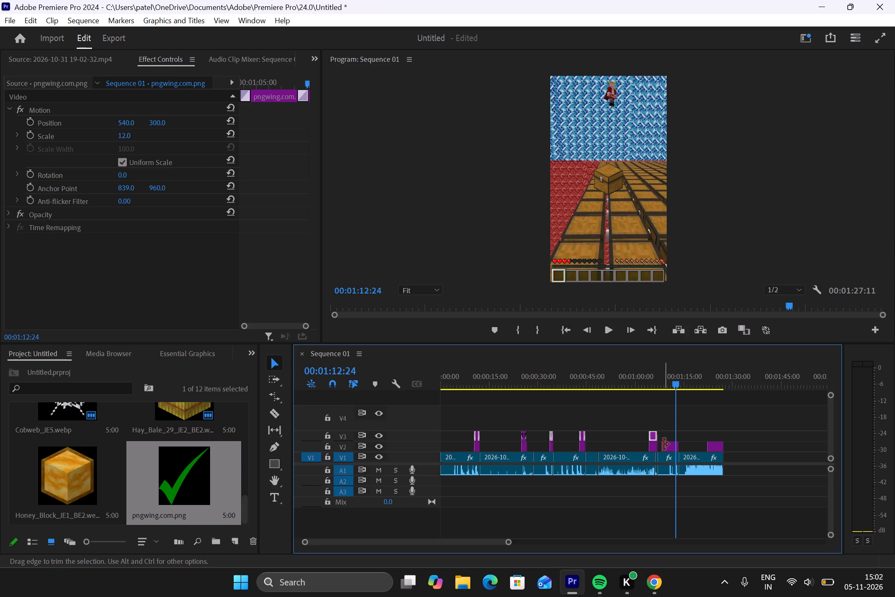
left_click_drag(663, 444, 672, 444)
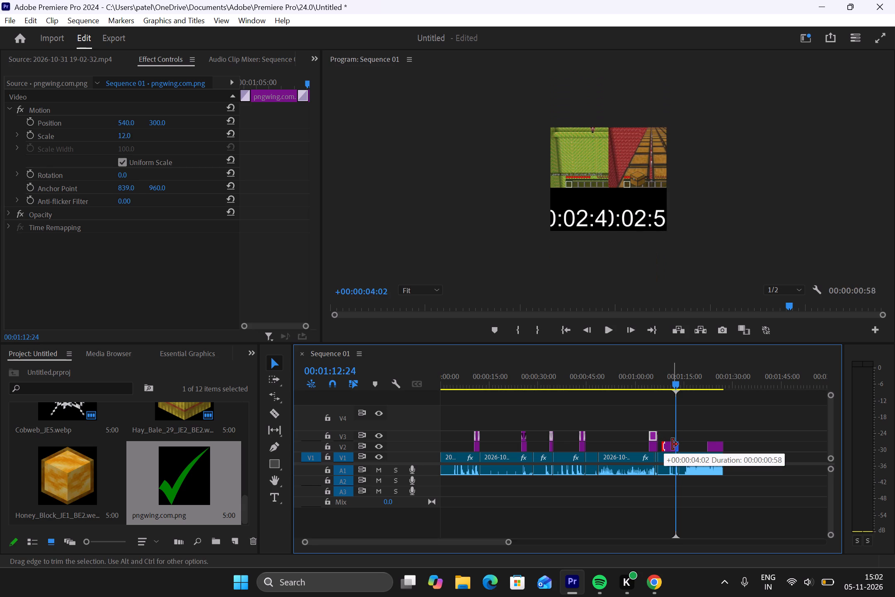
left_click_drag(672, 444, 672, 446)
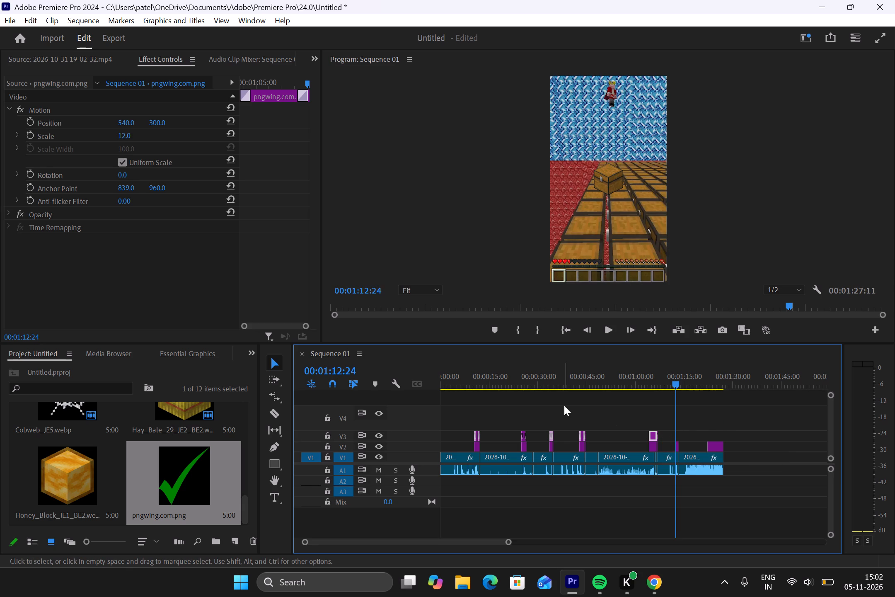
left_click(607, 328)
left_click(607, 328)
left_click(607, 328)
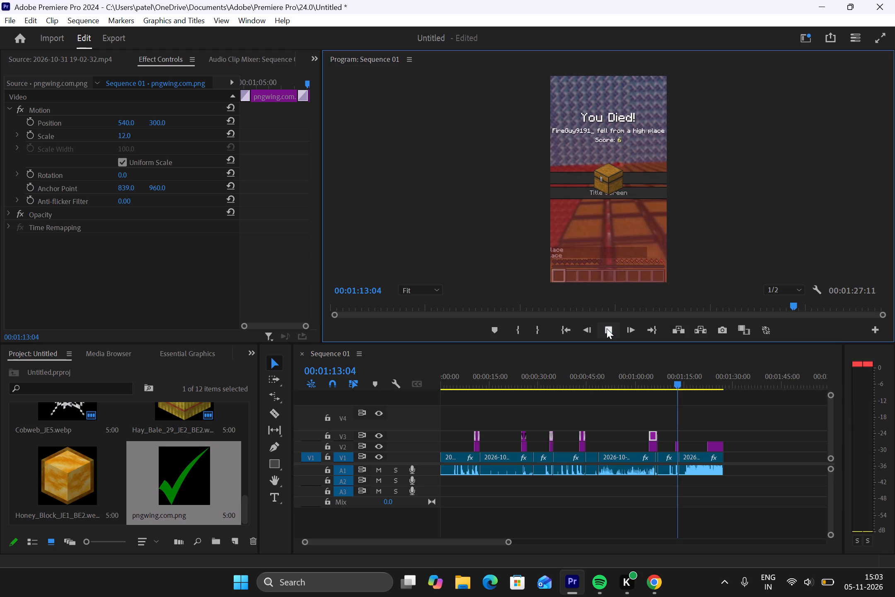
left_click(607, 328)
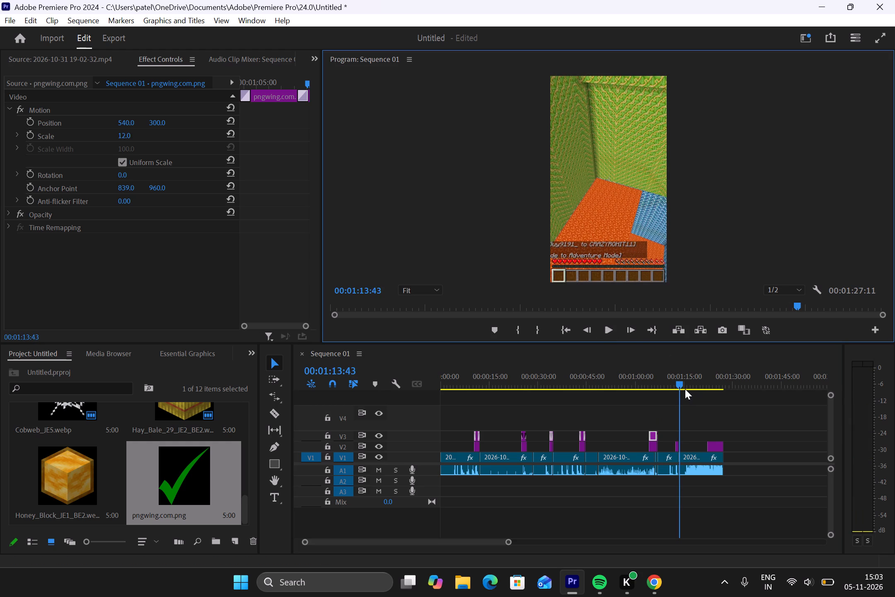
Duplicate the cobweb's check mark clip along V3 so the copy sits above the trimmed chest overlay.
left_click_drag(680, 384, 684, 386)
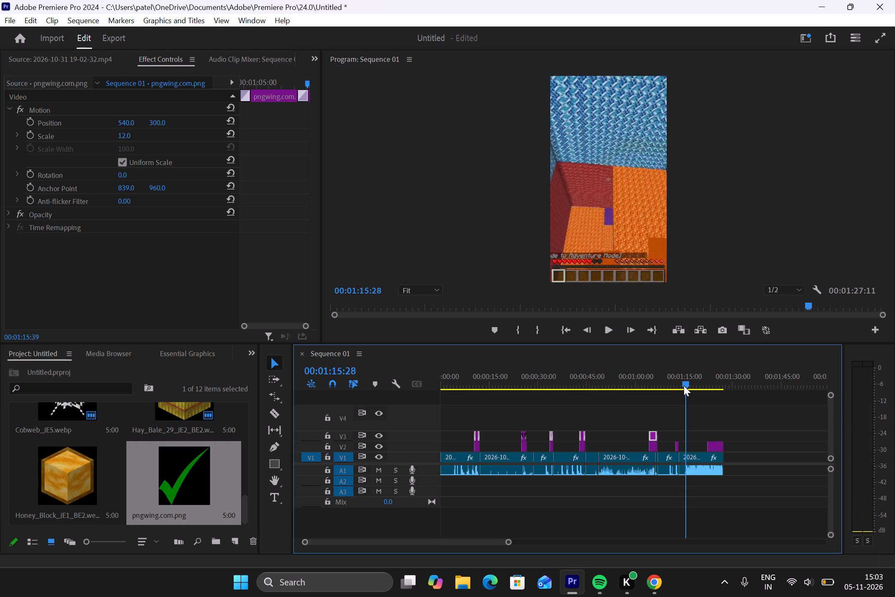
left_click_drag(684, 386, 675, 386)
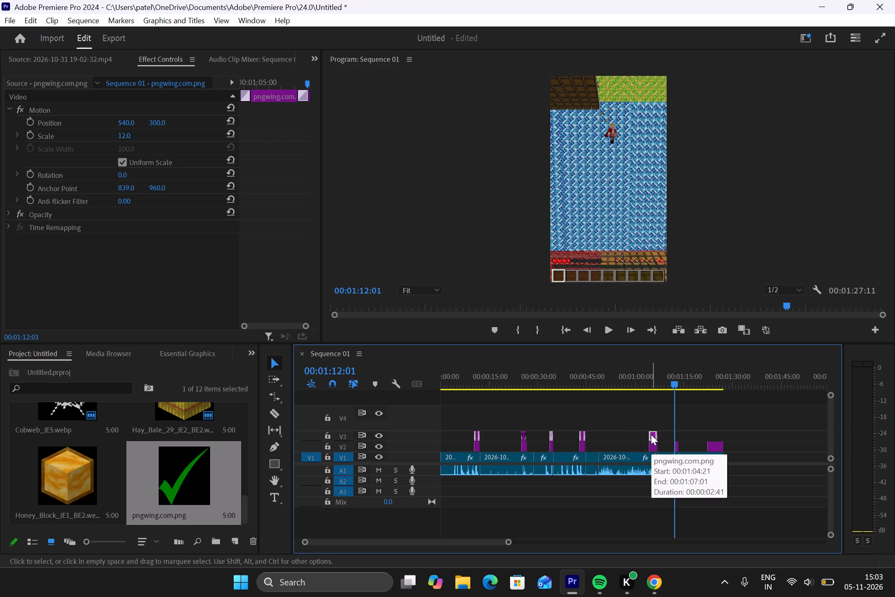
left_click_drag(651, 434, 677, 434, "alt")
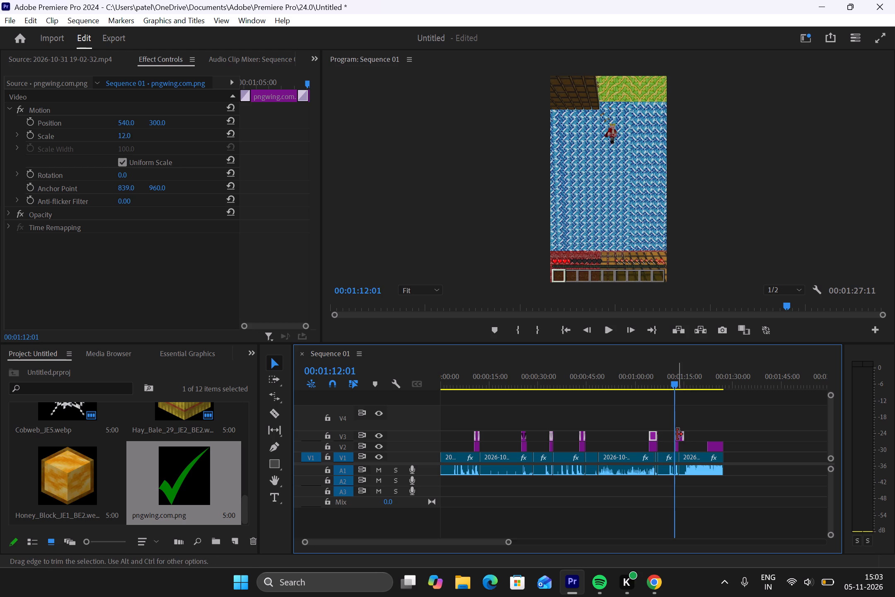
Trim both ends of the copied check mark on V3 to roughly match the chest overlay below it.
left_click_drag(675, 434, 669, 435)
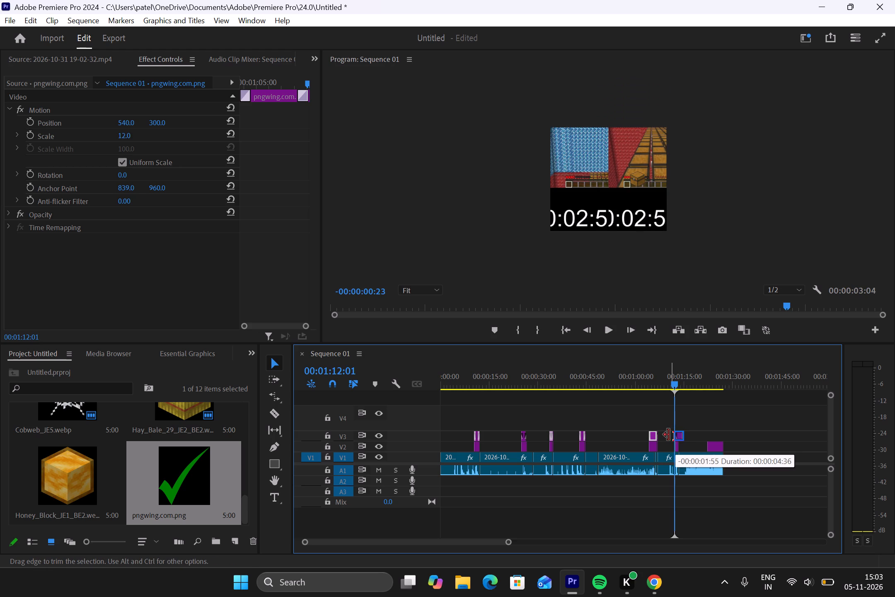
left_click_drag(669, 435, 666, 435)
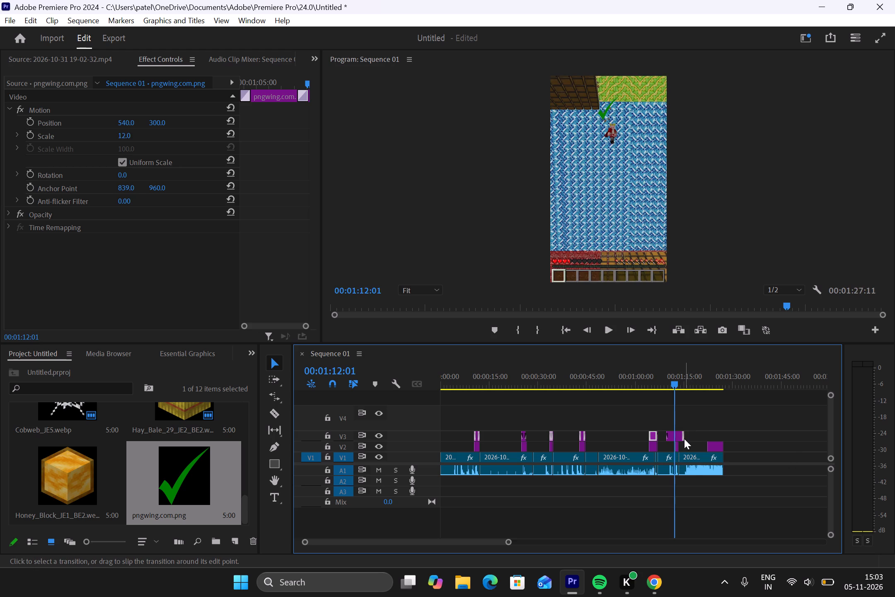
left_click_drag(682, 435, 676, 436)
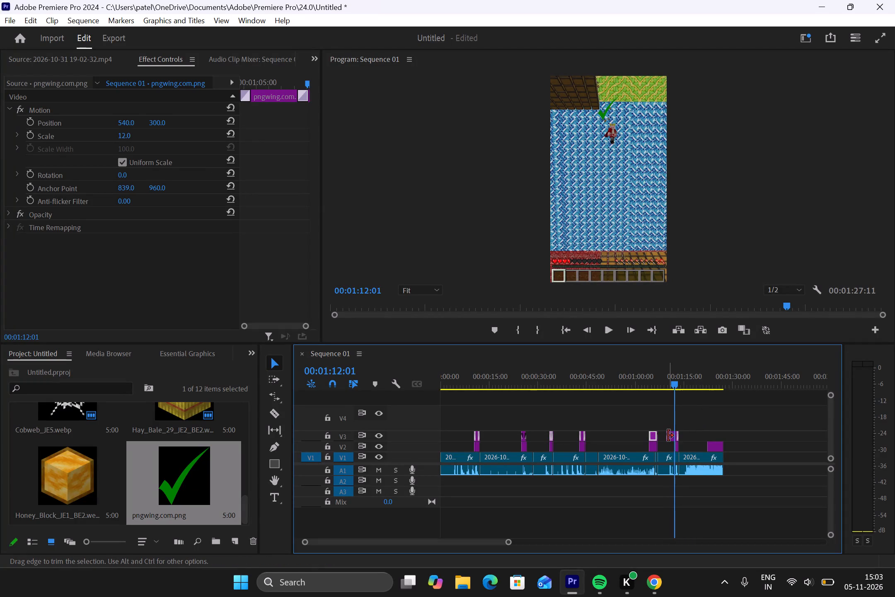
left_click_drag(668, 436, 675, 434)
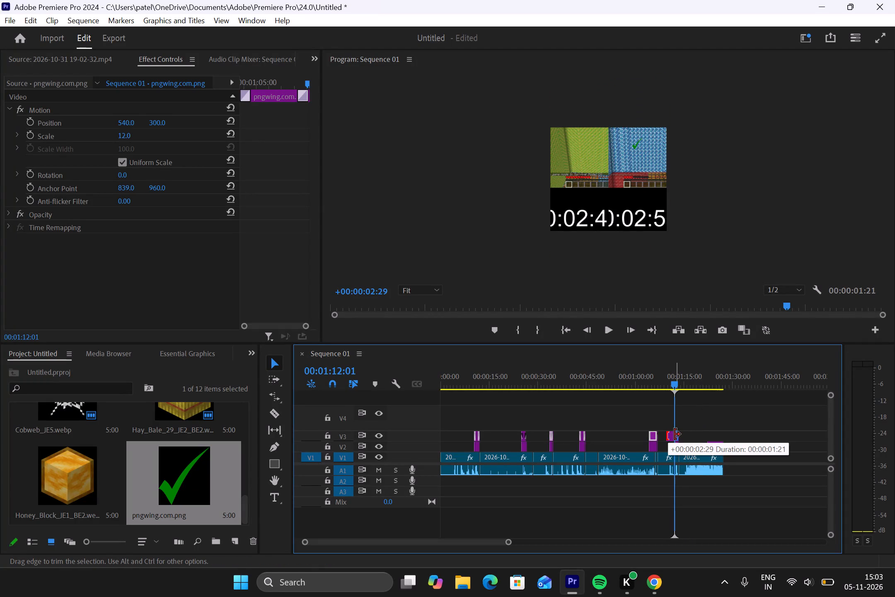
left_click_drag(675, 434, 674, 432)
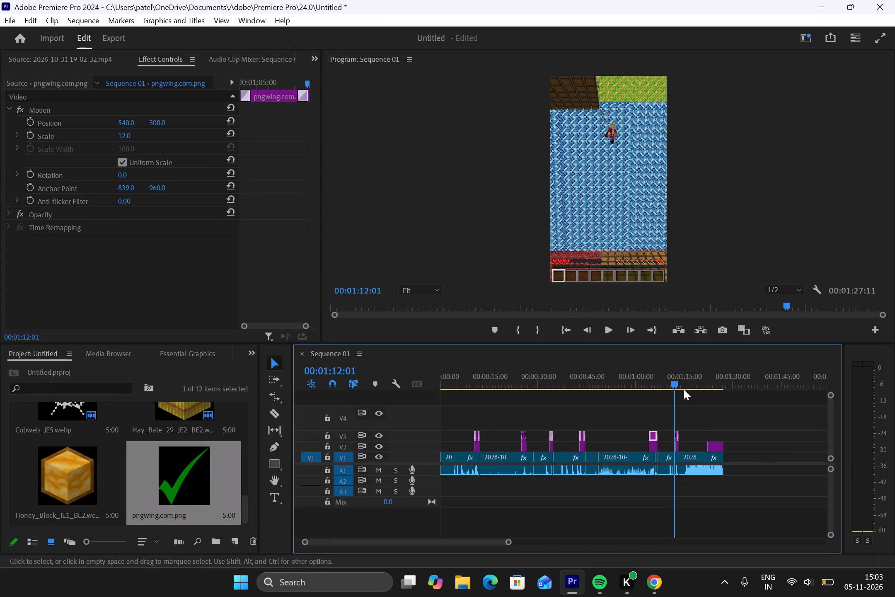
Extend the end of the chest's check mark on V3 and trim its start by 25 frames, giving a 00:00:04:00 duration.
left_click(674, 384)
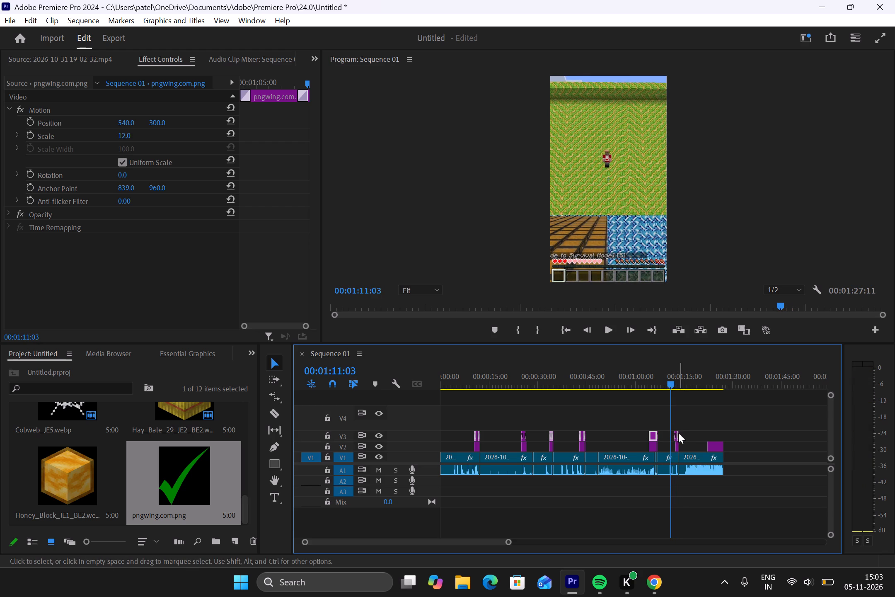
left_click_drag(669, 386, 675, 387)
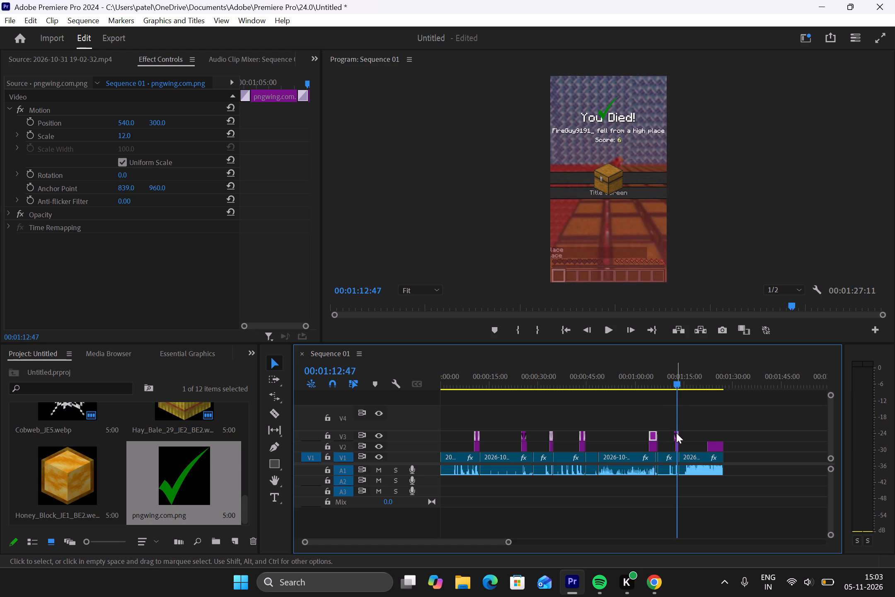
left_click(676, 433)
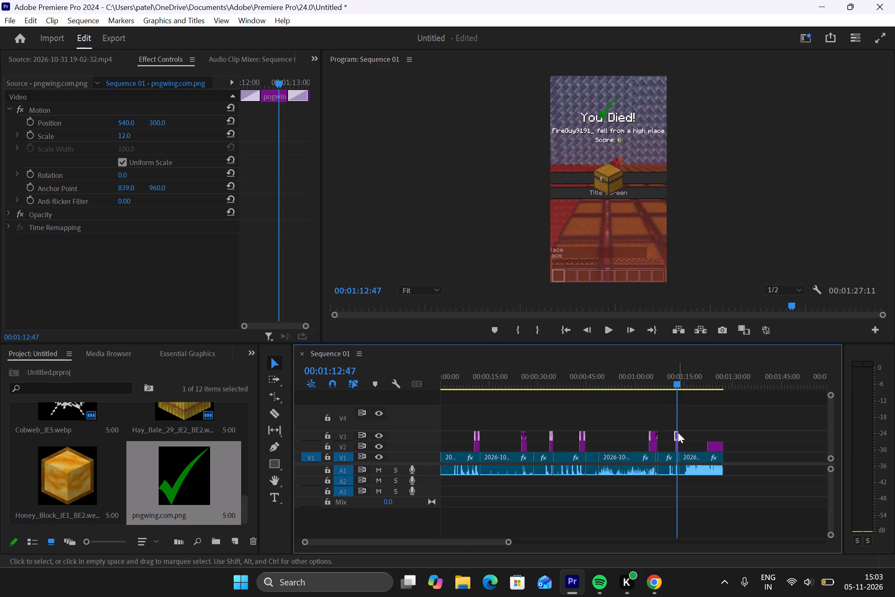
left_click_drag(679, 433, 689, 434)
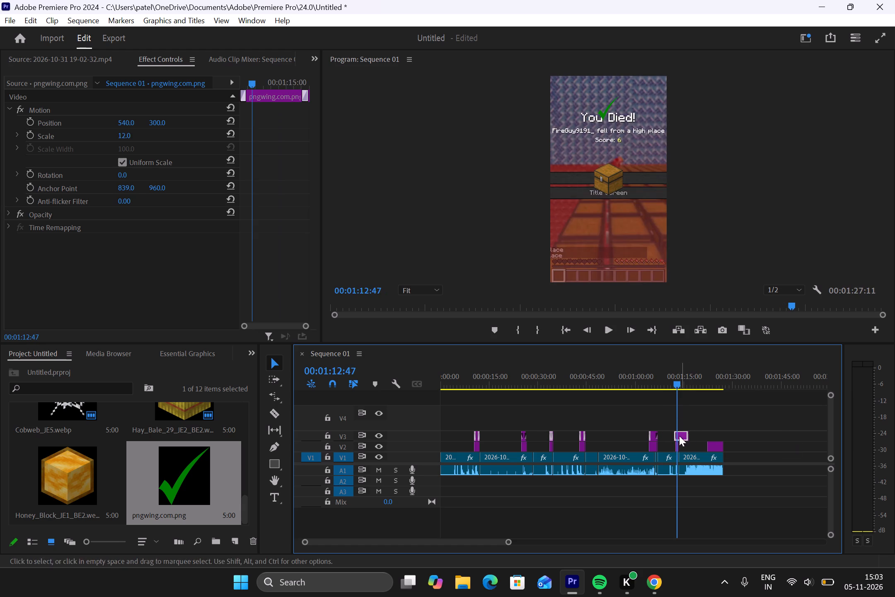
left_click(676, 435)
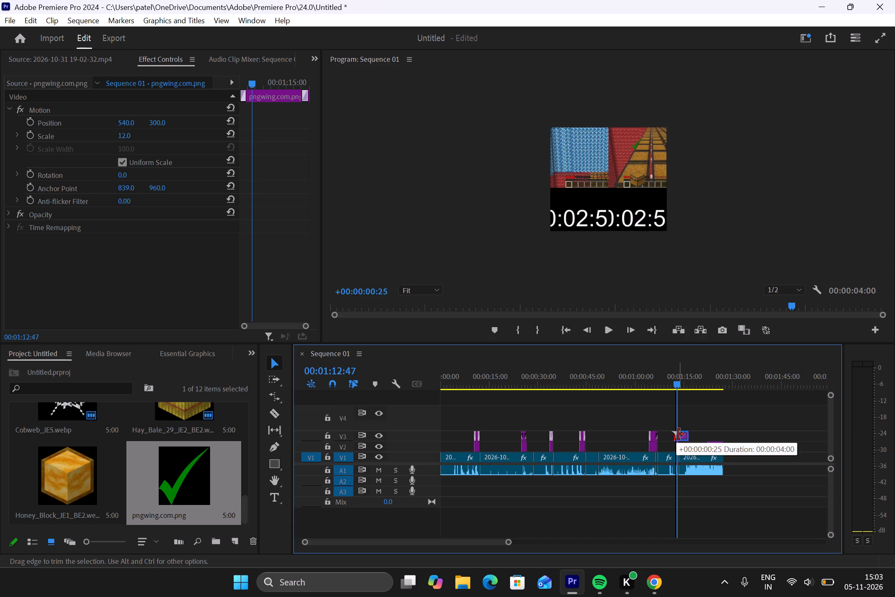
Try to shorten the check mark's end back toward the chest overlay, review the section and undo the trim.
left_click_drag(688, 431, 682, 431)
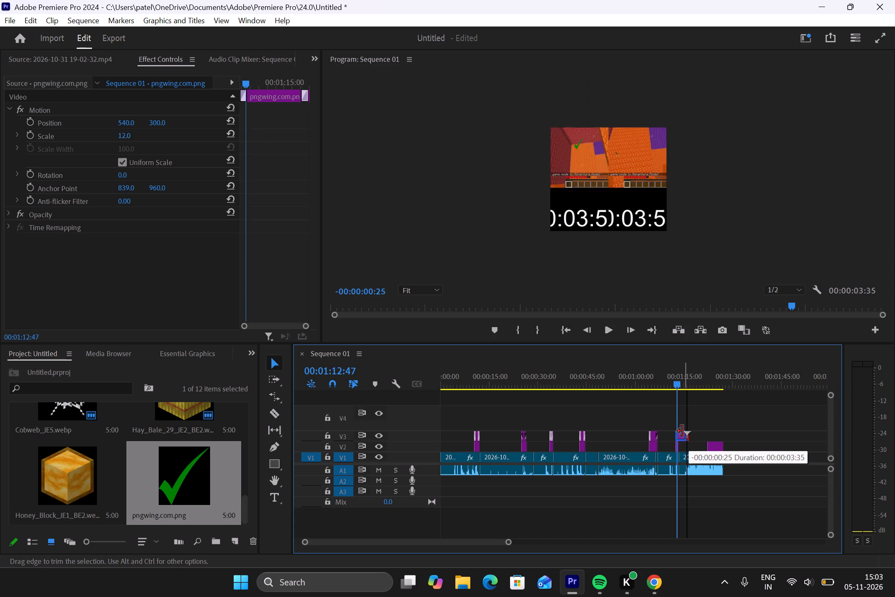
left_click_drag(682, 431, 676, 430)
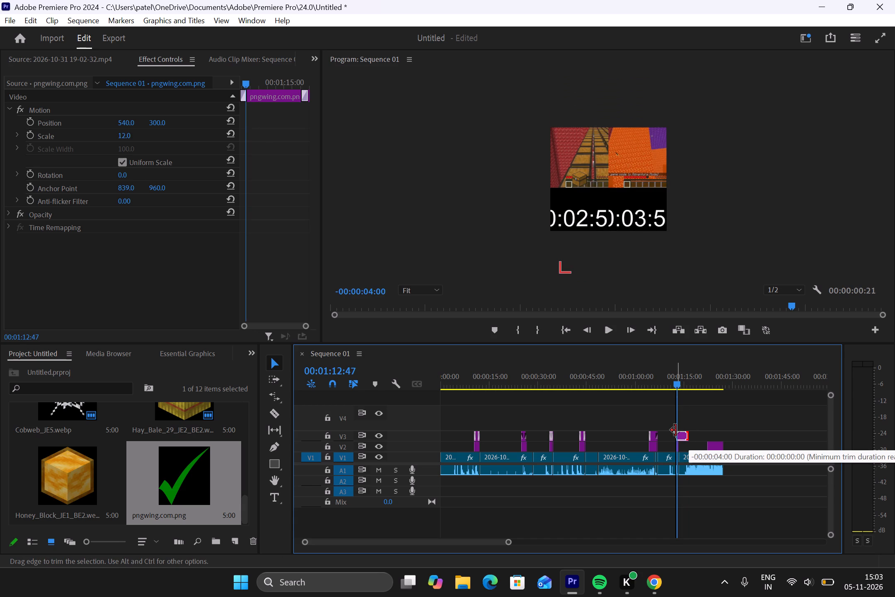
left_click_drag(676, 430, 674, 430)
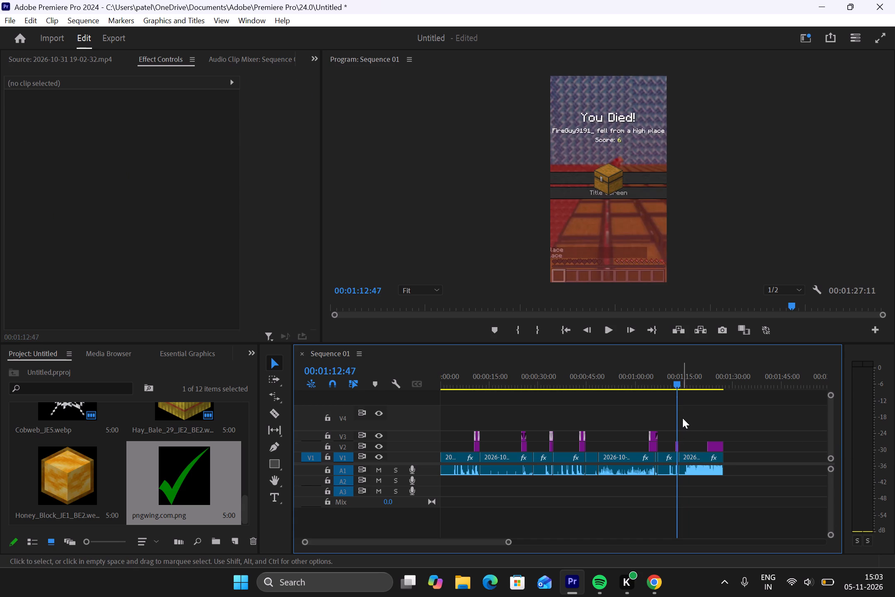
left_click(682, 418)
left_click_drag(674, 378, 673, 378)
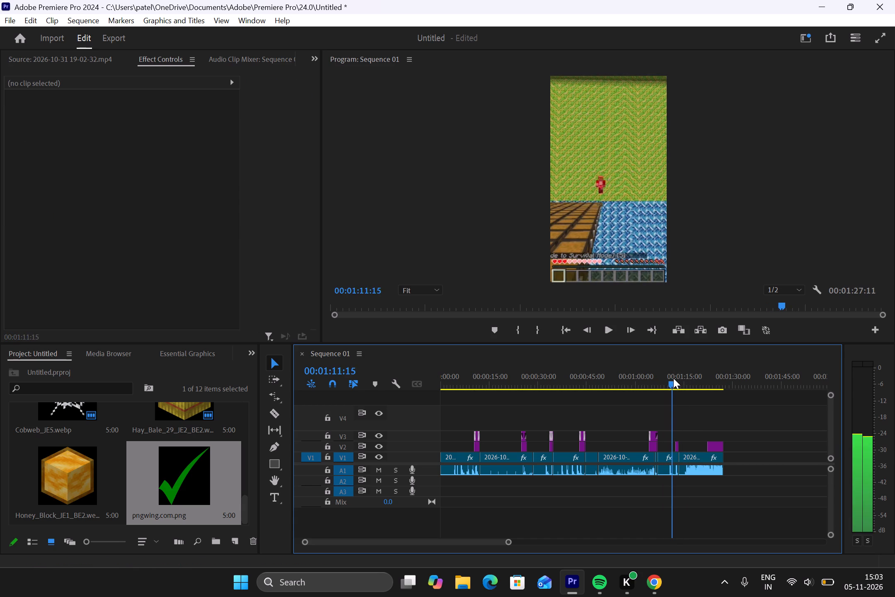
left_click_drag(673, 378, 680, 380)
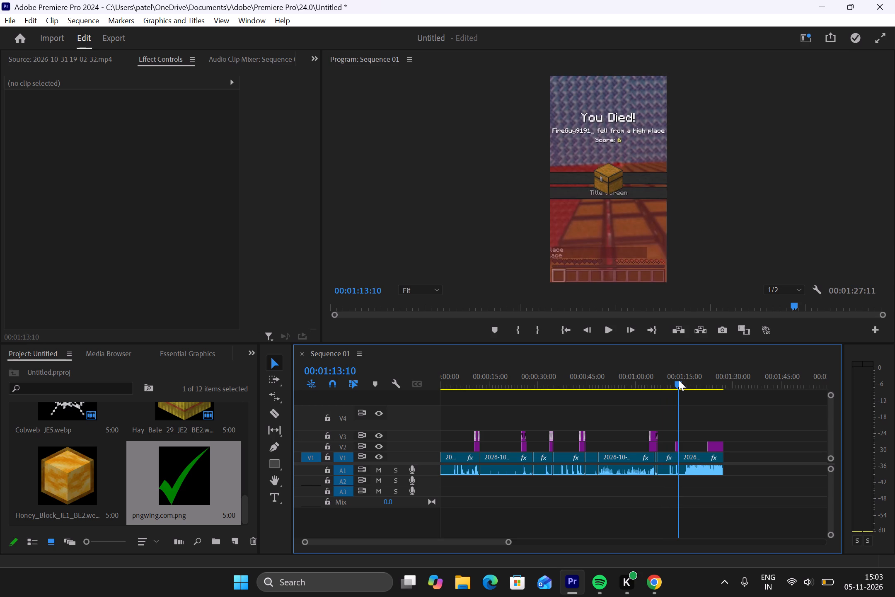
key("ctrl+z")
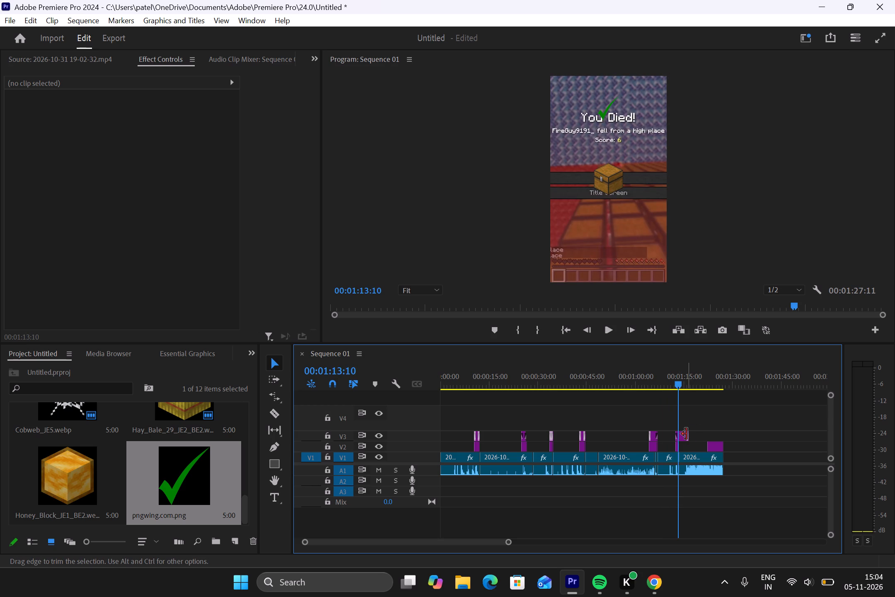
Shorten the end of the check mark on V3 to match the chest overlay and play the section back.
left_click_drag(687, 434, 680, 434)
left_click_drag(676, 384, 663, 383)
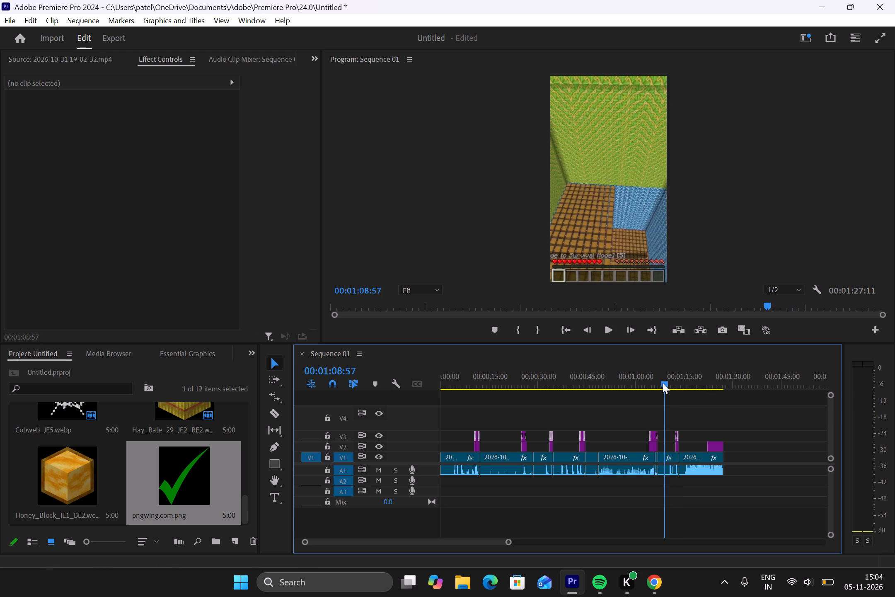
left_click(606, 331)
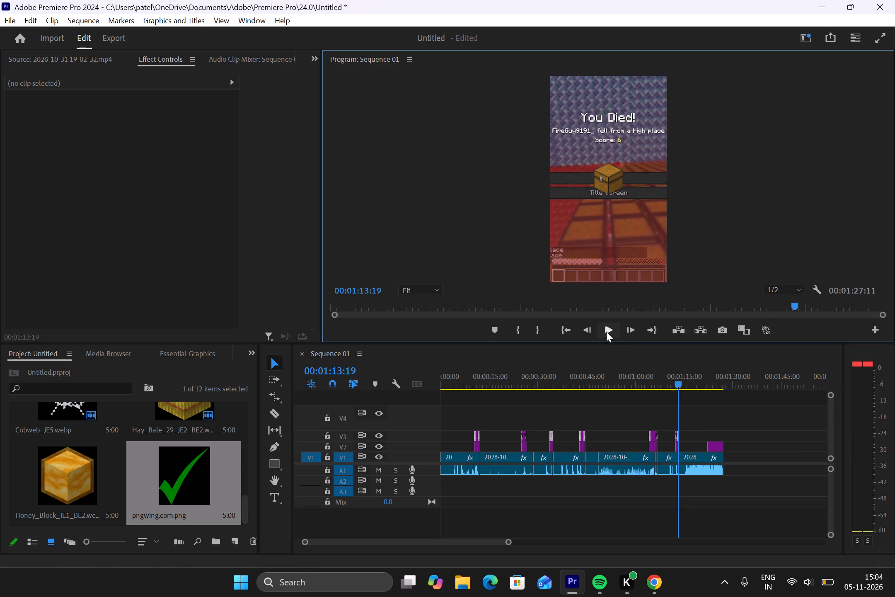
Set the chest overlay's scale to 69 and its vertical position to 300.
left_click(676, 447)
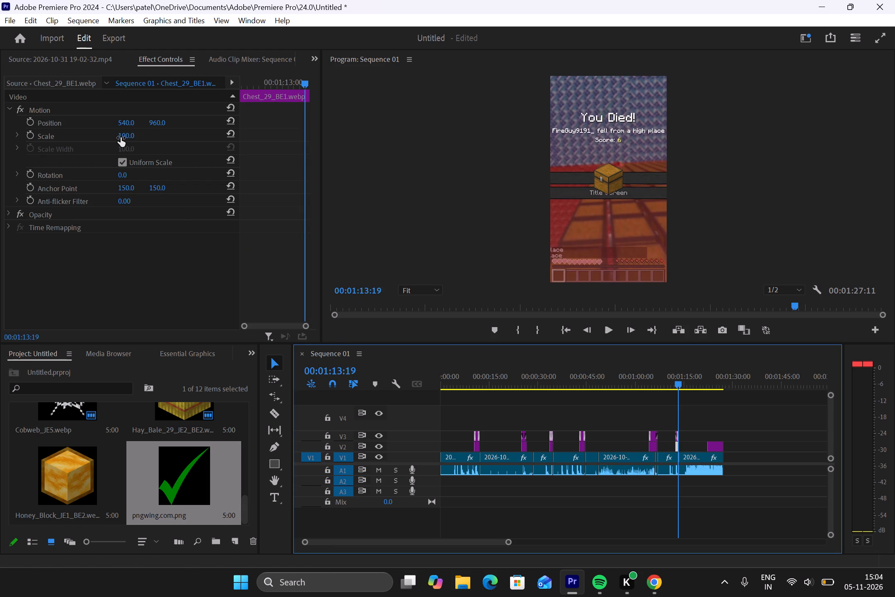
left_click(120, 138)
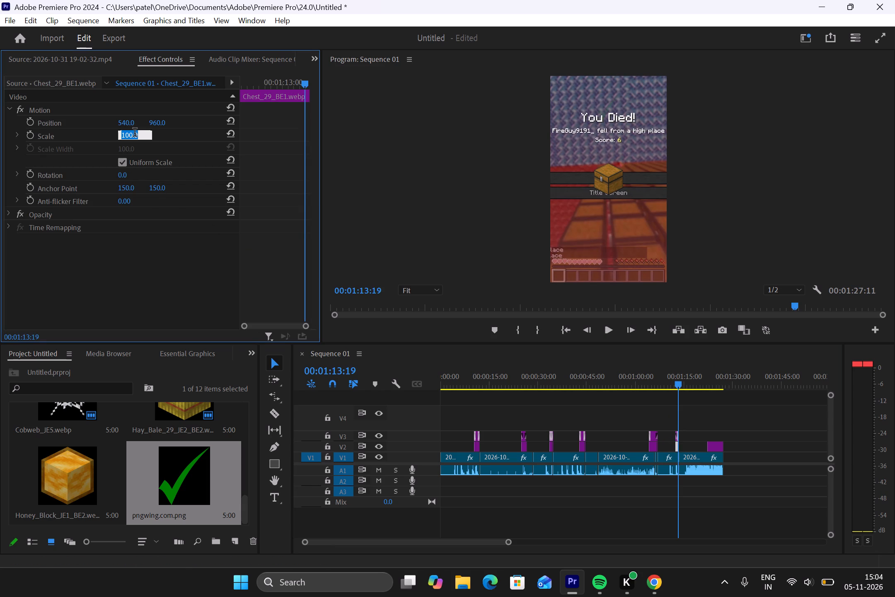
type("69")
key("Return")
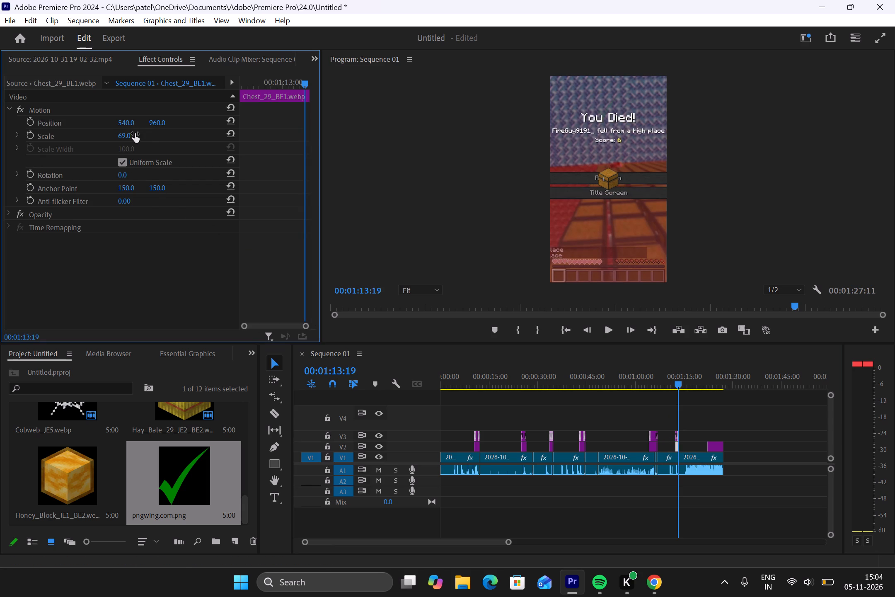
left_click(156, 125)
type("300")
key("Return")
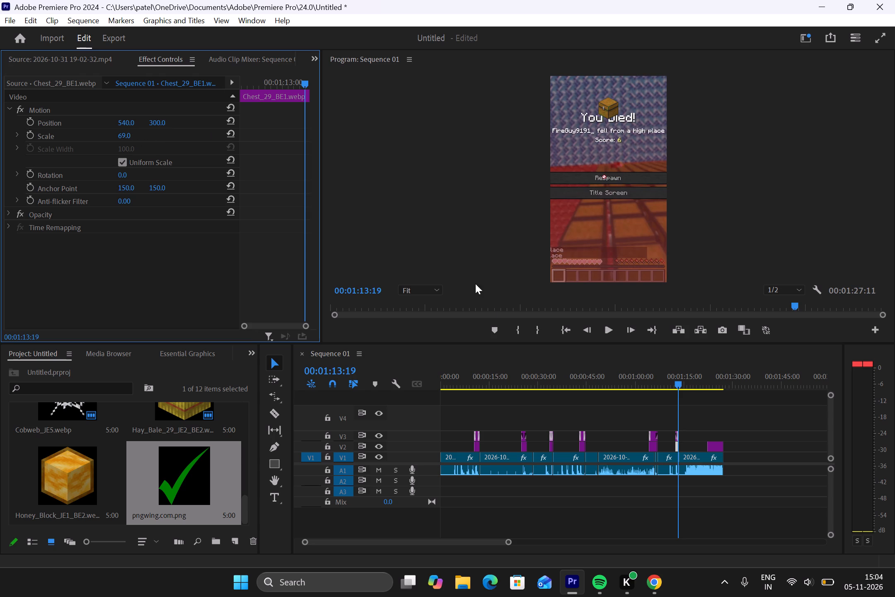
Examine the frames around the chest overlay and its check mark to check their placement and the dissolve timing.
left_click(677, 436)
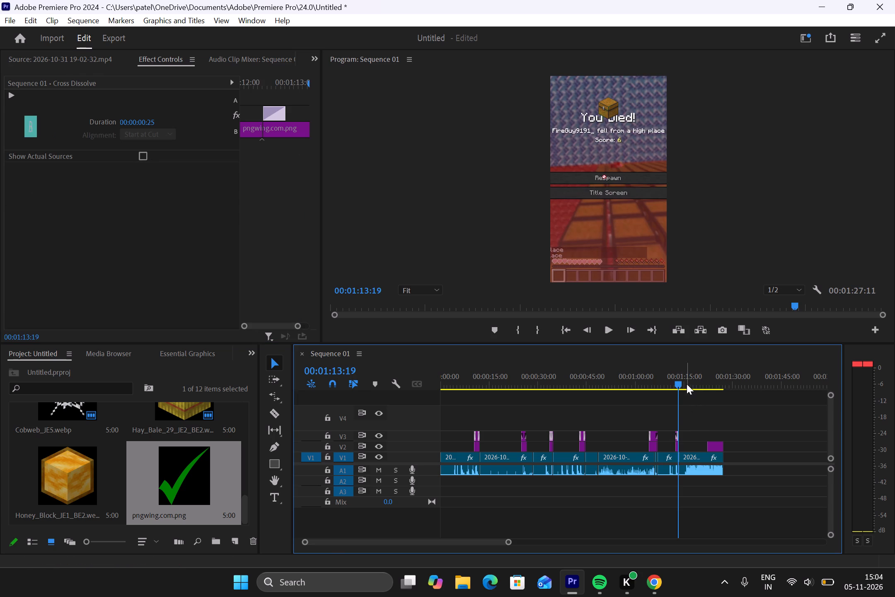
left_click_drag(677, 387, 675, 386)
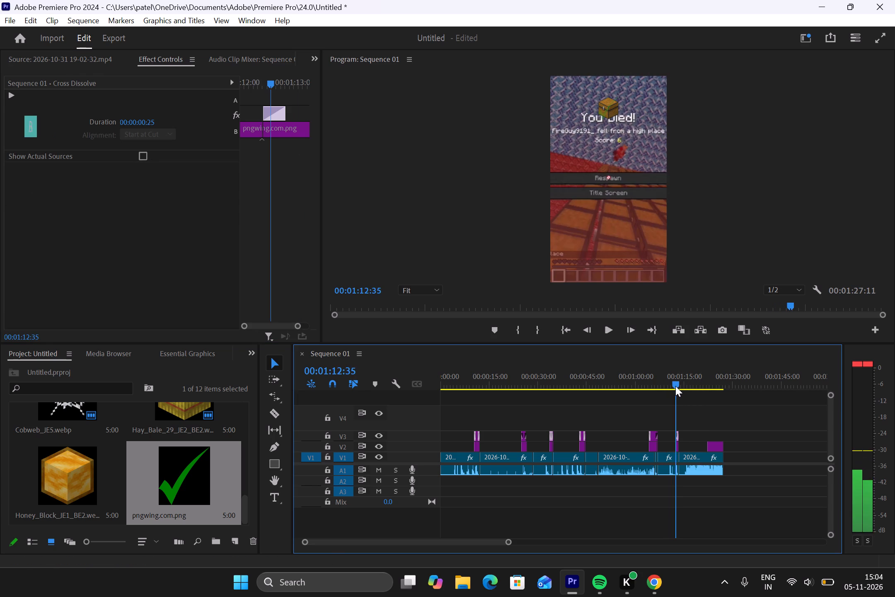
left_click_drag(675, 386, 679, 386)
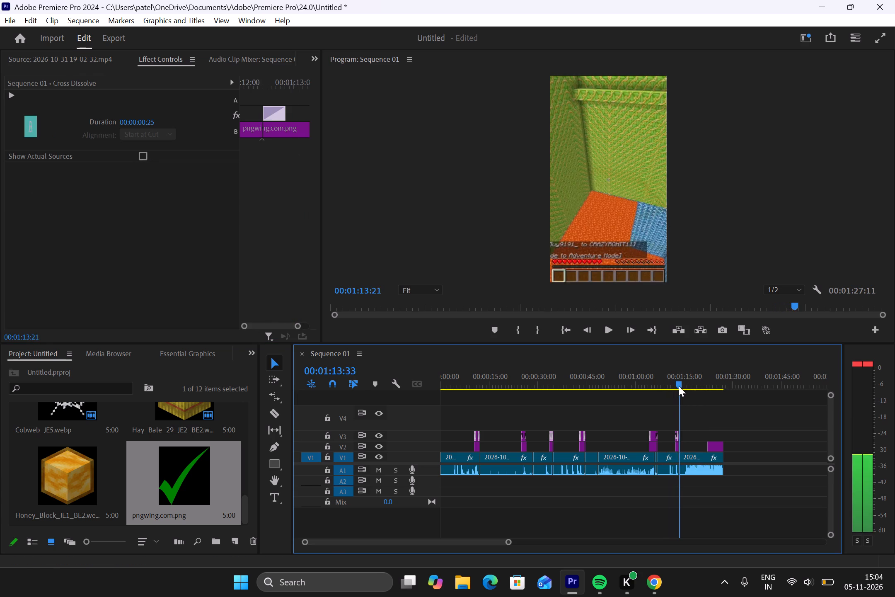
left_click_drag(679, 386, 677, 386)
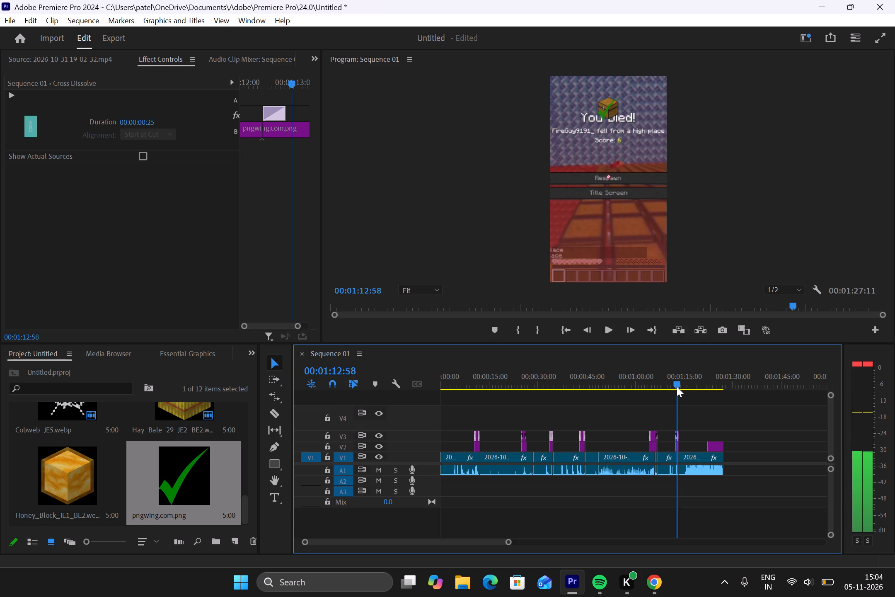
left_click_drag(677, 386, 677, 386)
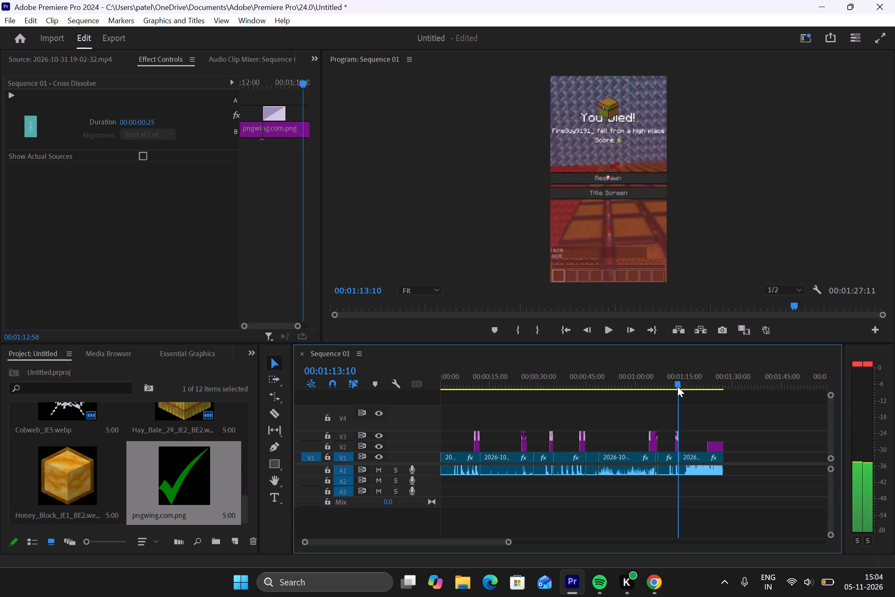
left_click_drag(677, 386, 676, 387)
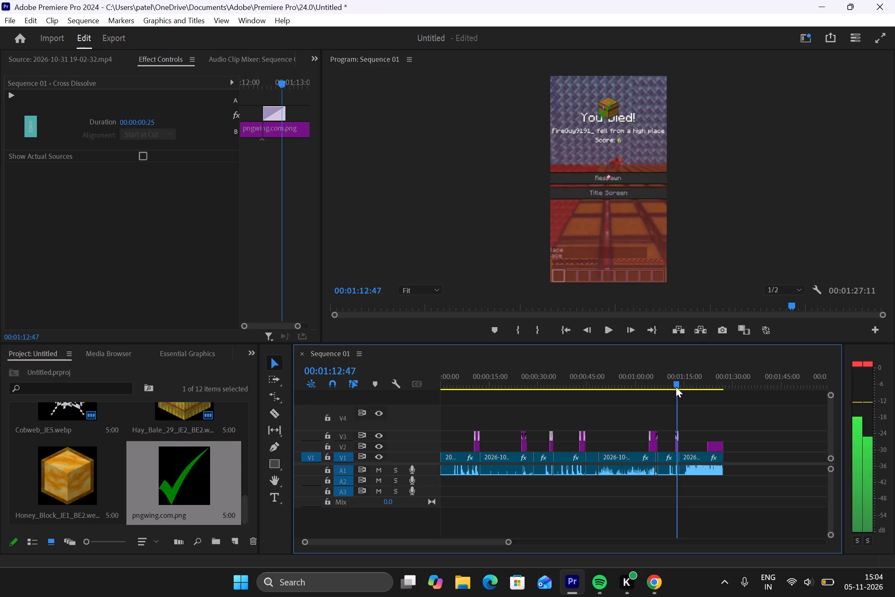
left_click_drag(676, 387, 675, 390)
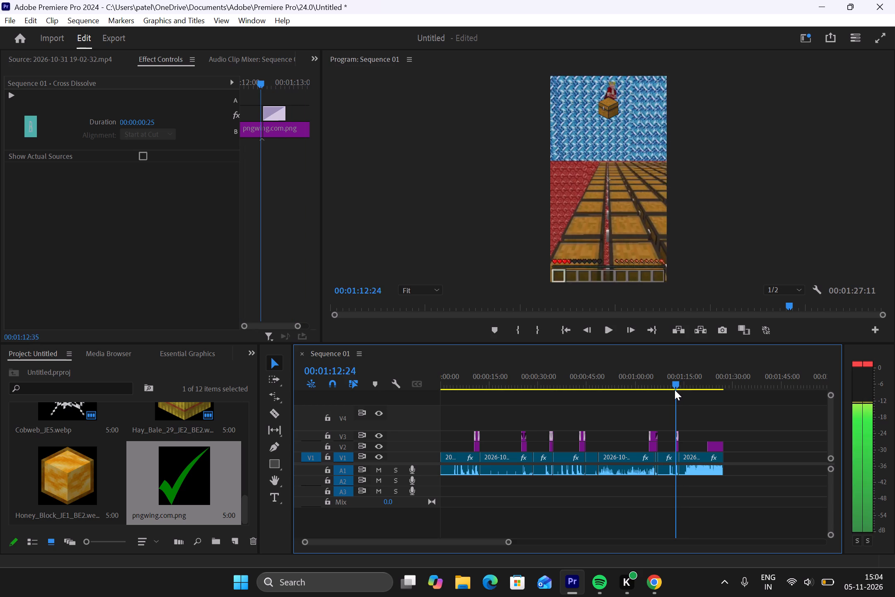
left_click_drag(675, 390, 679, 388)
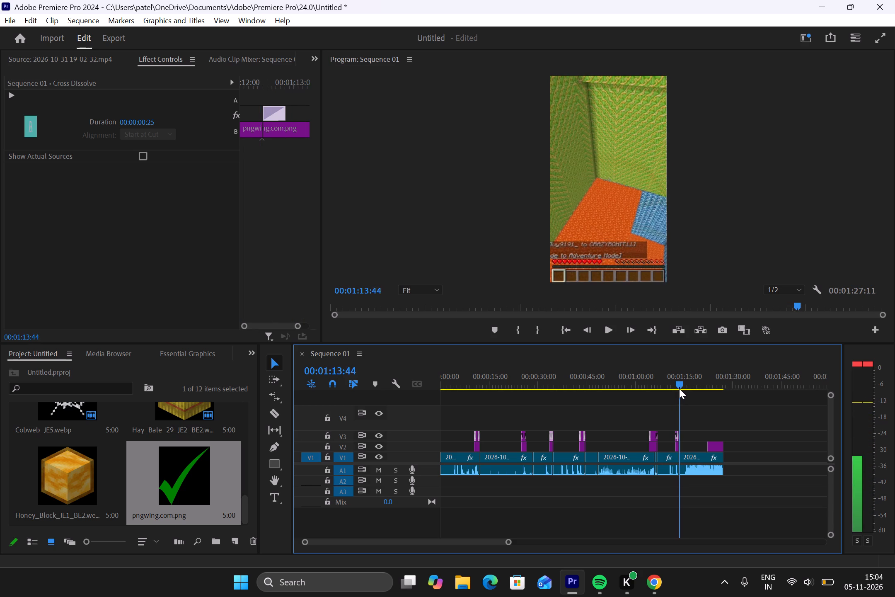
Move the lava bucket overlay earlier on V2 so it starts at 00:01:17:46, in the final lava scene.
left_click_drag(679, 388, 700, 392)
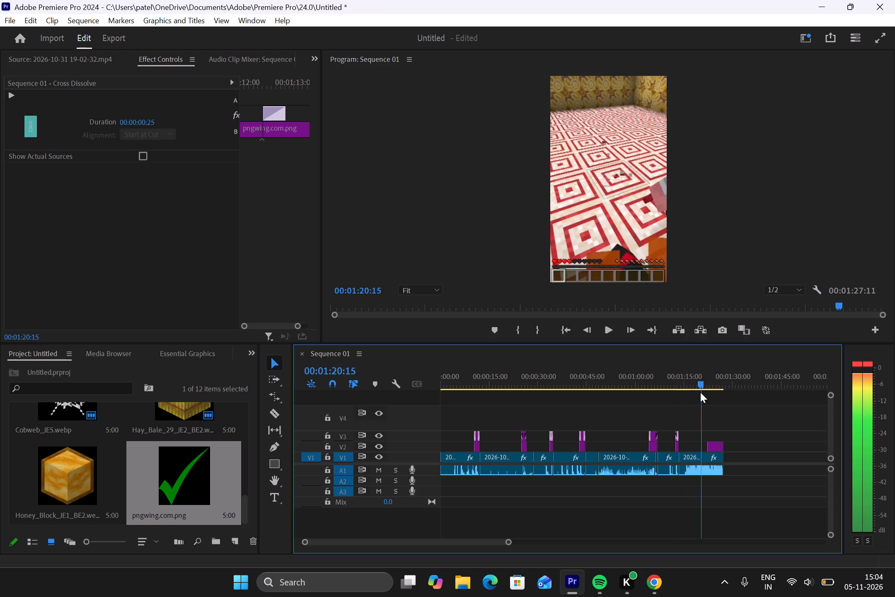
left_click_drag(700, 392, 709, 390)
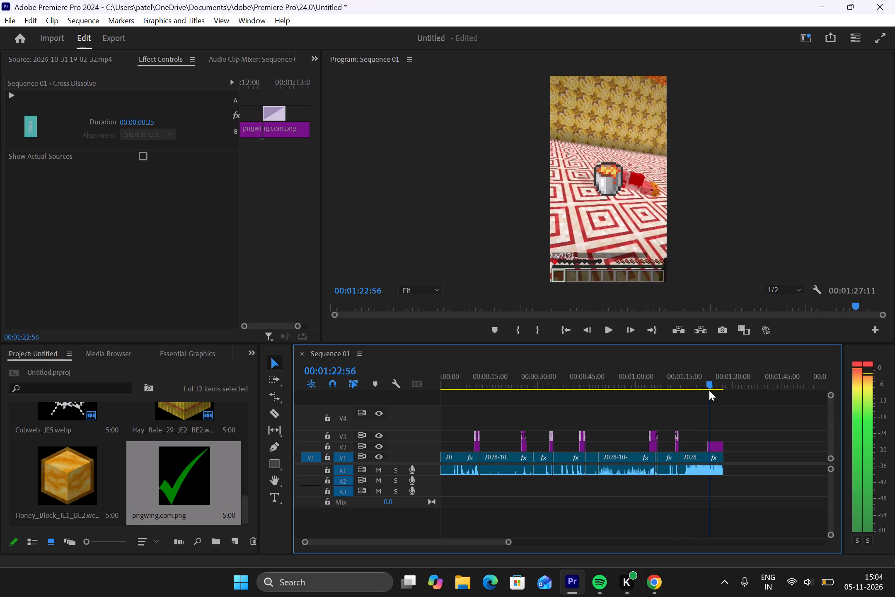
left_click_drag(709, 390, 697, 391)
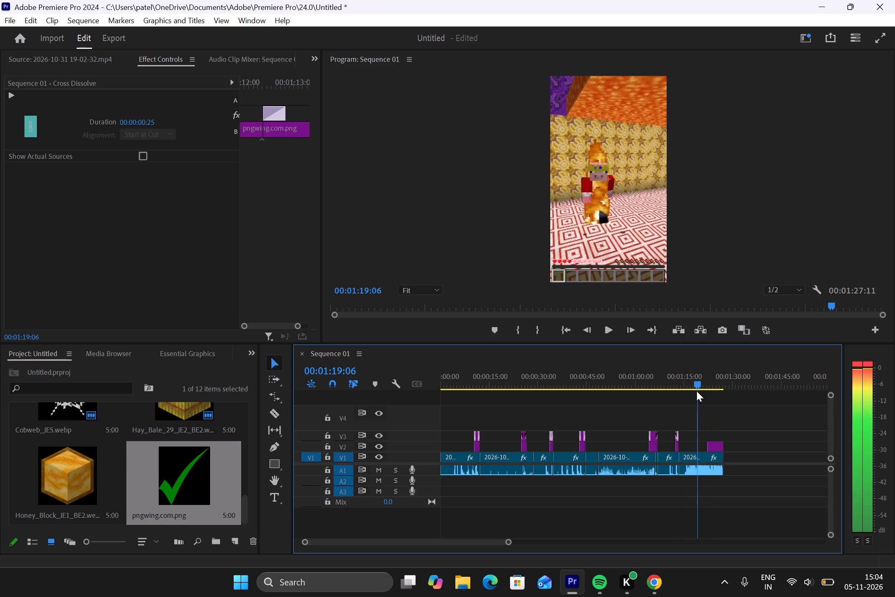
left_click_drag(697, 391, 690, 394)
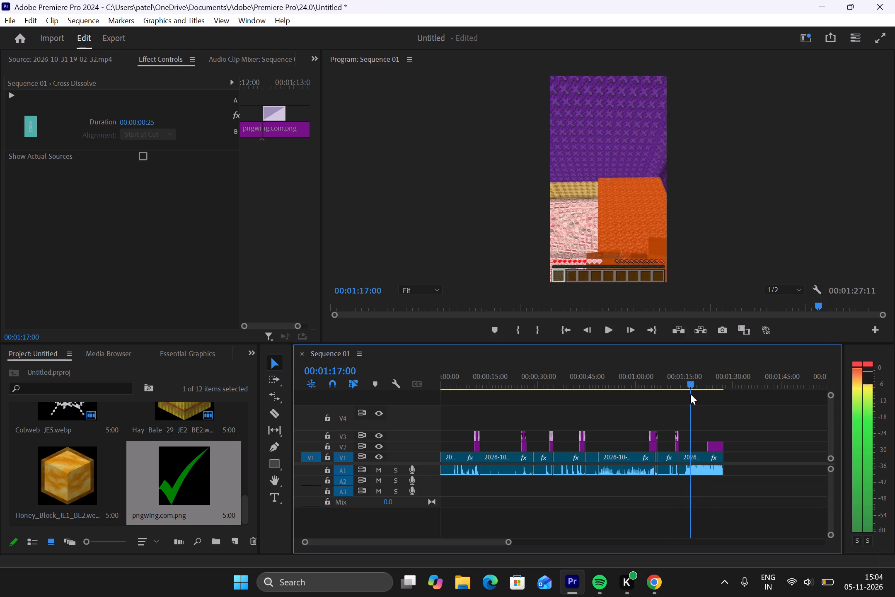
left_click_drag(690, 394, 692, 394)
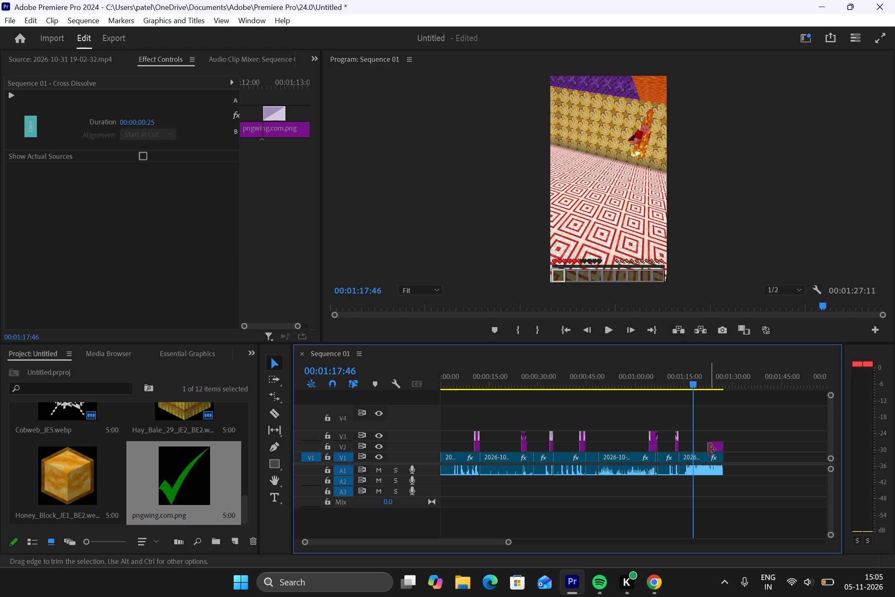
left_click_drag(715, 445, 697, 446)
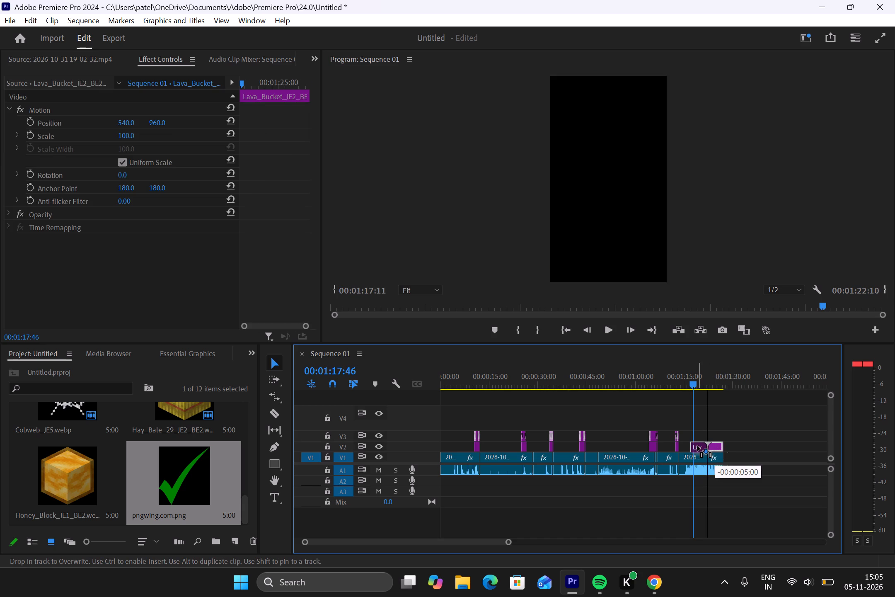
left_click_drag(697, 446, 701, 447)
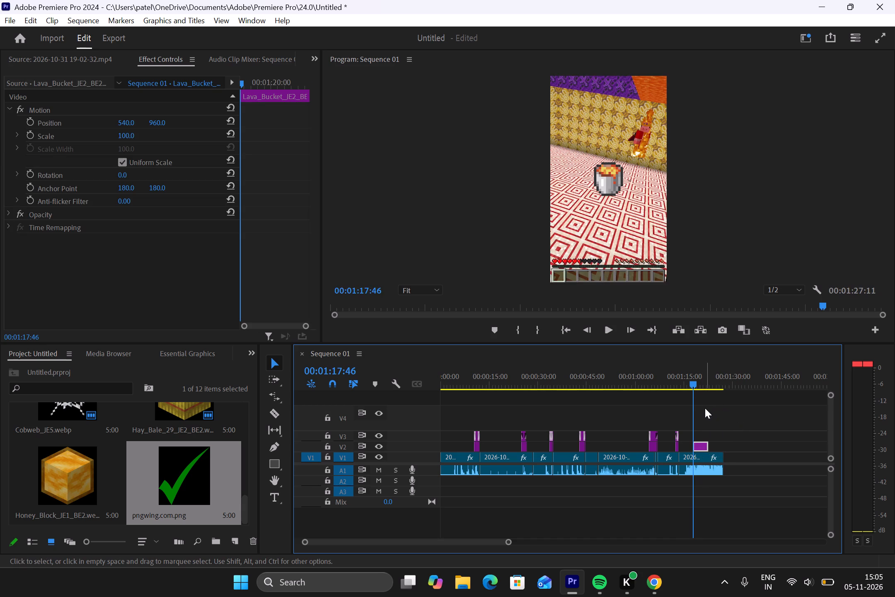
Play and scrub through the final lava scene to examine the lava bucket overlay's timing against the footage.
left_click_drag(690, 379, 651, 376)
left_click(605, 328)
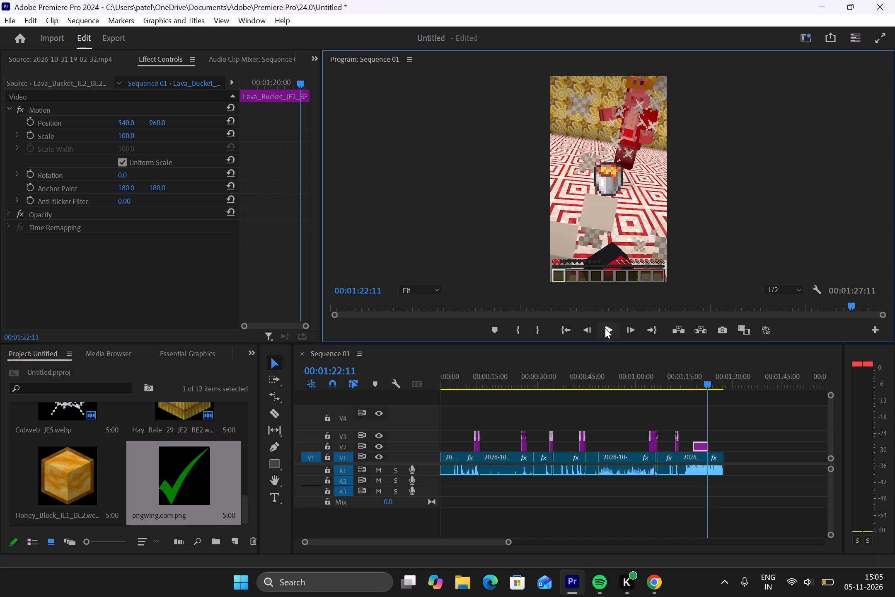
left_click(605, 328)
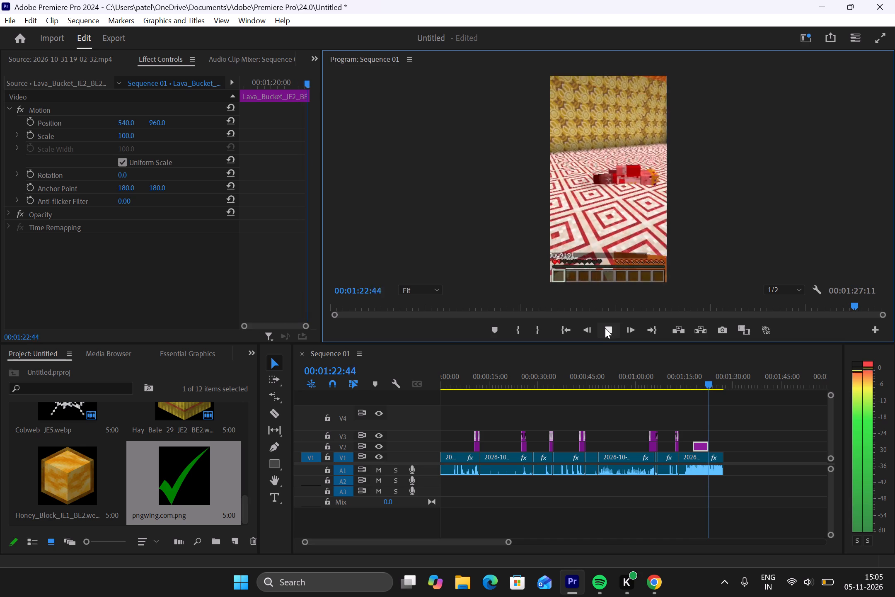
left_click(605, 328)
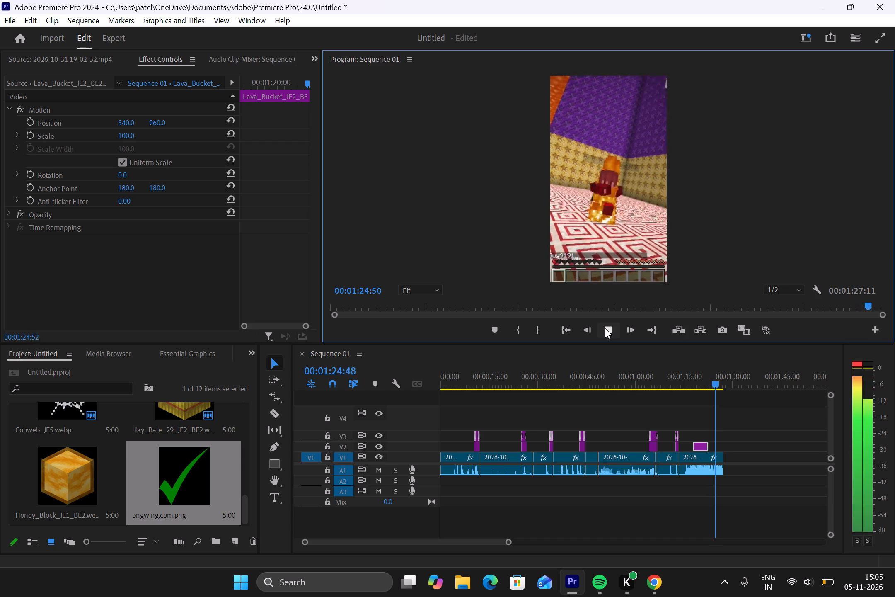
left_click(605, 328)
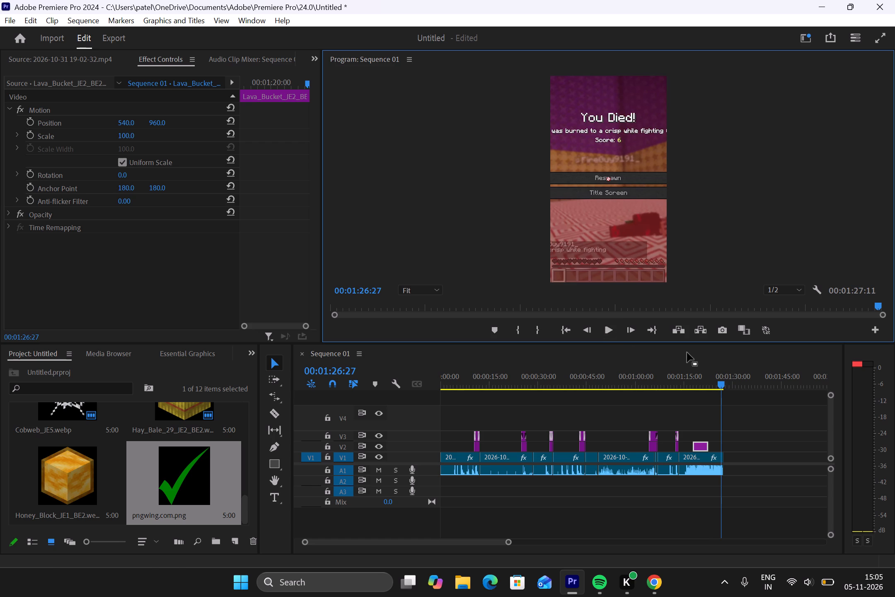
left_click_drag(722, 381, 721, 381)
left_click_drag(721, 381, 698, 382)
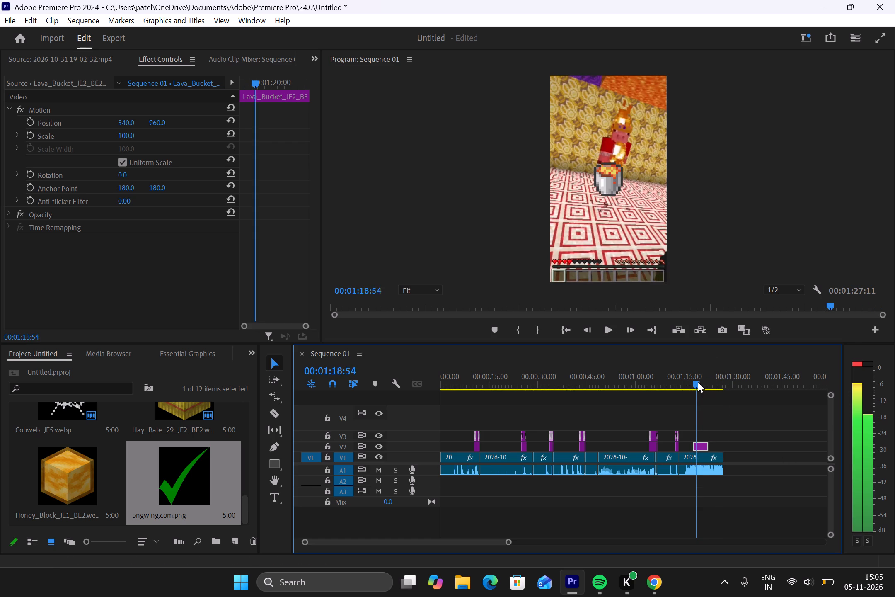
left_click_drag(698, 382, 701, 383)
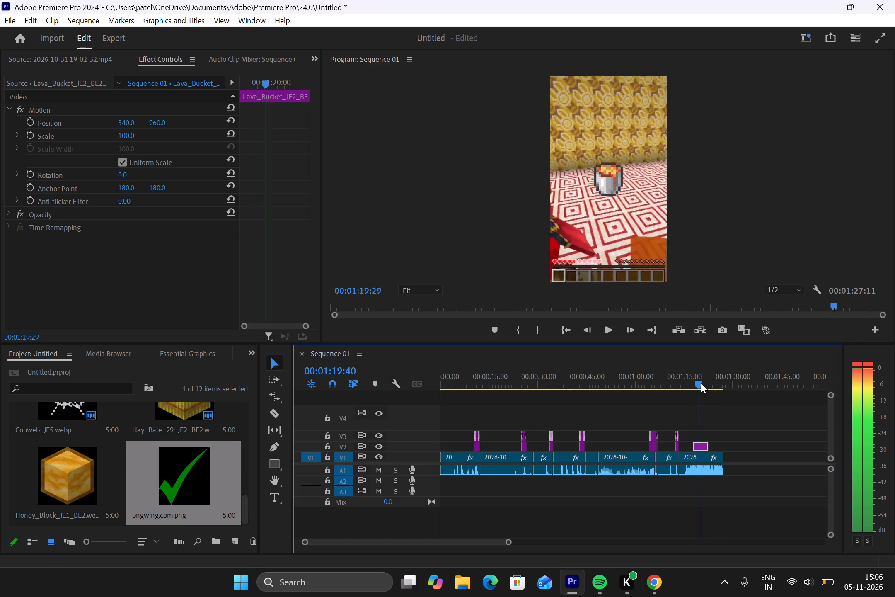
left_click_drag(701, 383, 700, 383)
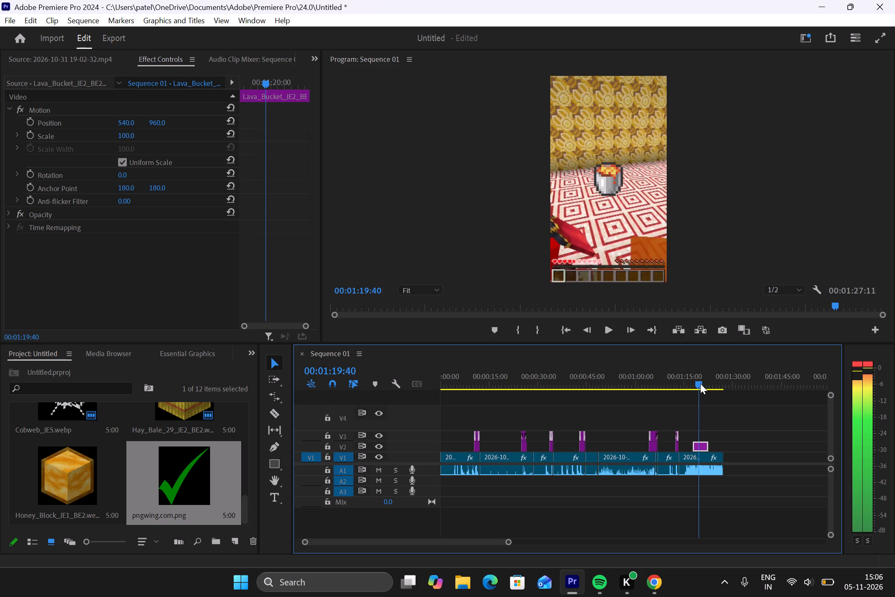
left_click_drag(700, 383, 693, 382)
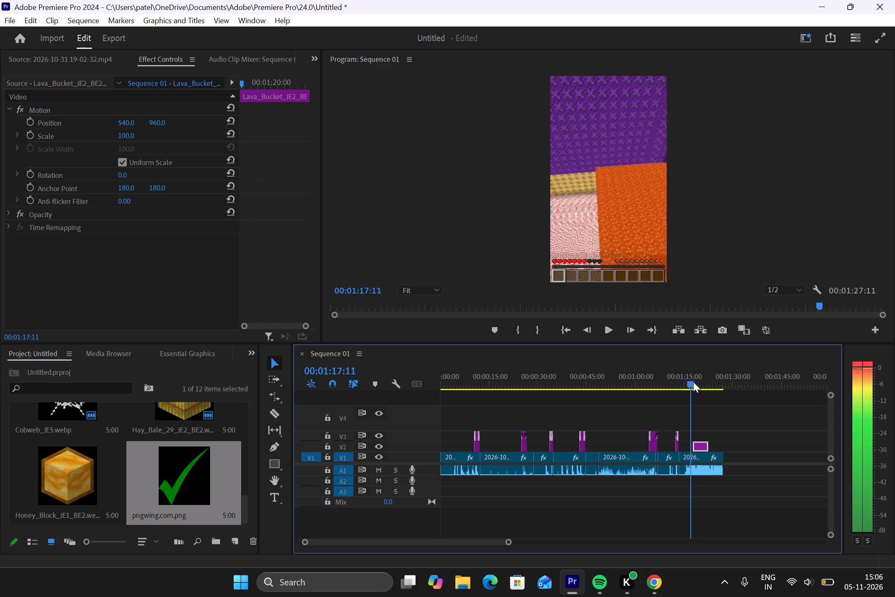
left_click_drag(693, 382, 696, 383)
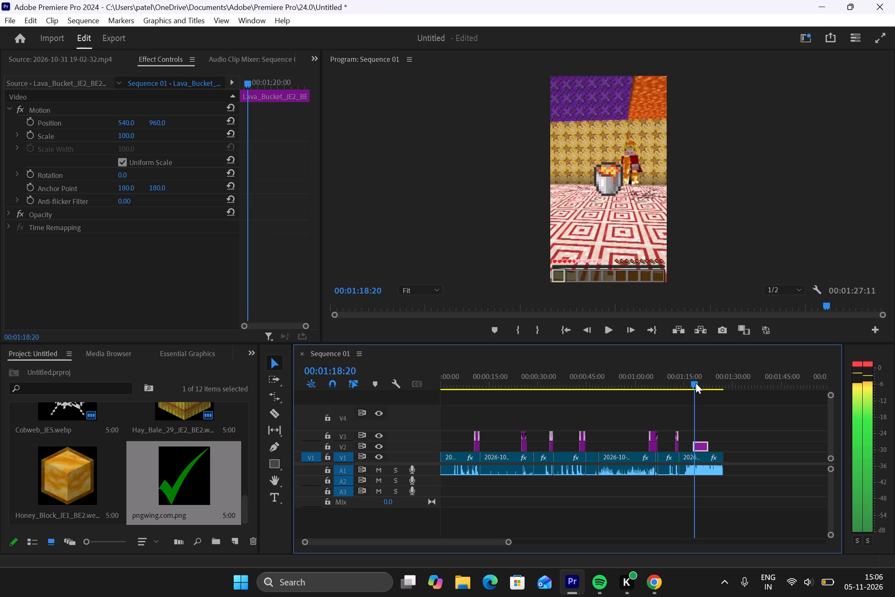
left_click_drag(696, 383, 697, 383)
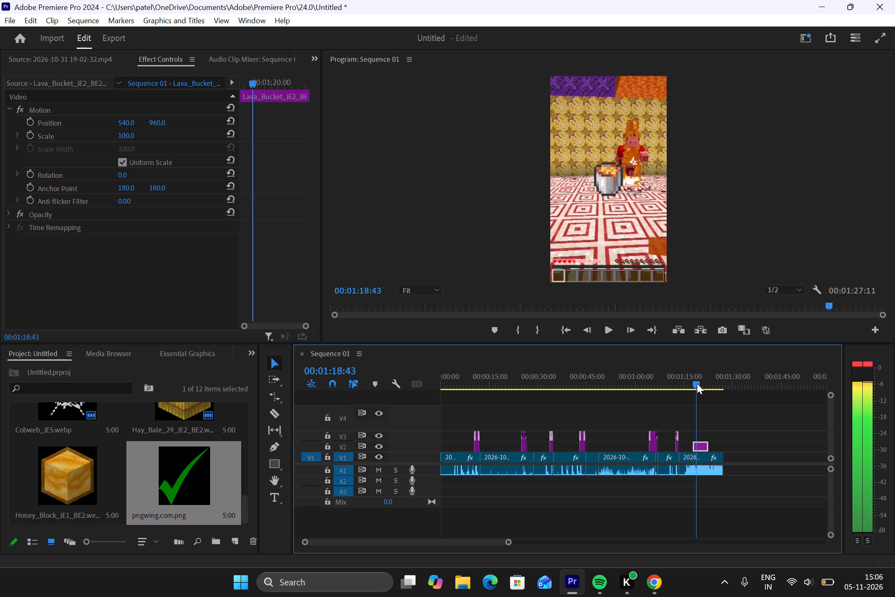
left_click_drag(697, 383, 699, 384)
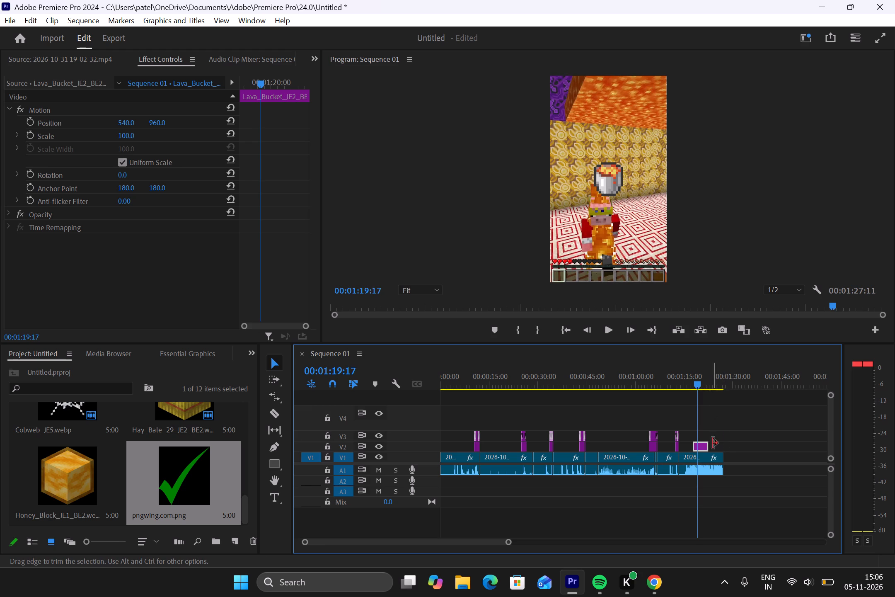
Trim the end of the lava bucket overlay on V2 back to the playhead at 00:01:19:17.
left_click_drag(706, 447, 698, 447)
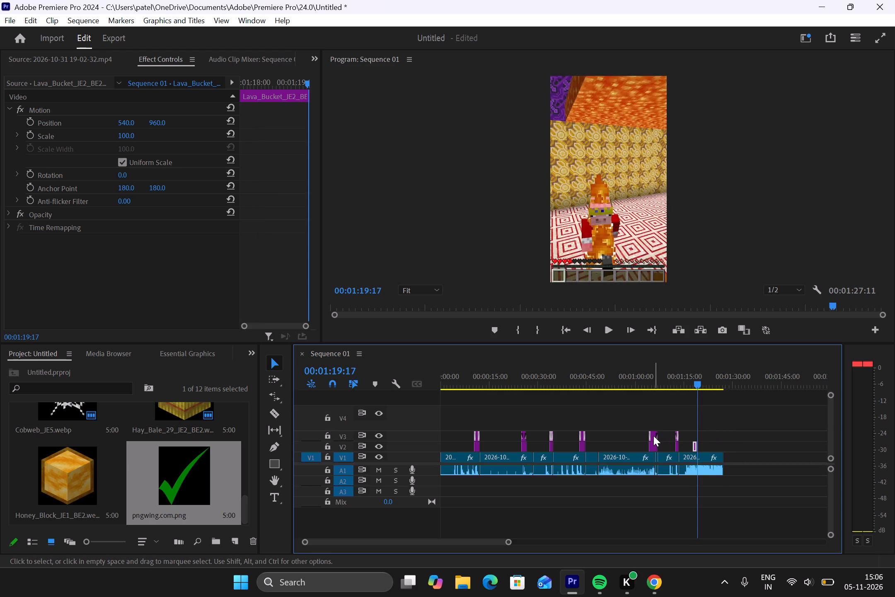
Duplicate the green check mark that starts at 00:01:04:21 onto V3, directly above the lava bucket overlay.
left_click(653, 436)
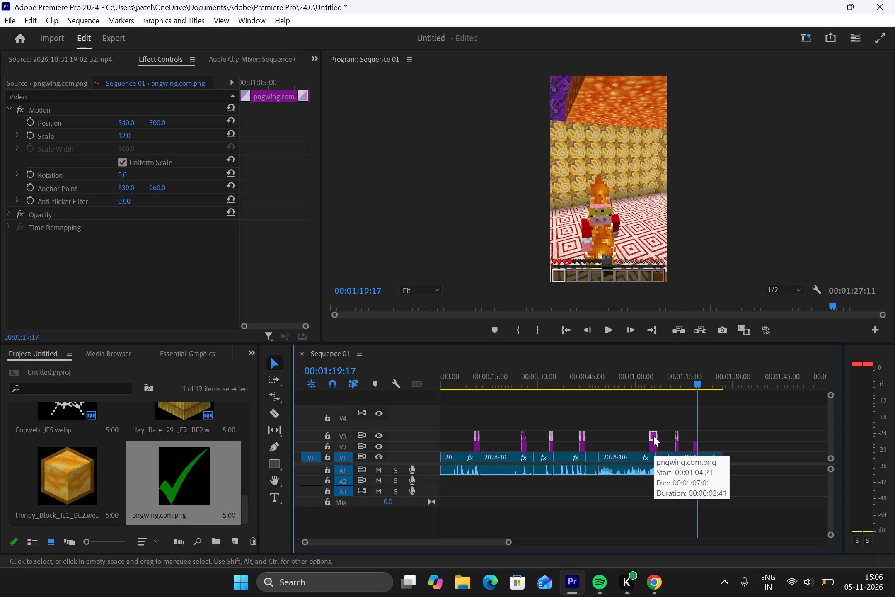
left_click_drag(653, 436, 678, 428, "alt")
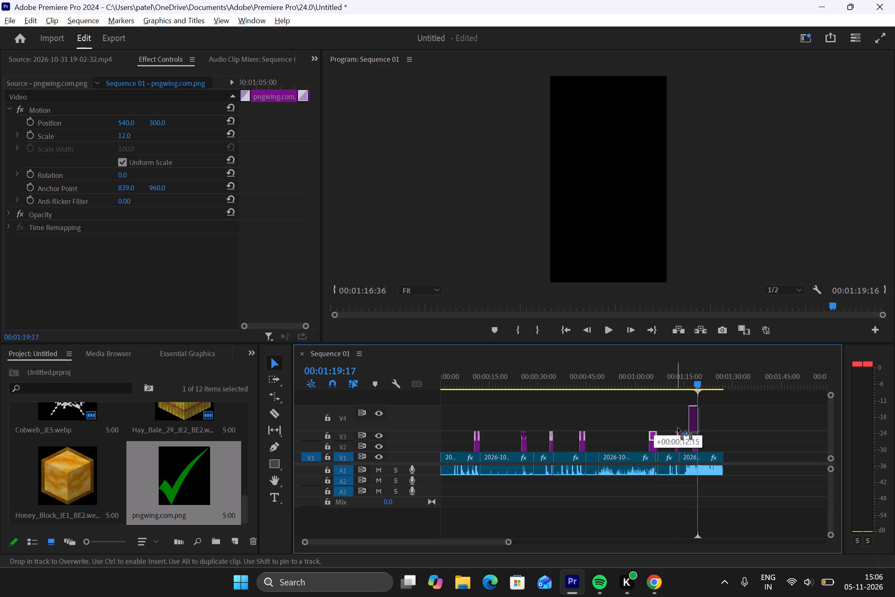
left_click_drag(678, 428, 695, 432, "alt")
left_click_drag(695, 432, 696, 432, "alt")
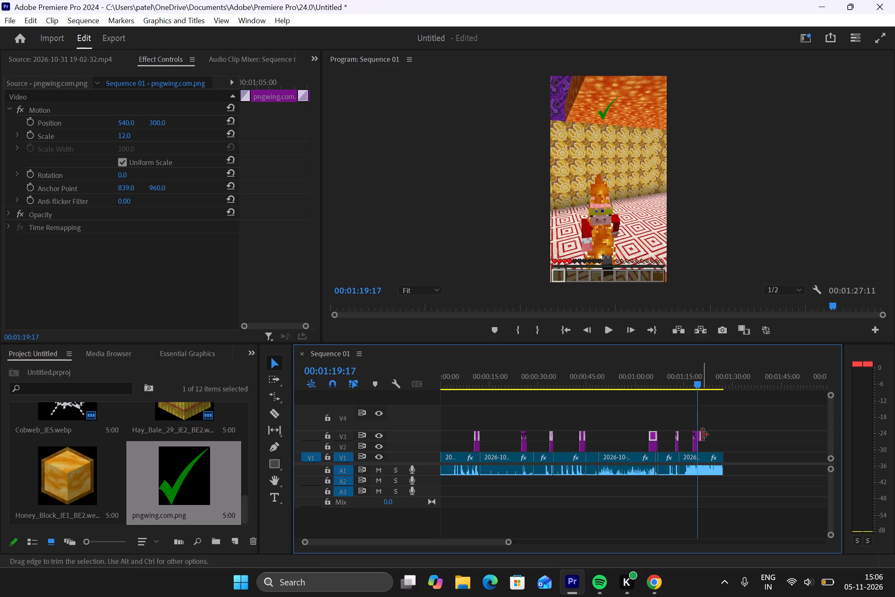
Trim the copied check mark on V3 to end at 00:01:19:17, matching the lava bucket overlay with a duration of 00:00:01:31.
left_click_drag(702, 435, 716, 434)
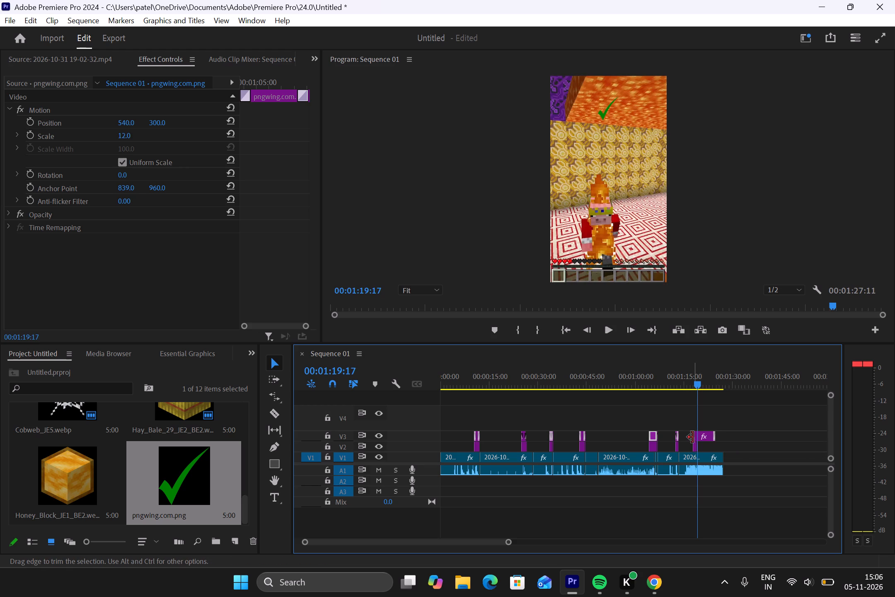
left_click(693, 437)
left_click_drag(714, 436, 699, 435)
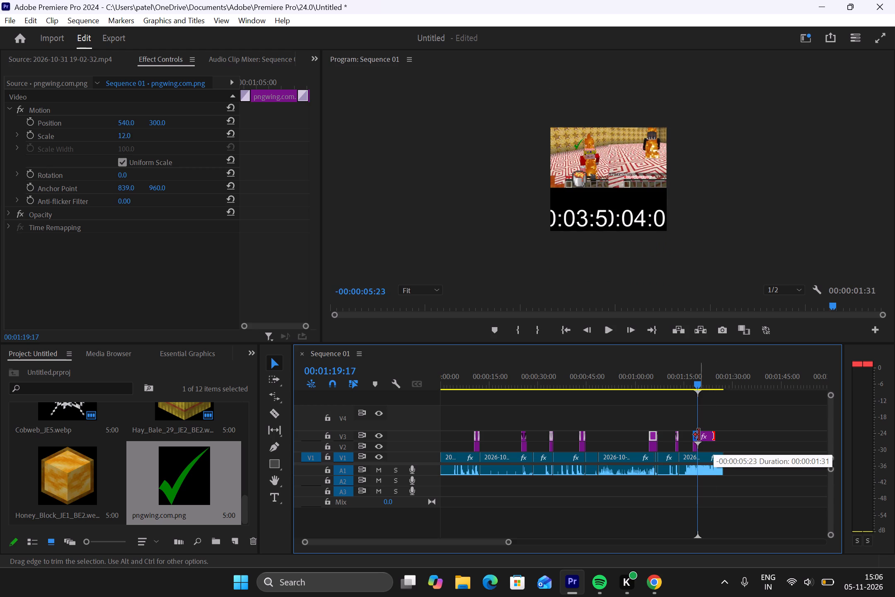
left_click_drag(699, 435, 699, 435)
Scrub back from the lava bucket overlay to about 00:01:12 to examine the footage around the chest overlay and the following scene.
left_click_drag(698, 386, 694, 386)
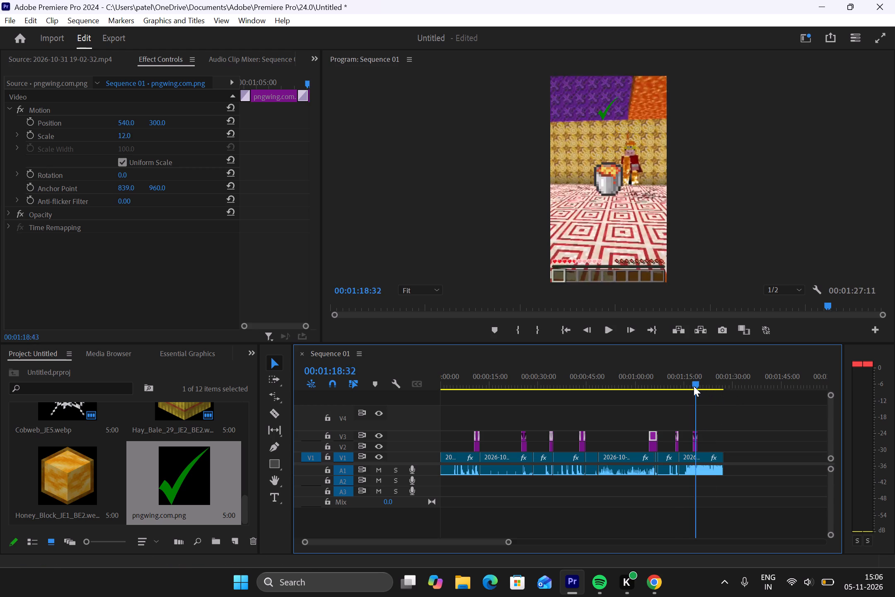
left_click_drag(694, 386, 682, 385)
left_click(718, 423)
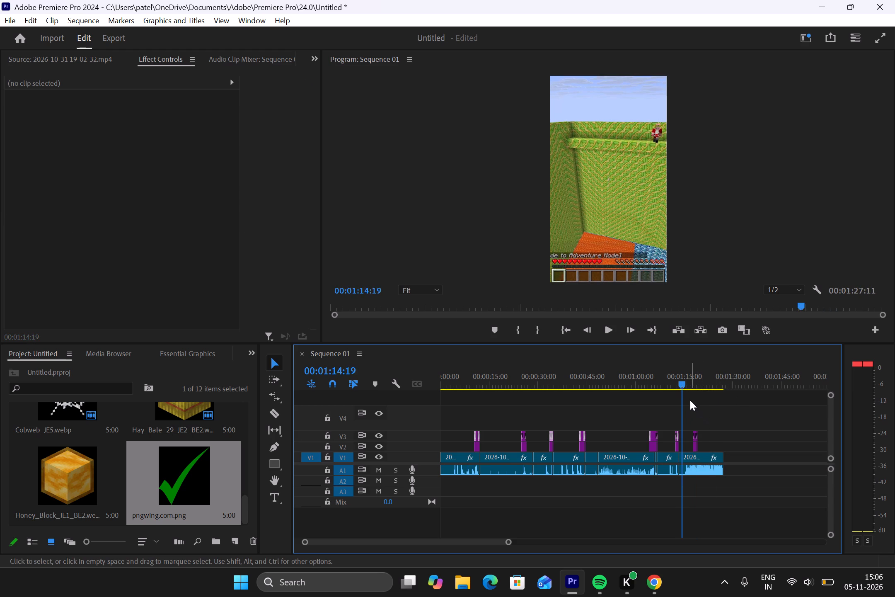
left_click_drag(683, 392, 675, 393)
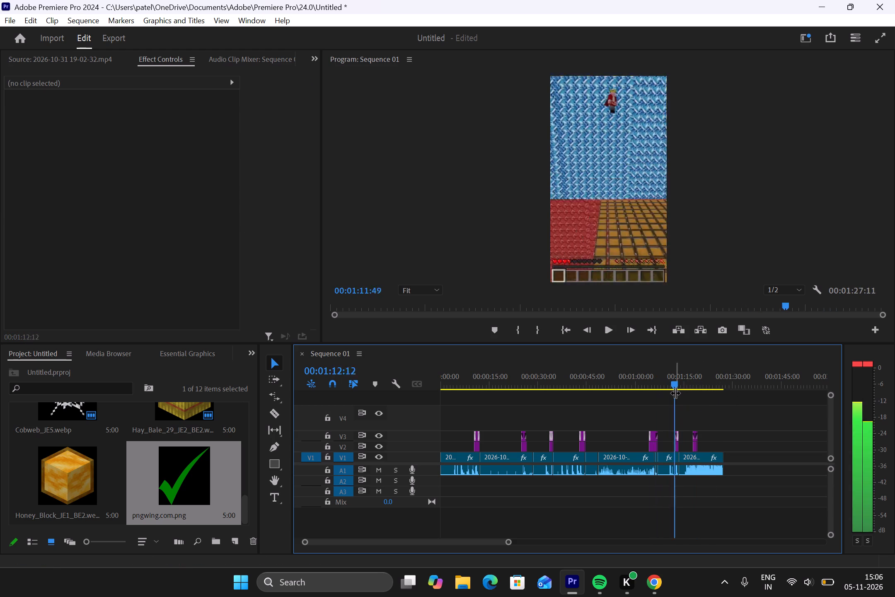
left_click_drag(675, 393, 679, 393)
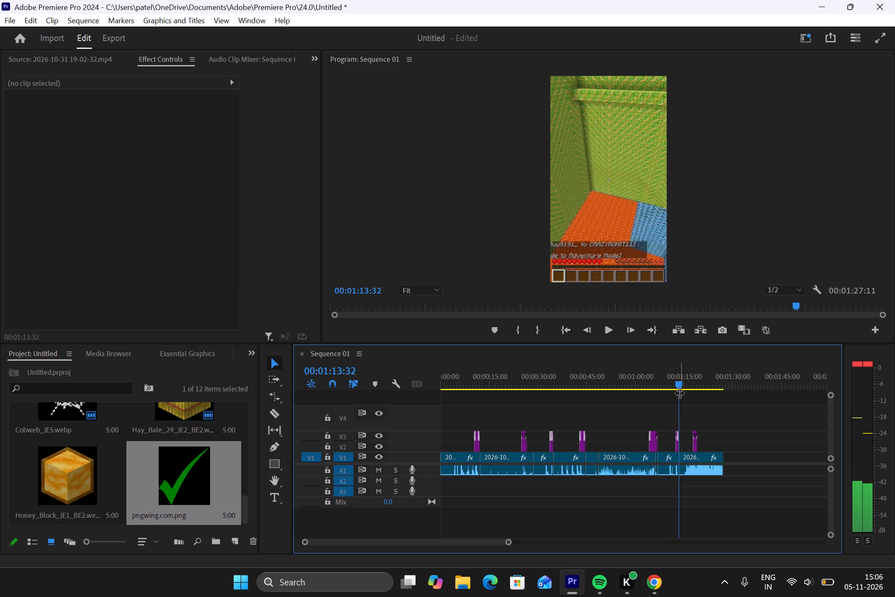
left_click_drag(679, 393, 679, 393)
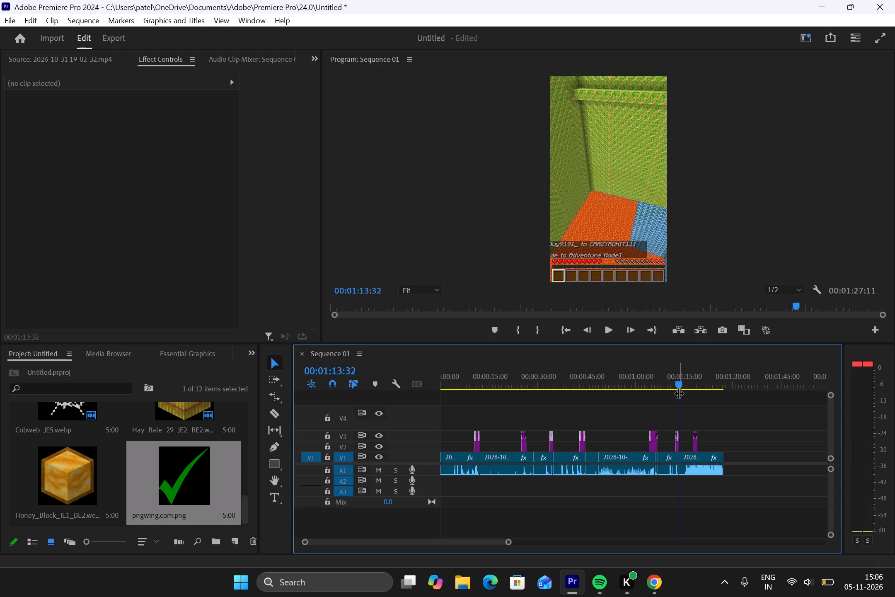
Switch to the PNGWing window in Chrome and close the finished check mark download page.
left_click(652, 586)
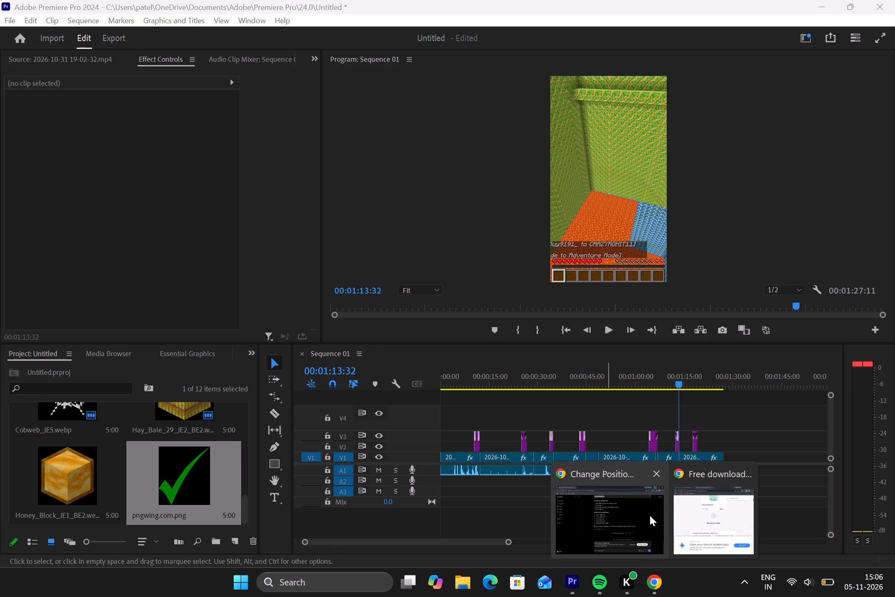
left_click(699, 514)
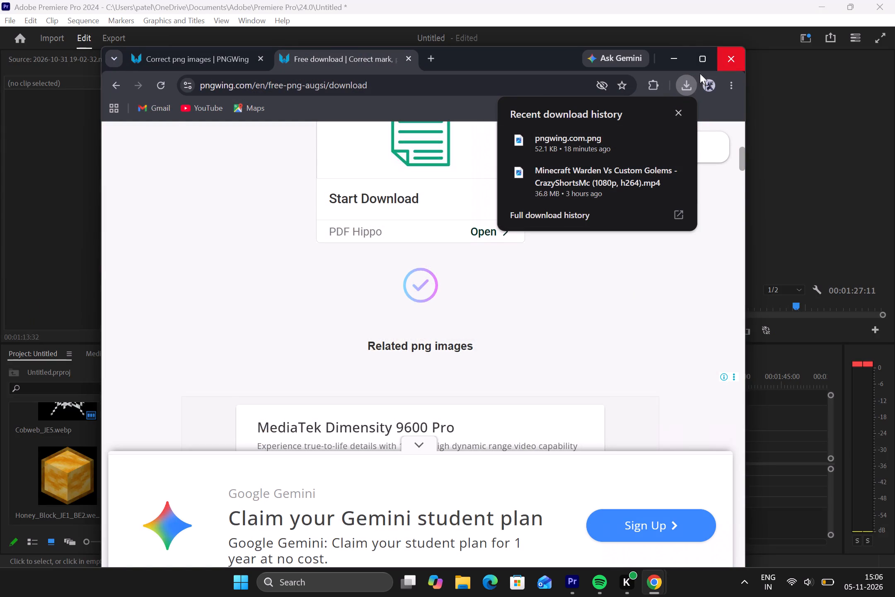
left_click(405, 61)
Look through the PNGWing results for "correct" for a mark image that could be used.
scroll(440, 352, "down", 9)
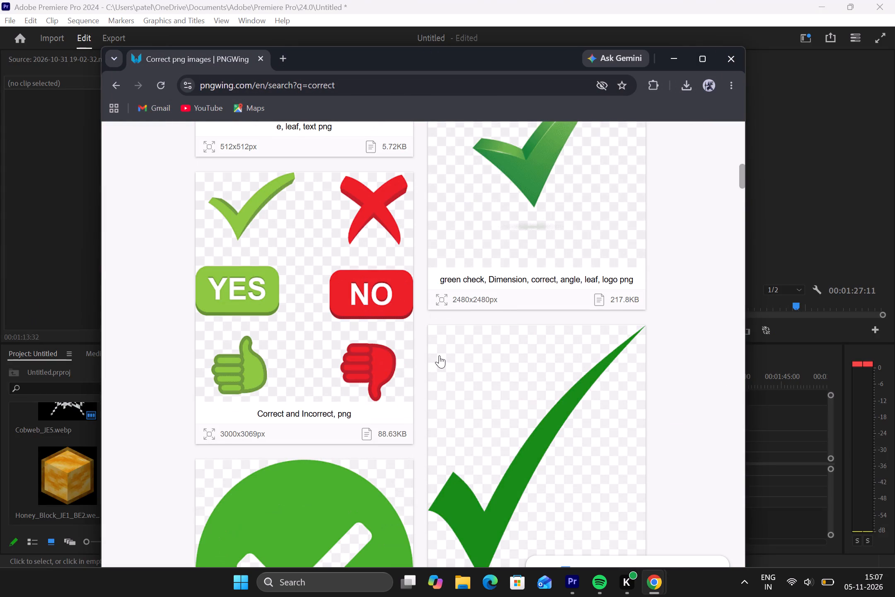
scroll(437, 354, "down", 15)
scroll(437, 354, "up", 5)
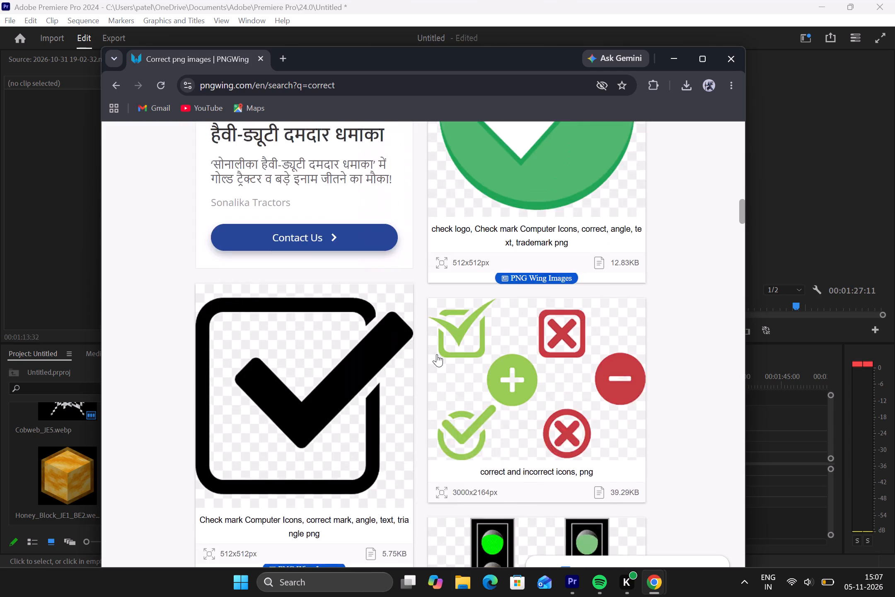
scroll(437, 354, "down", 20)
scroll(437, 354, "down", 14)
scroll(436, 353, "up", 3)
scroll(436, 353, "down", 5)
scroll(436, 353, "up", 3)
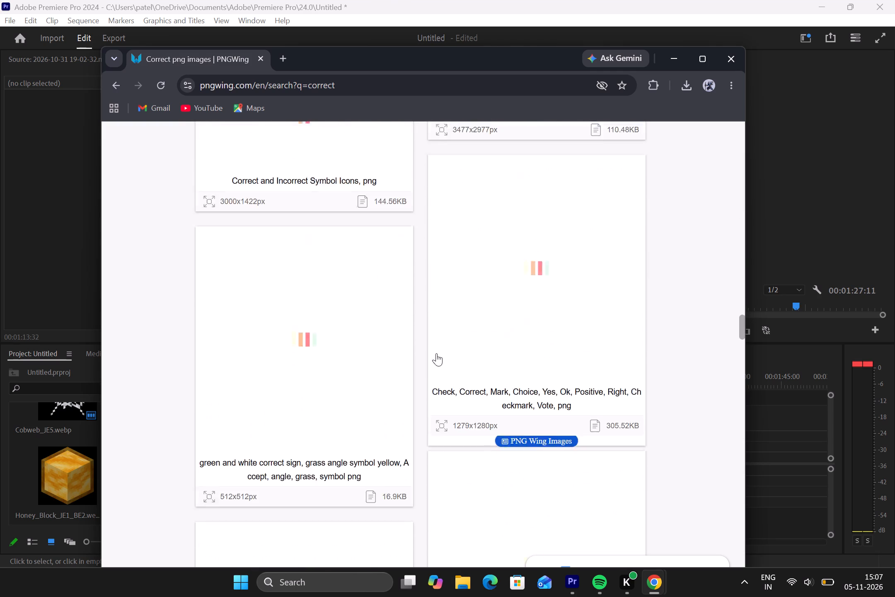
scroll(436, 353, "down", 6)
scroll(436, 353, "up", 8)
scroll(435, 353, "up", 20)
scroll(435, 353, "up", 12)
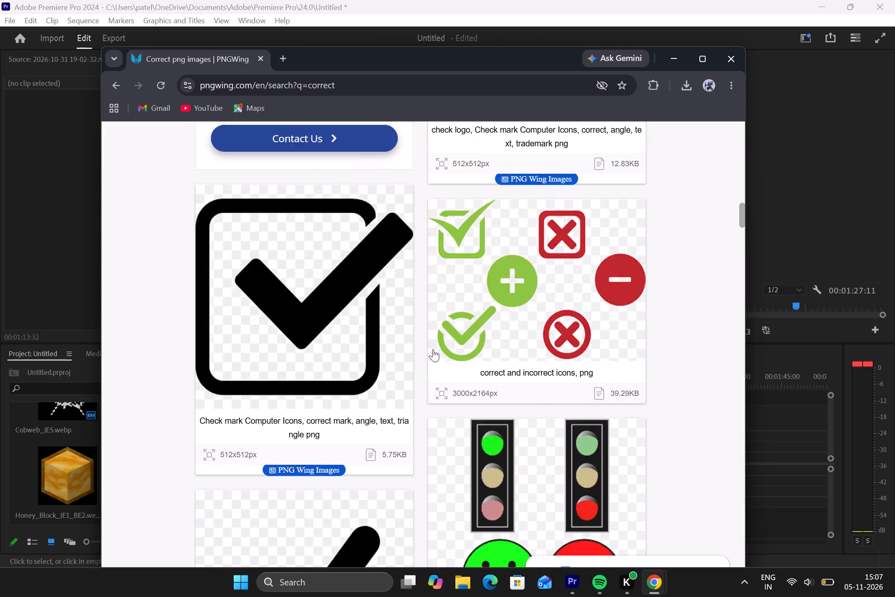
scroll(433, 349, "up", 18)
scroll(431, 342, "down", 1)
scroll(431, 341, "up", 14)
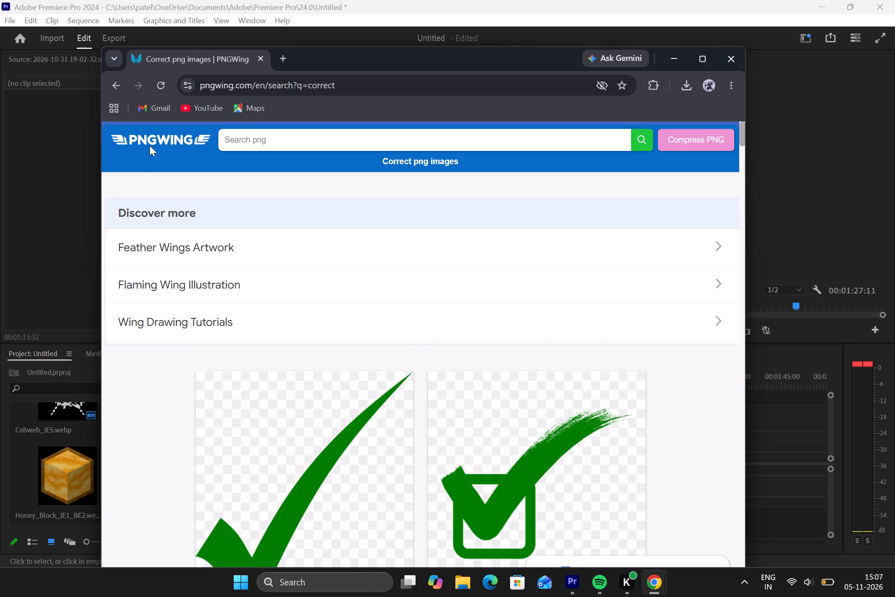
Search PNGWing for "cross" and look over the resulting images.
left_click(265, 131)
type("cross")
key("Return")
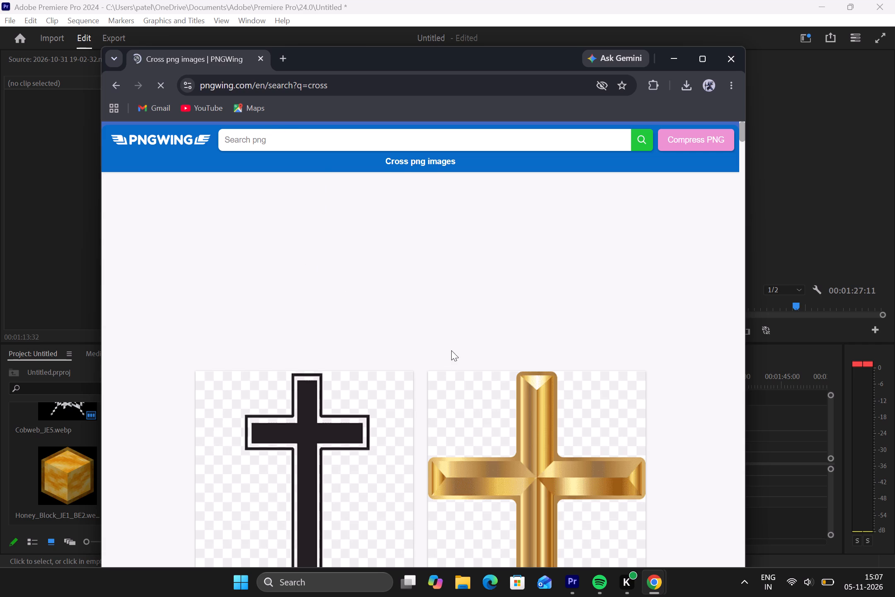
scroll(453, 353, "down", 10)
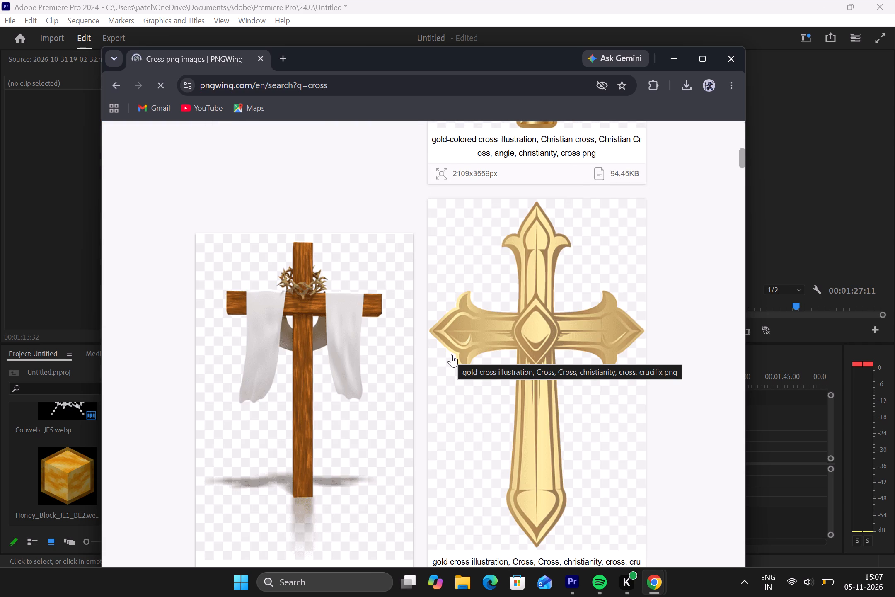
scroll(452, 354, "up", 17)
Search PNGWing for "wrong".
left_click(300, 141)
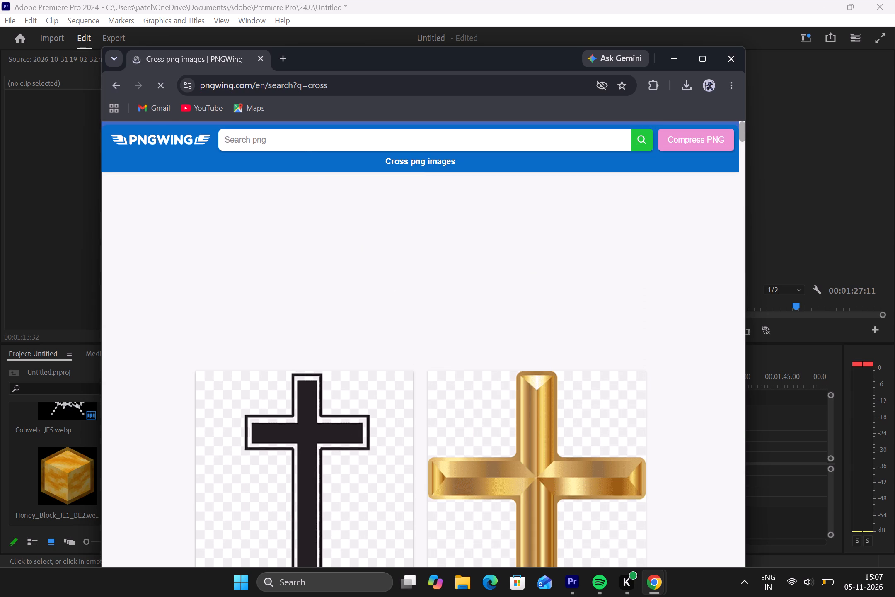
type("wrong")
key("Return")
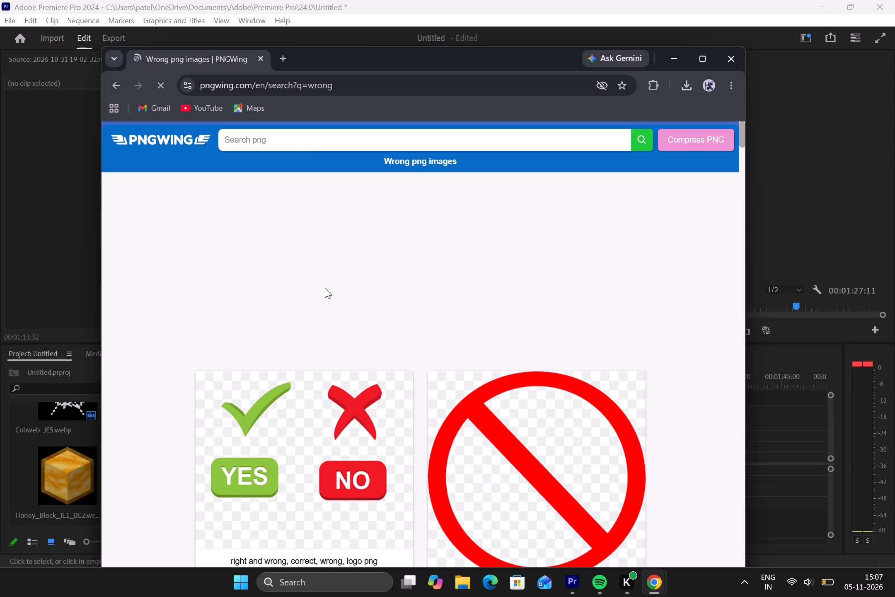
scroll(364, 309, "down", 9)
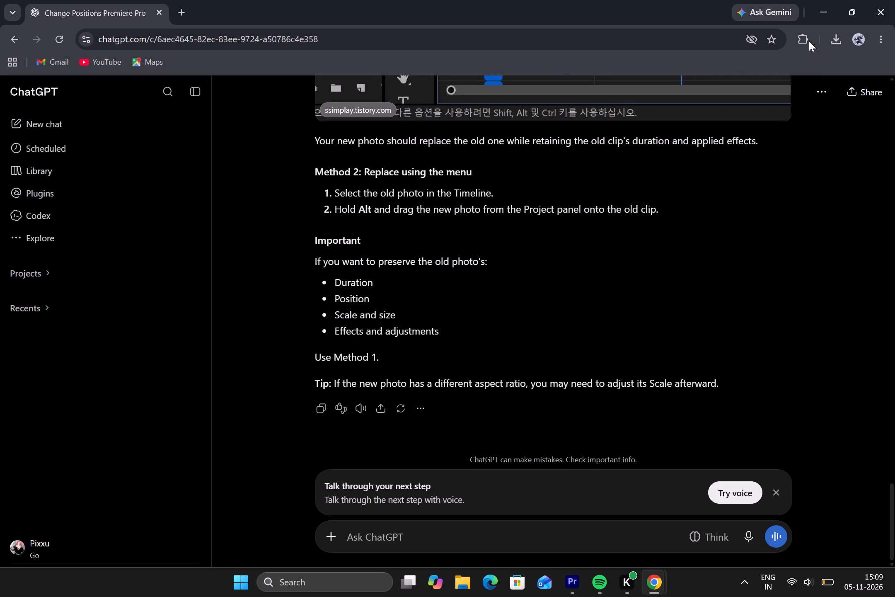
left_click(813, 9)
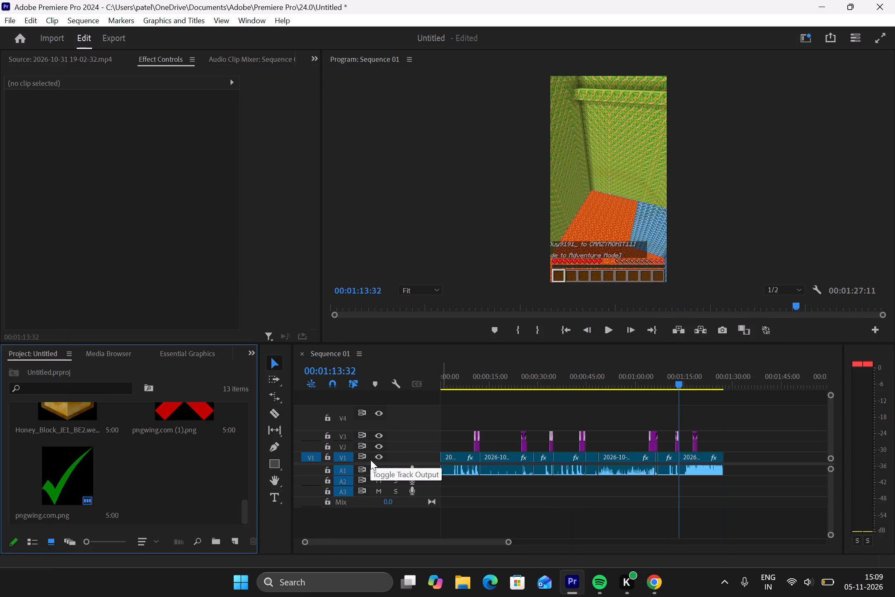
Replace the V3 check mark clip at about 00:01:13 with the red X image, keeping the clip's effects intact.
scroll(225, 453, "up", 2)
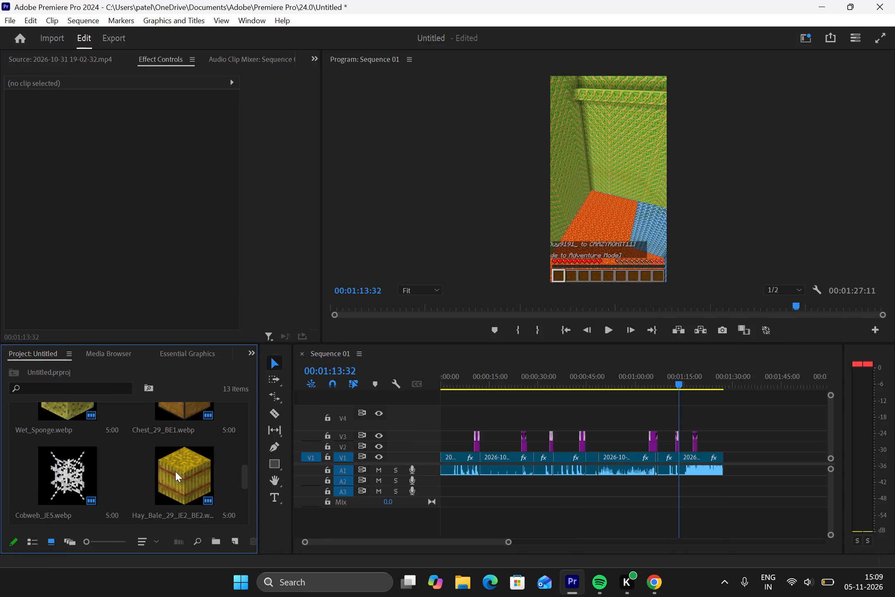
scroll(189, 471, "down", 2)
scroll(186, 446, "up", 1)
left_click(184, 465)
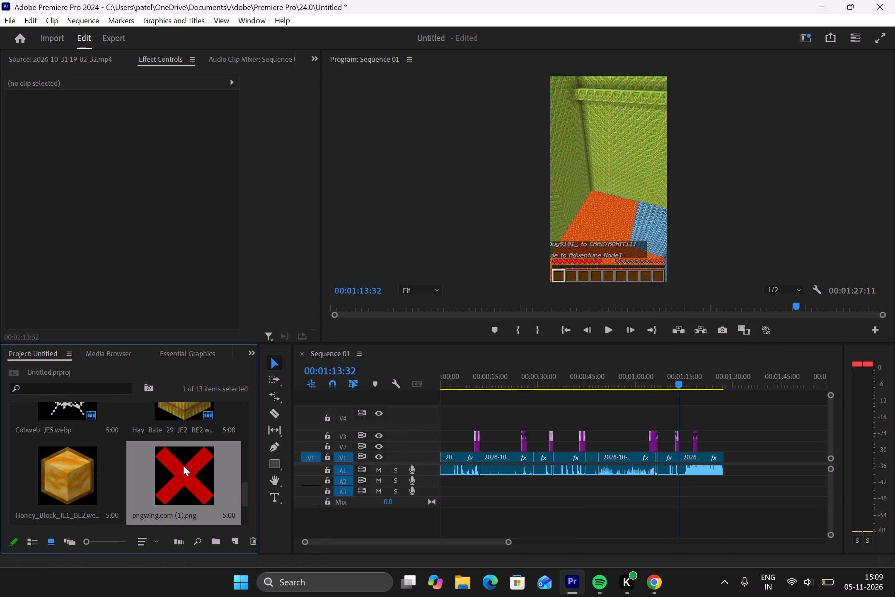
left_click_drag(181, 470, 404, 458, "alt")
left_click_drag(404, 458, 520, 441, "alt")
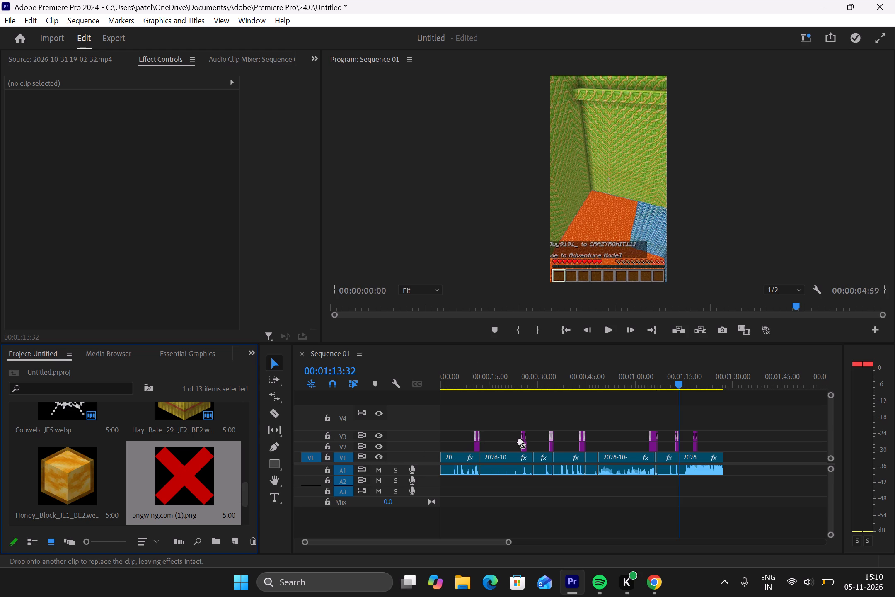
left_click_drag(520, 441, 582, 432, "alt")
left_click_drag(582, 432, 652, 437, "alt")
left_click_drag(652, 437, 665, 435, "alt")
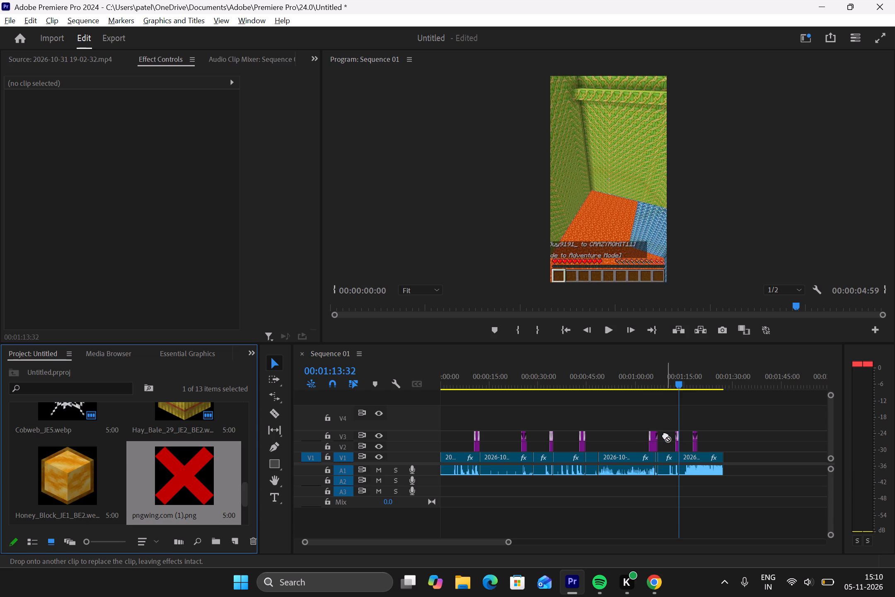
left_click_drag(665, 435, 663, 438, "alt")
left_click_drag(663, 438, 676, 436, "alt")
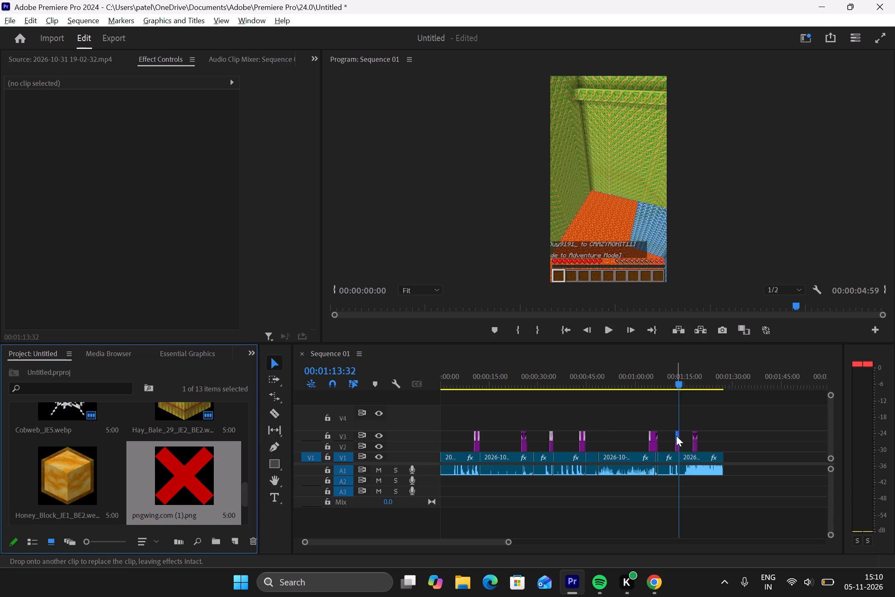
left_click_drag(676, 436, 676, 436, "alt")
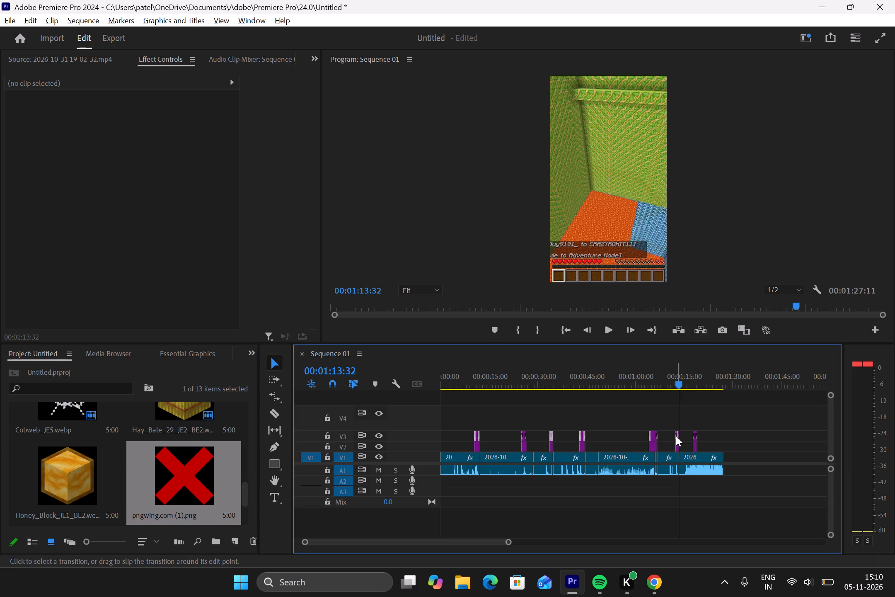
Scrub the sequence from about 00:01:11 to 00:01:13 to check the replaced mark over the chest overlay.
left_click_drag(677, 381, 668, 381)
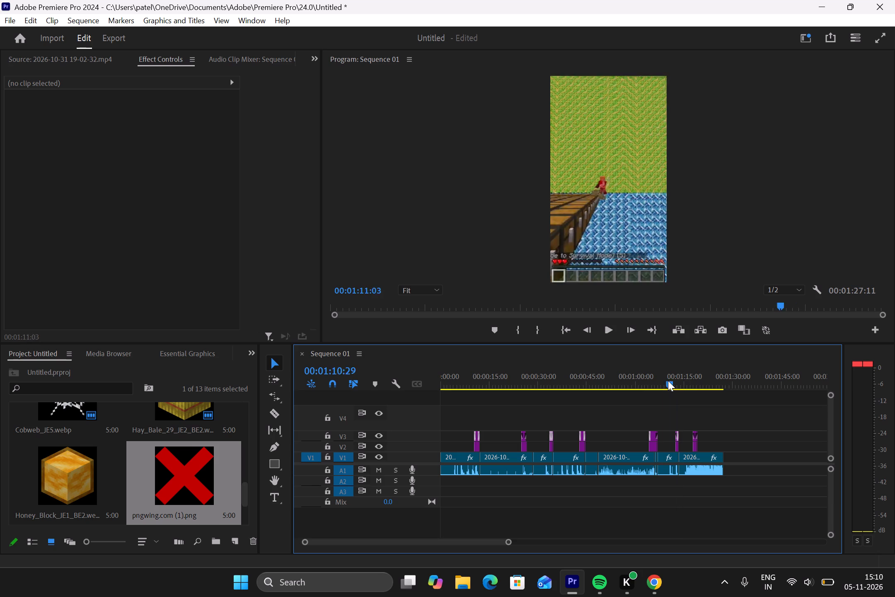
left_click_drag(668, 381, 676, 380)
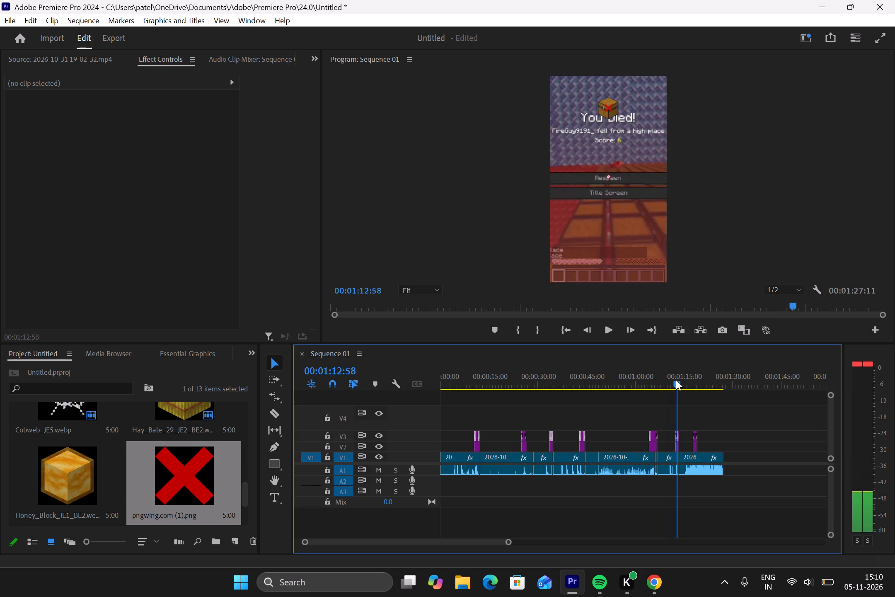
Enlarge the red X clip on V3 at about 00:01:13 to a scale of 32 and check it over the chest.
left_click_drag(676, 380, 668, 380)
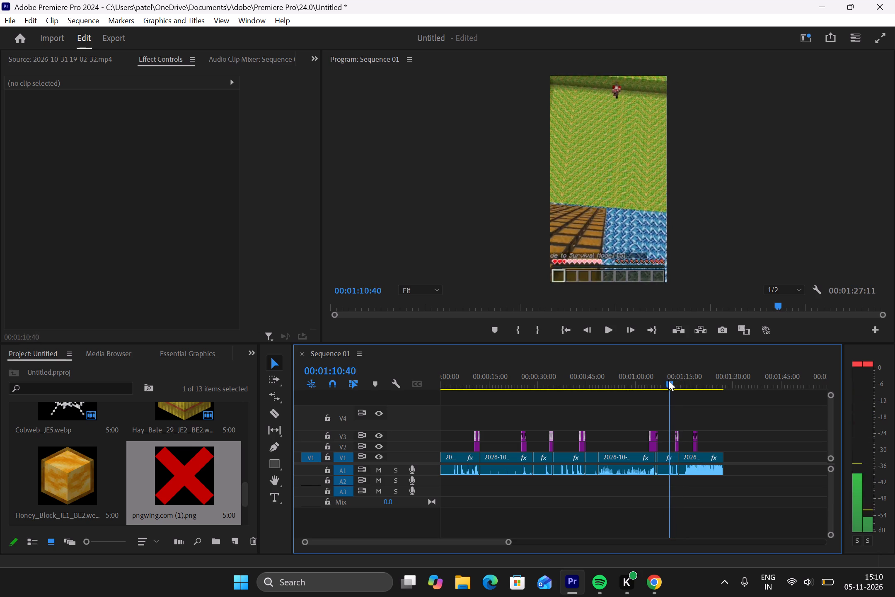
left_click_drag(668, 380, 668, 380)
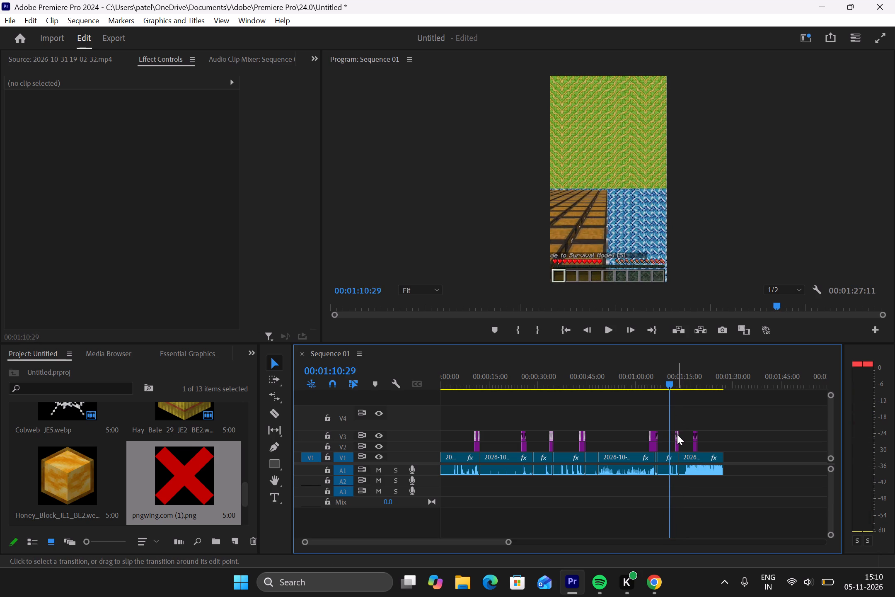
left_click(677, 434)
left_click(682, 416)
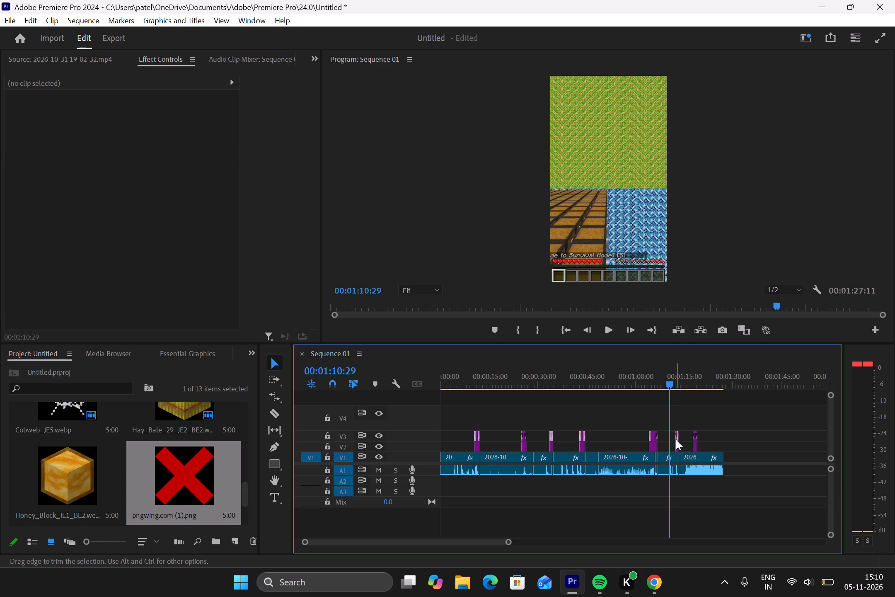
left_click(676, 436)
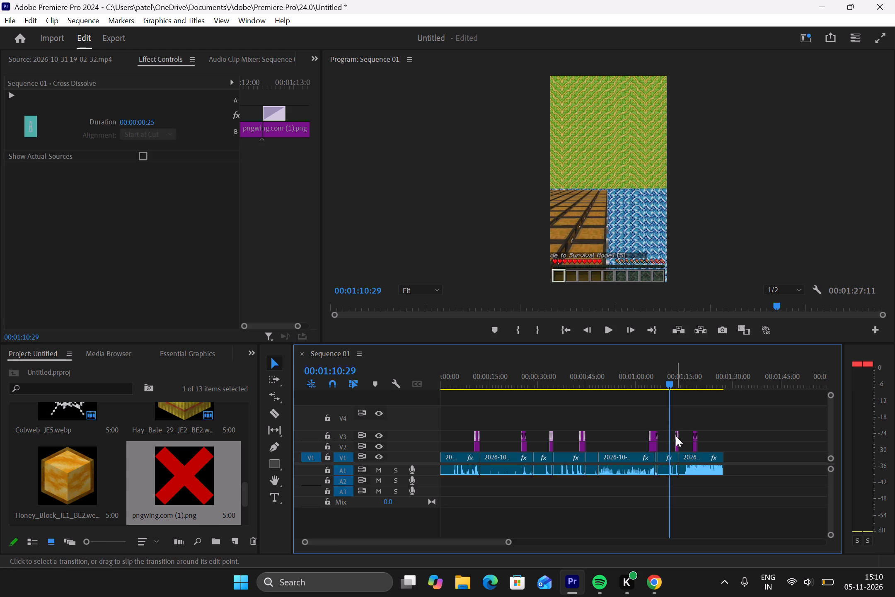
left_click(676, 436)
left_click(676, 436)
left_click(676, 436)
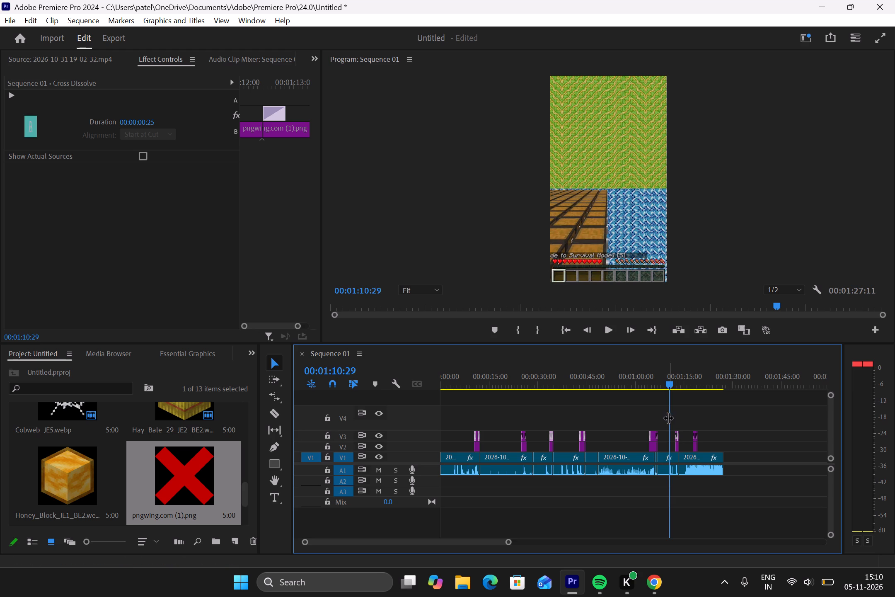
left_click_drag(675, 421, 682, 435)
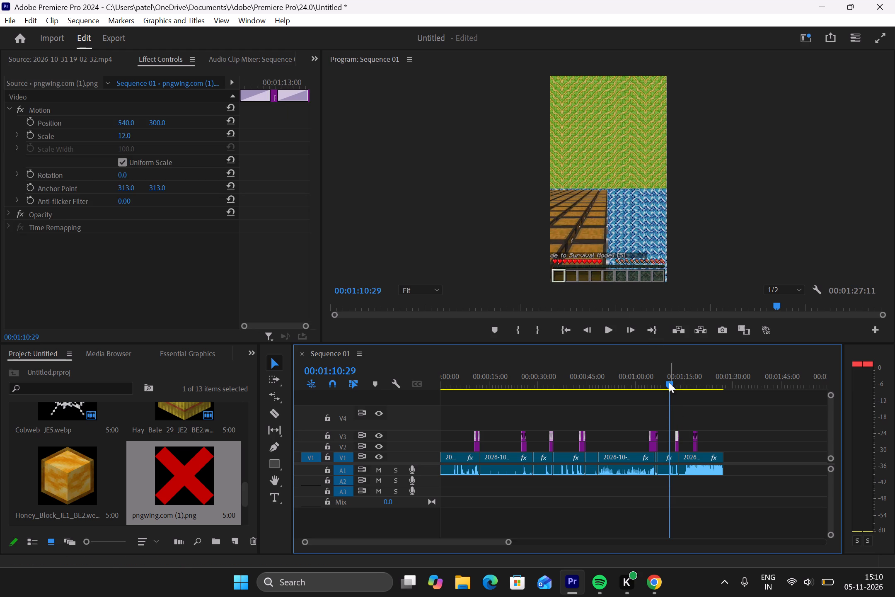
left_click_drag(667, 382, 672, 383)
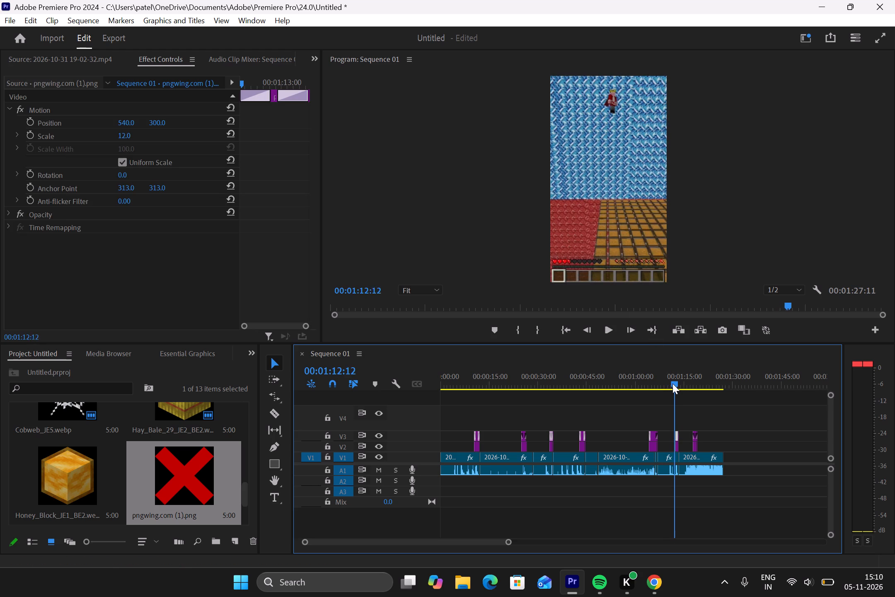
left_click_drag(672, 383, 673, 383)
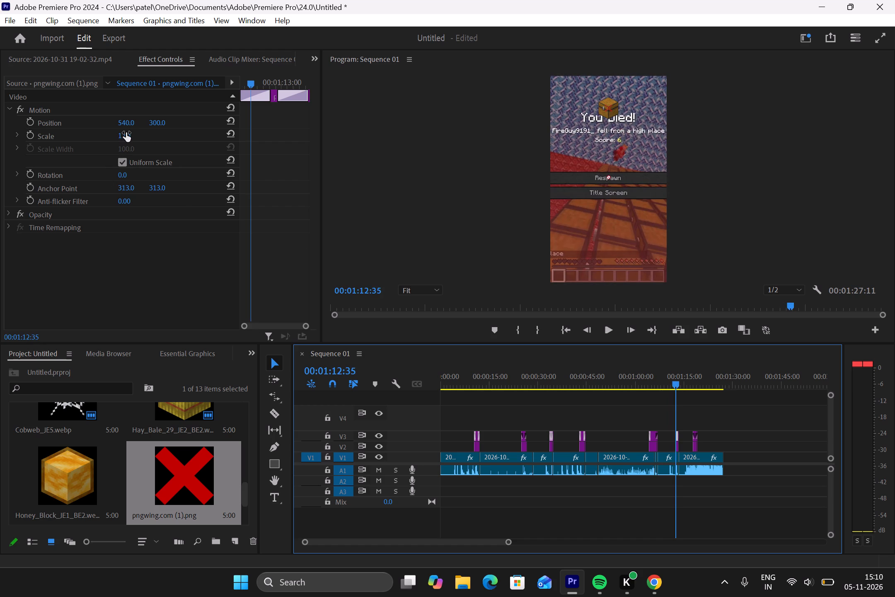
left_click_drag(126, 133, 147, 133)
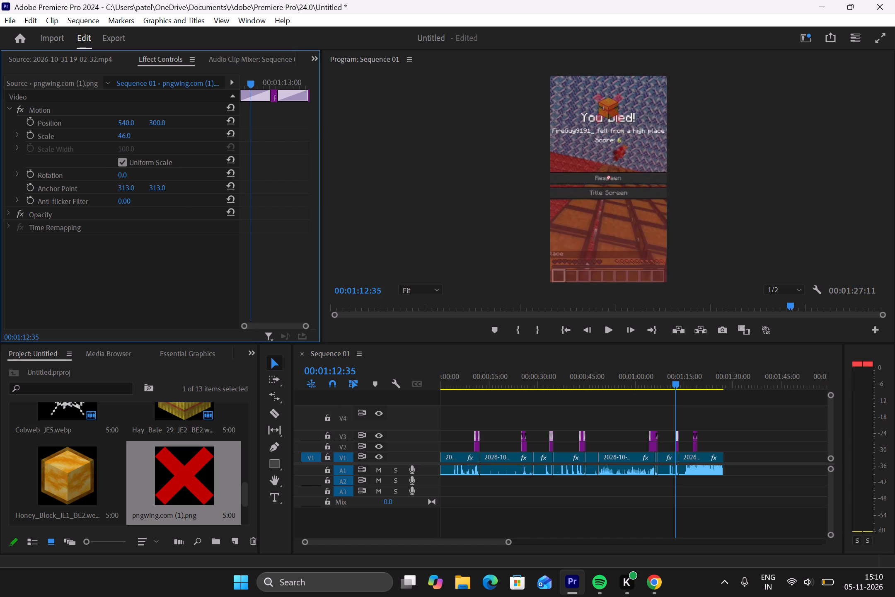
left_click_drag(147, 133, 138, 133)
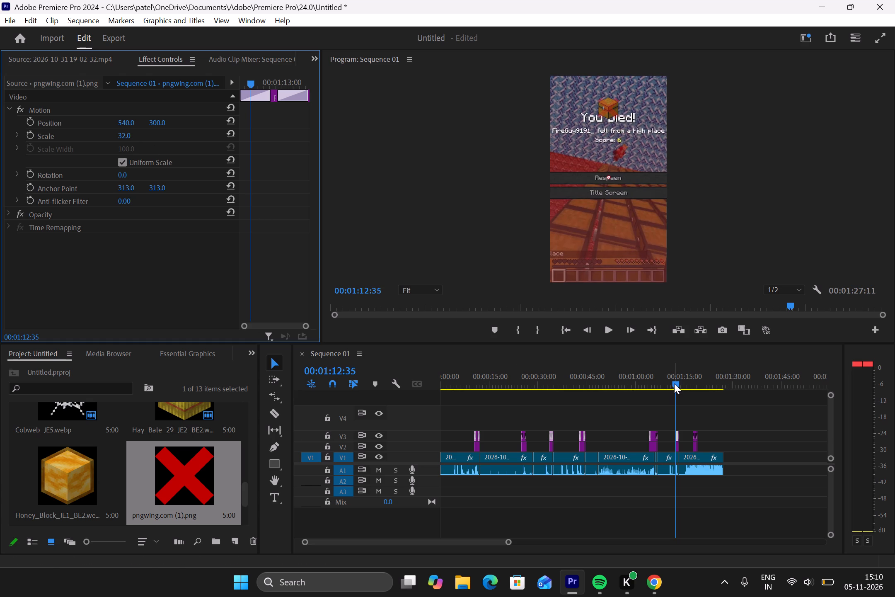
left_click_drag(673, 383, 672, 383)
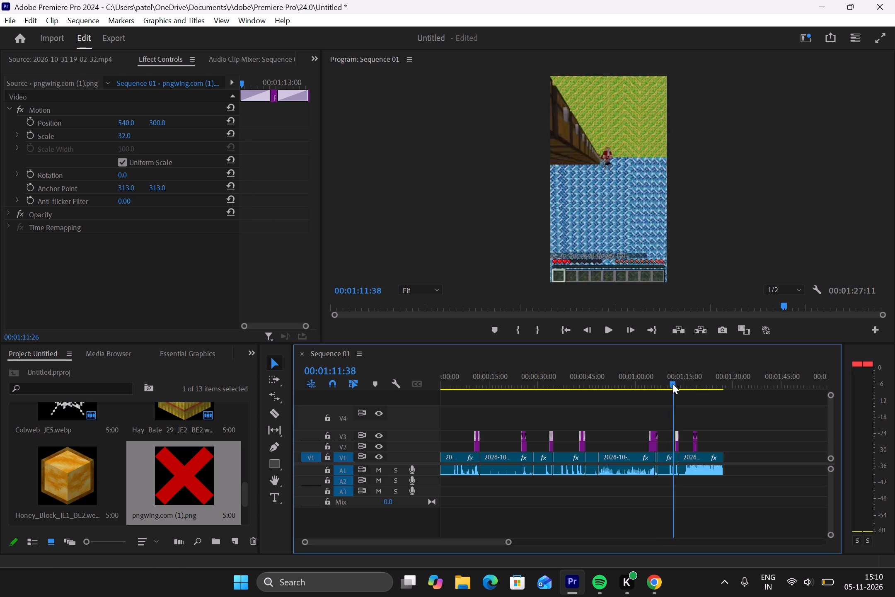
left_click_drag(672, 383, 673, 385)
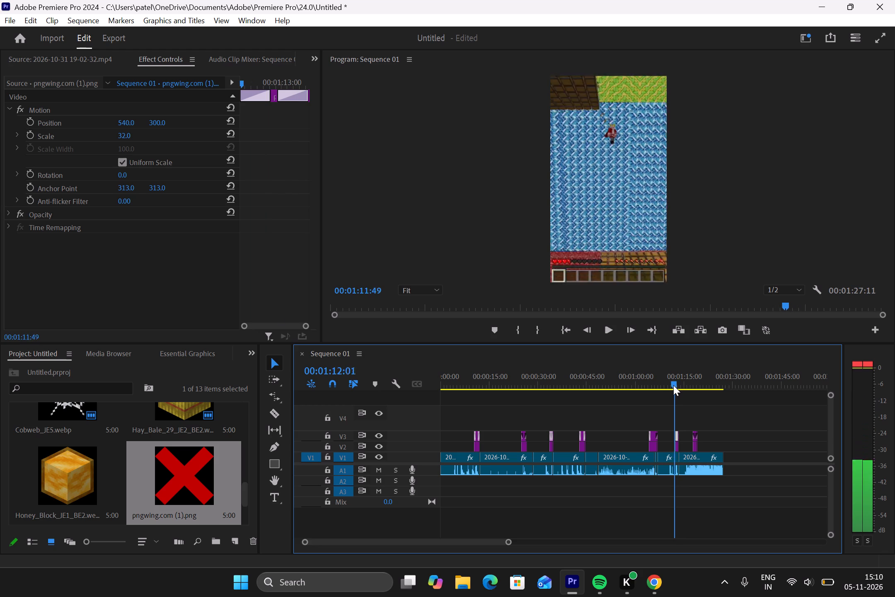
left_click_drag(673, 385, 672, 385)
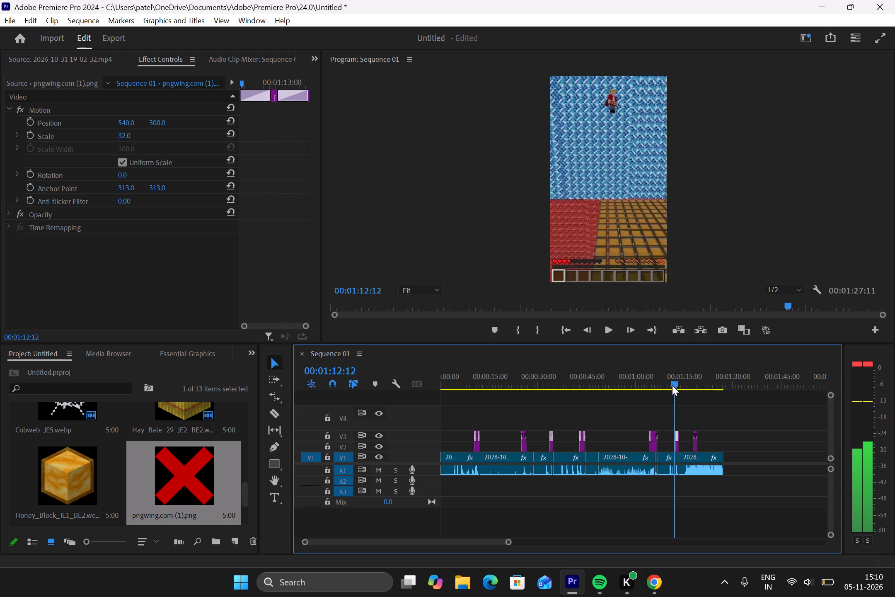
left_click_drag(672, 385, 675, 386)
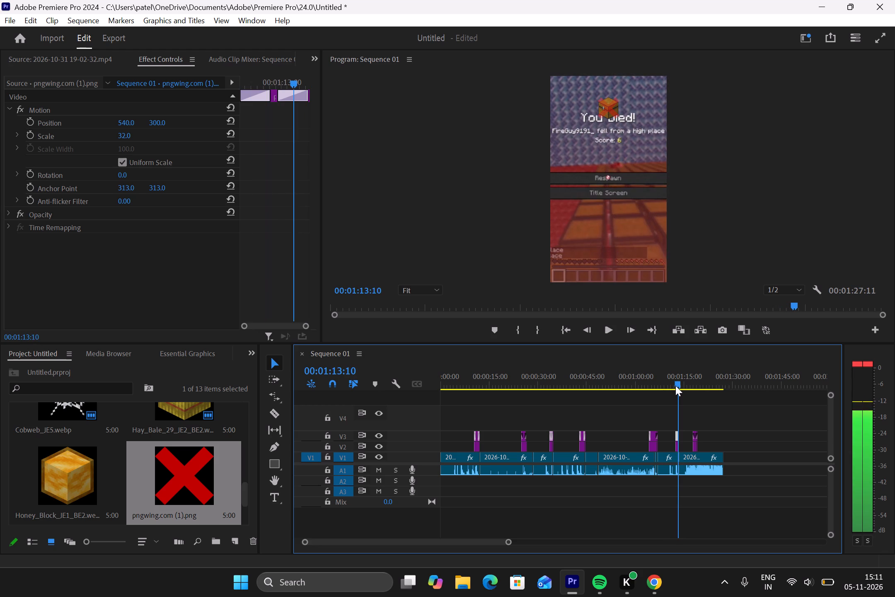
Replace the V3 check mark clip over the hay bale at about 00:00:34 with the red X image, keeping its effects.
left_click_drag(675, 386, 652, 385)
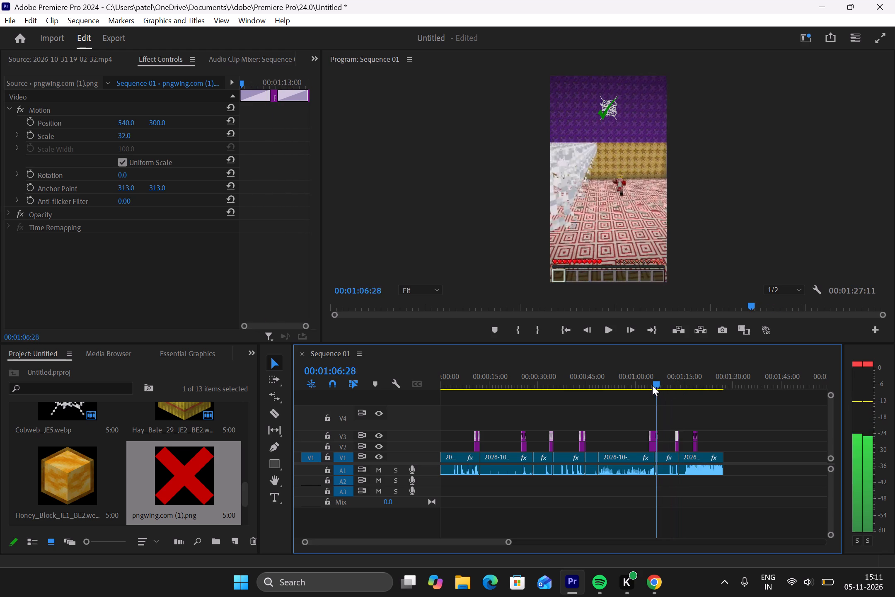
left_click_drag(652, 385, 580, 383)
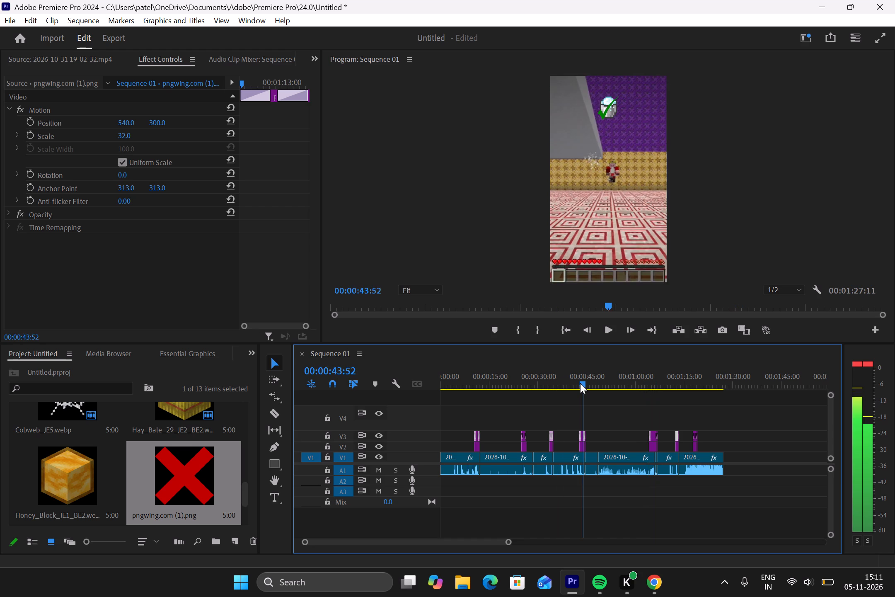
left_click_drag(580, 383, 549, 379)
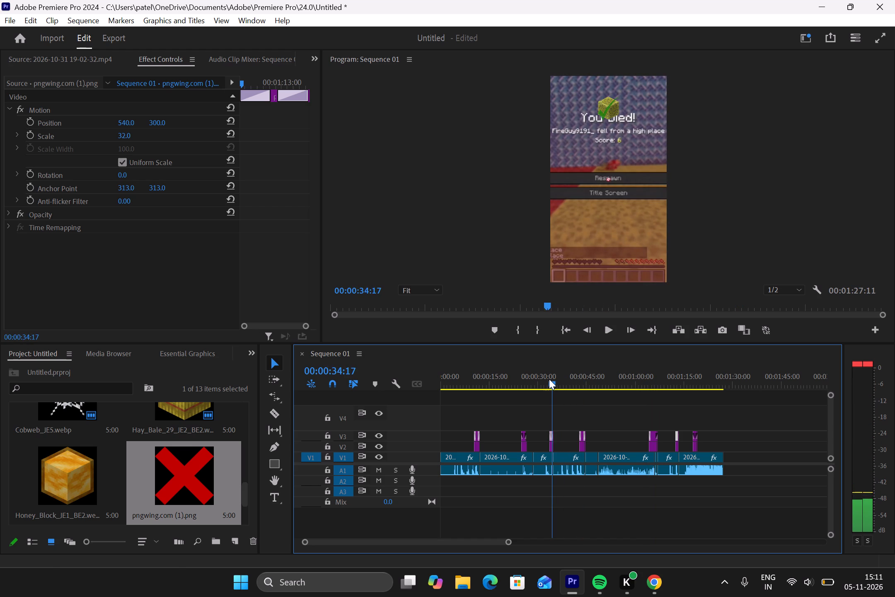
left_click_drag(549, 379, 191, 477)
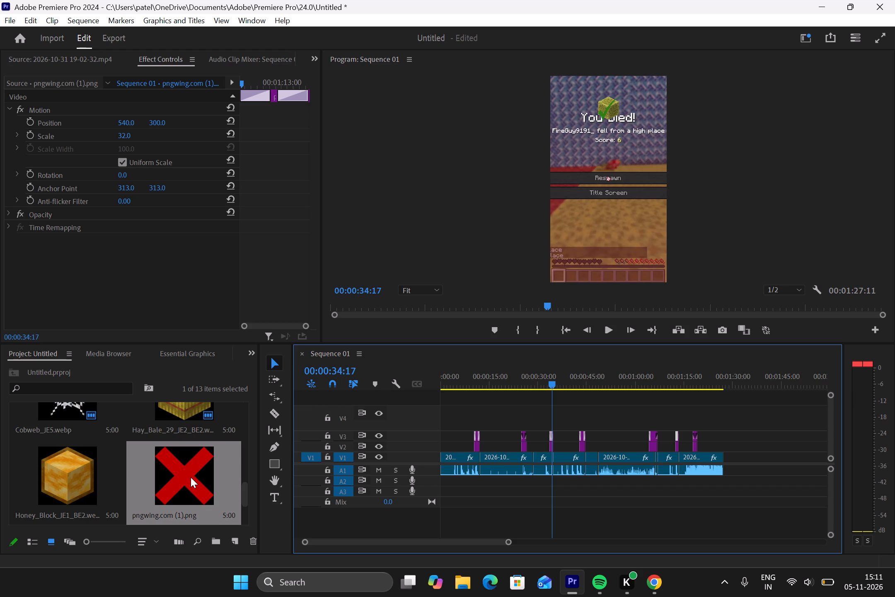
left_click_drag(191, 477, 189, 477)
left_click_drag(189, 477, 444, 449)
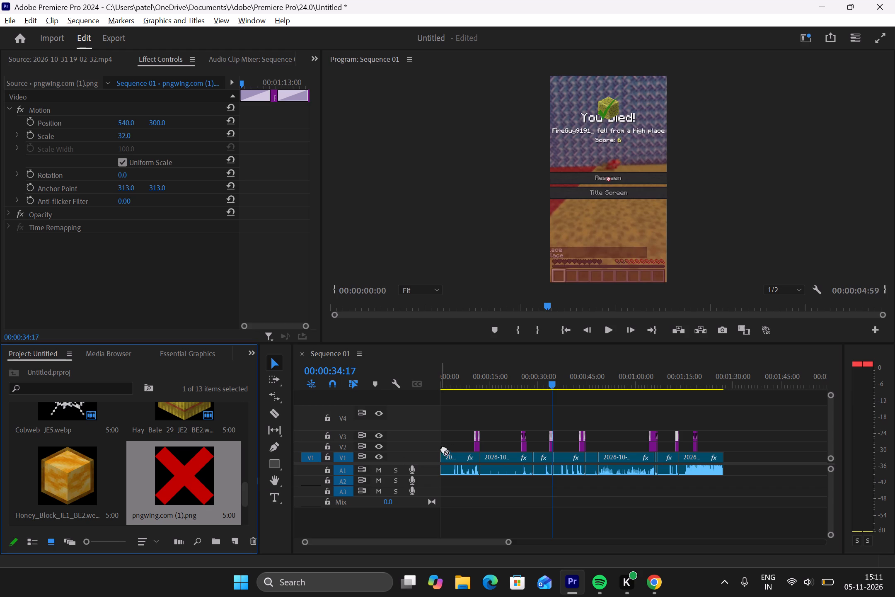
left_click_drag(444, 449, 548, 438)
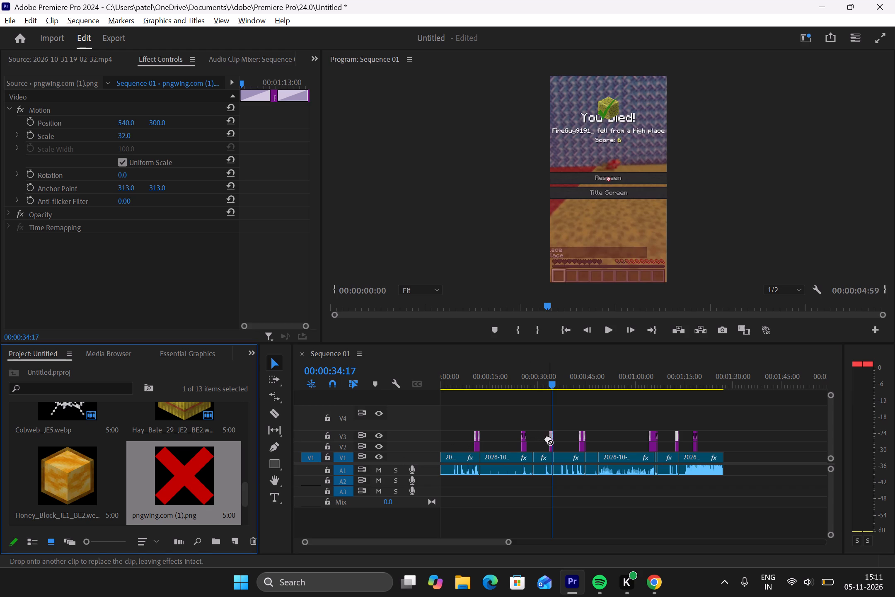
left_click_drag(548, 438, 552, 434)
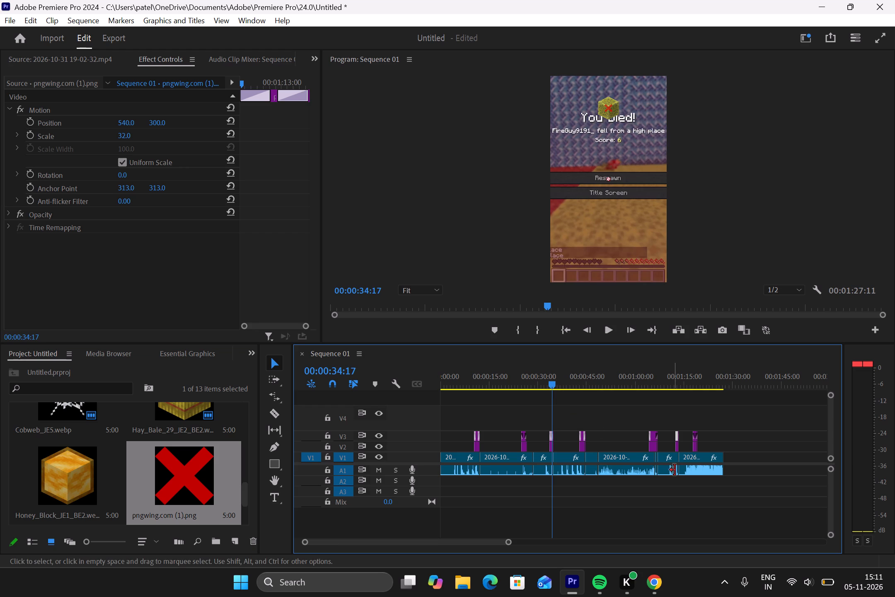
Set the scale of the red X clip at about 00:00:34 to 32, matching the one at about 00:01:13.
left_click(670, 414)
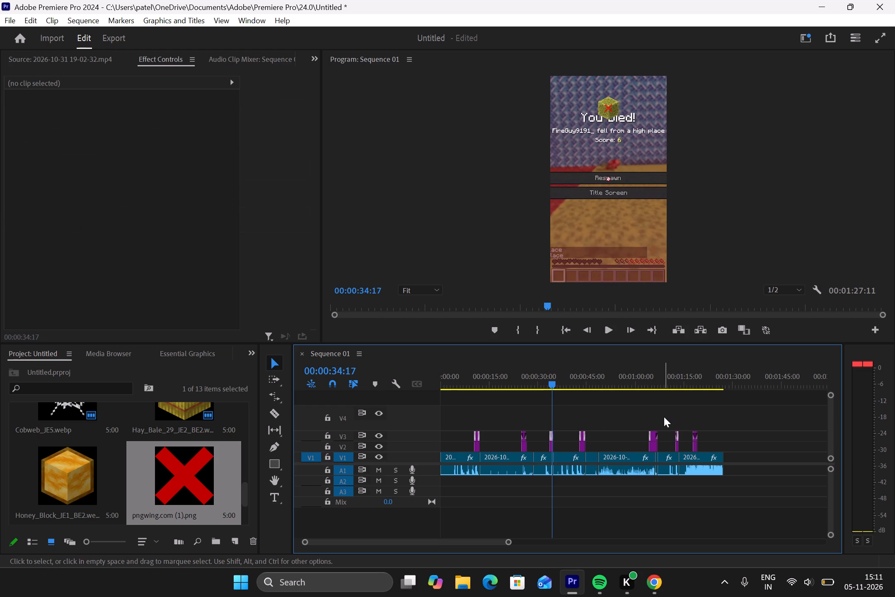
left_click_drag(663, 418, 685, 439)
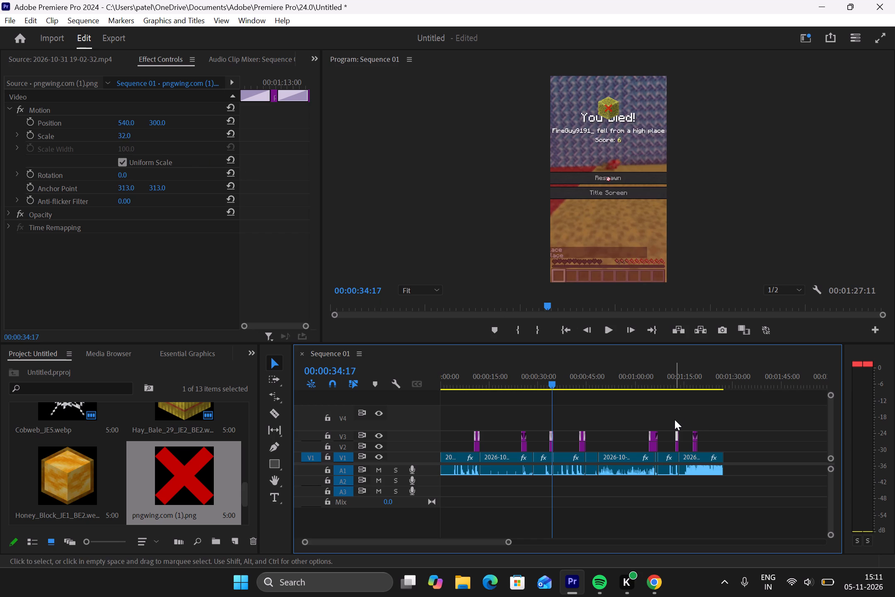
left_click(600, 413)
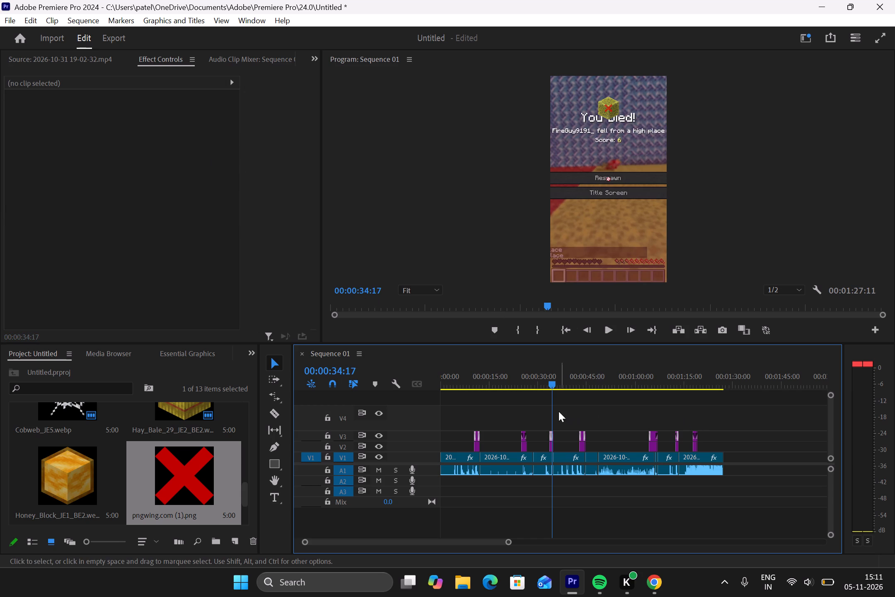
left_click_drag(541, 416, 560, 436)
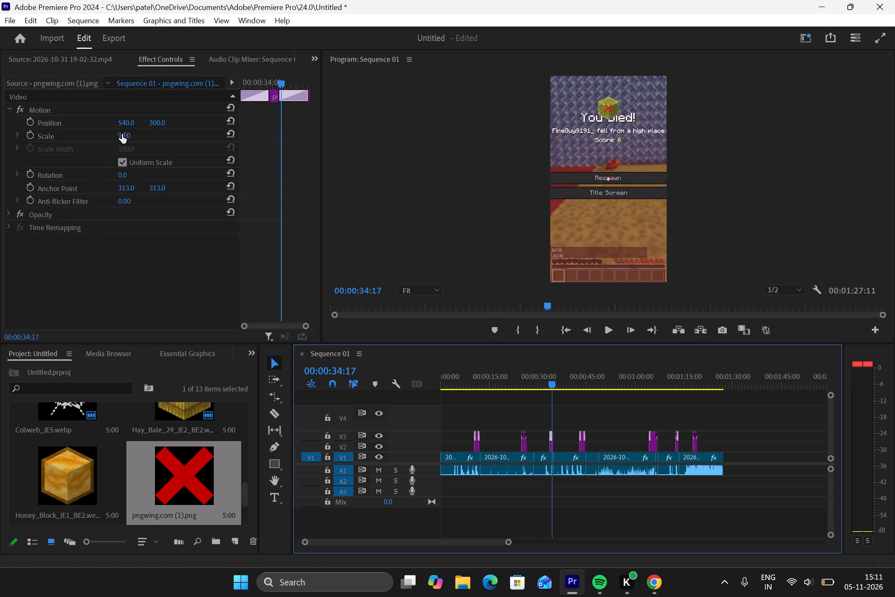
left_click(122, 134)
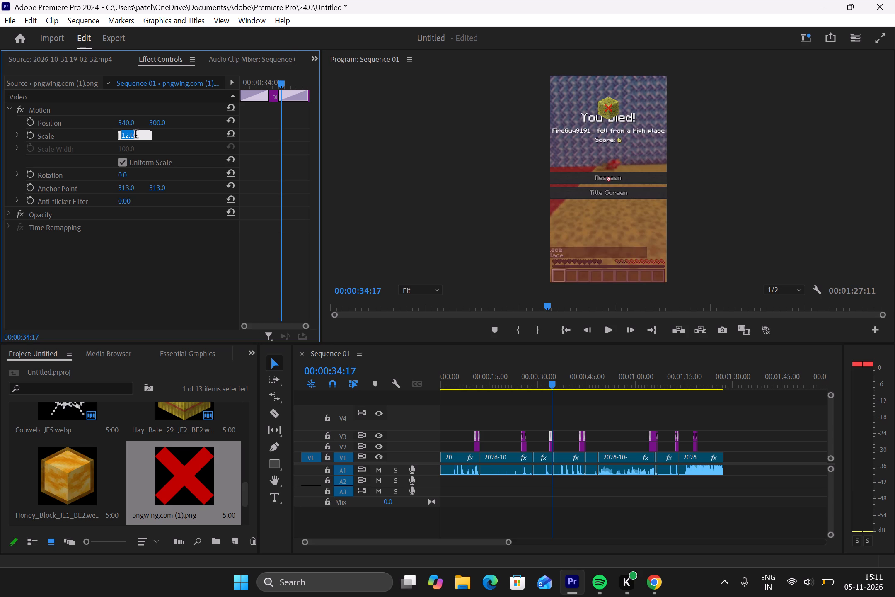
type("32")
key("Return")
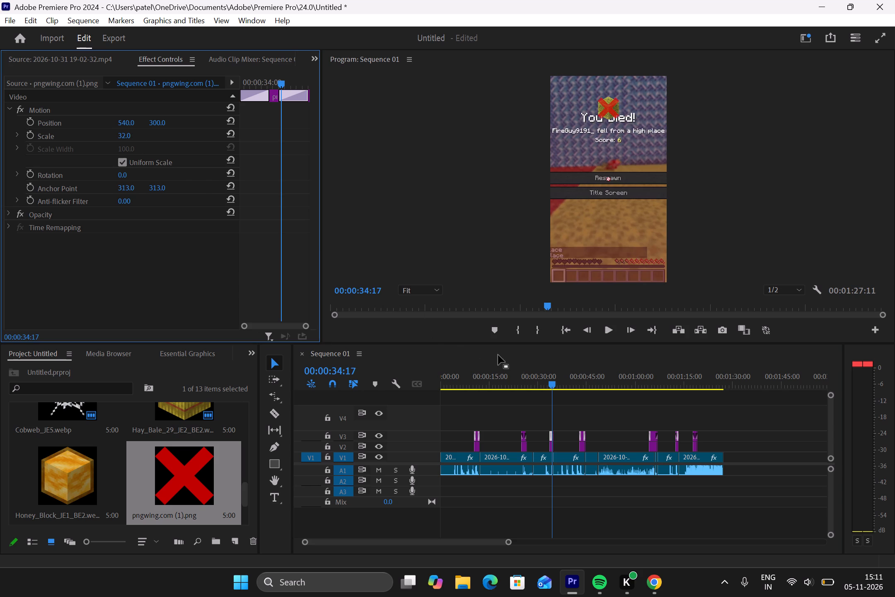
Play the sequence from about 00:00:07 to review the item overlays and marks.
left_click_drag(550, 381, 517, 389)
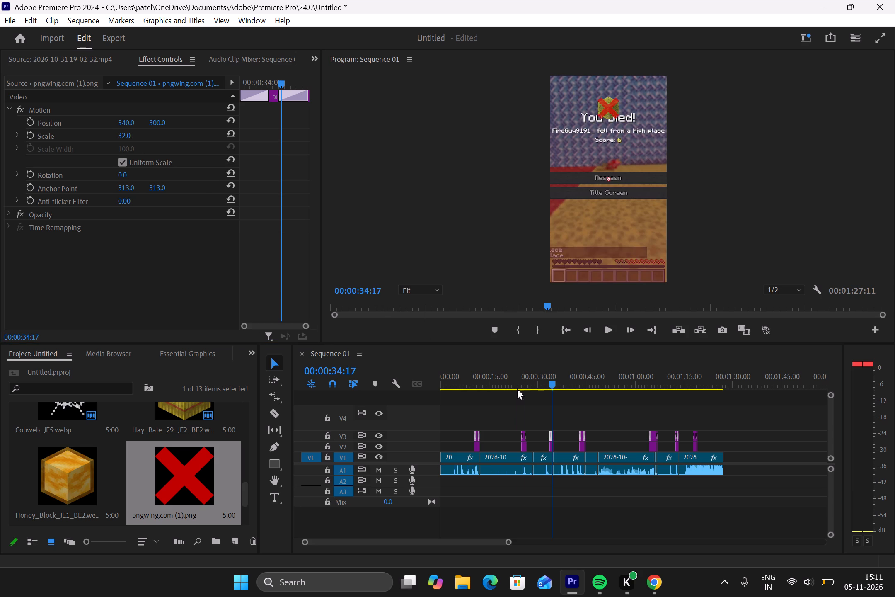
left_click_drag(517, 389, 462, 393)
left_click(606, 331)
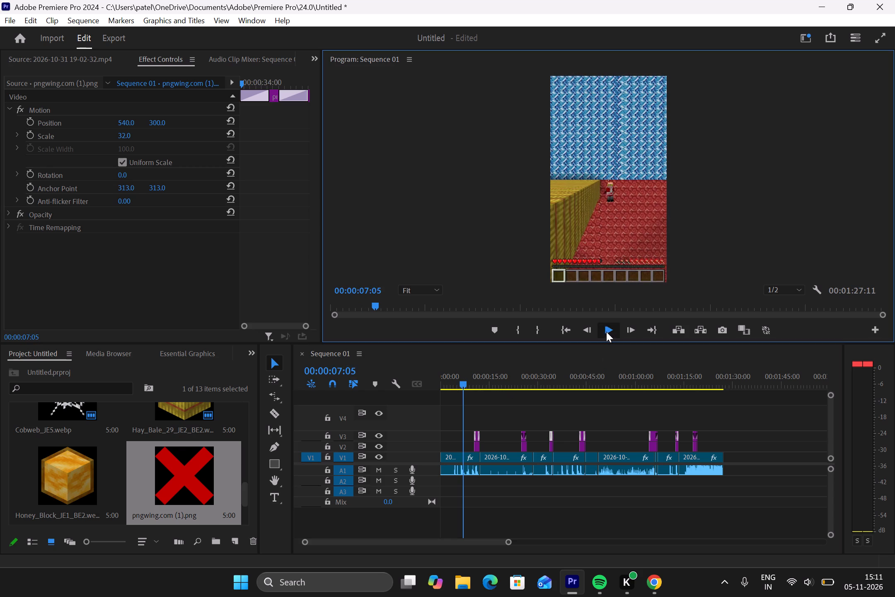
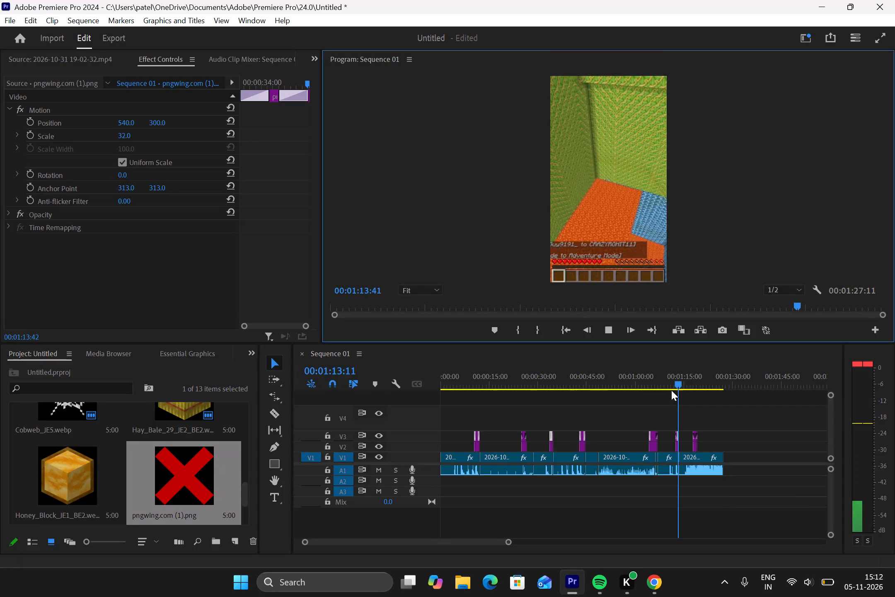
Scrub the Sequence 01 playhead back to the start at 00:00:00:00.
left_click_drag(679, 382, 438, 402)
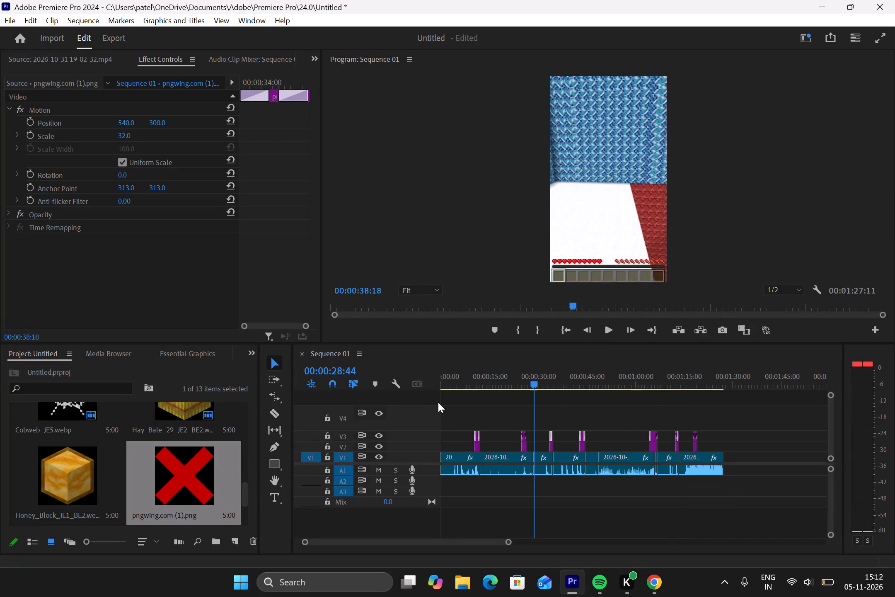
left_click_drag(438, 402, 431, 400)
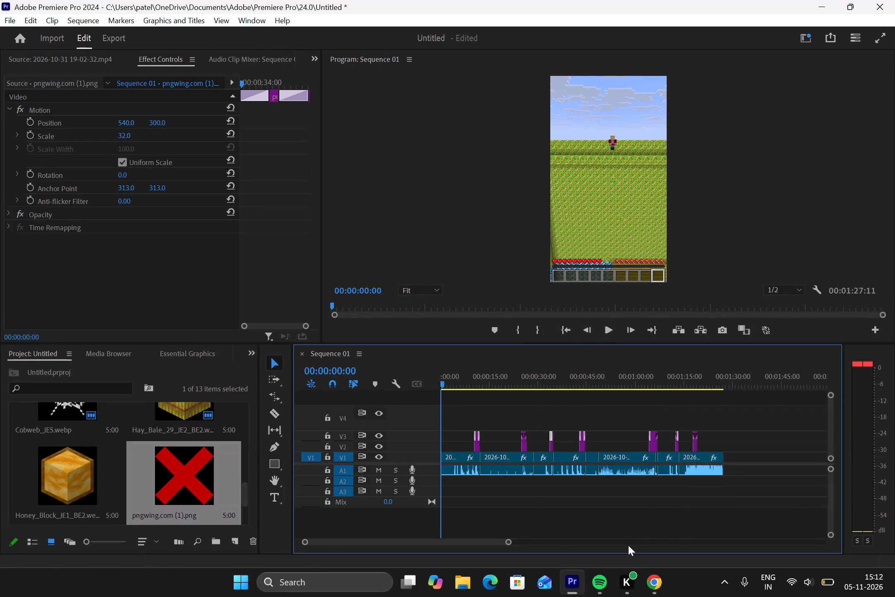
scroll(158, 457, "down", 6)
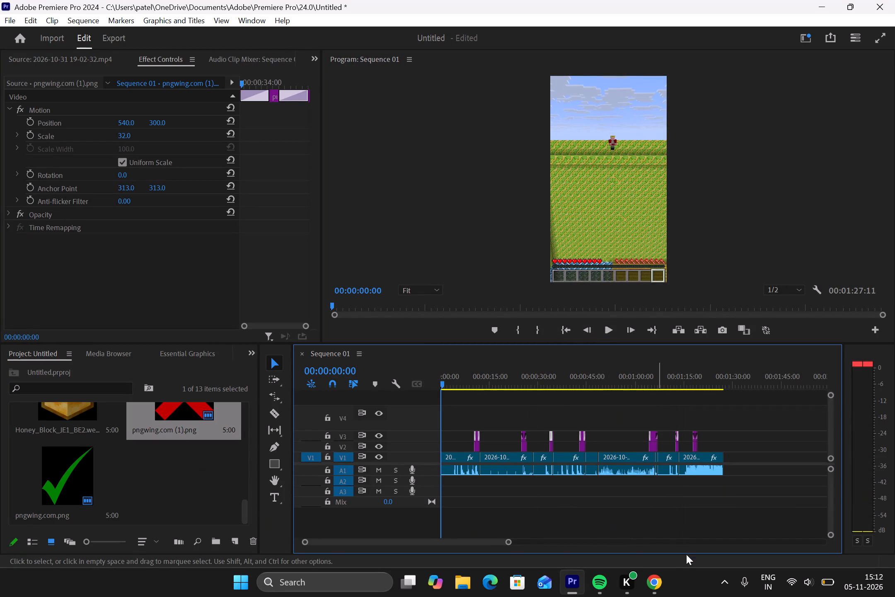
Switch to the Chrome window with the red X download, close both PNGWing pages and leave a new blank tab open.
left_click(654, 582)
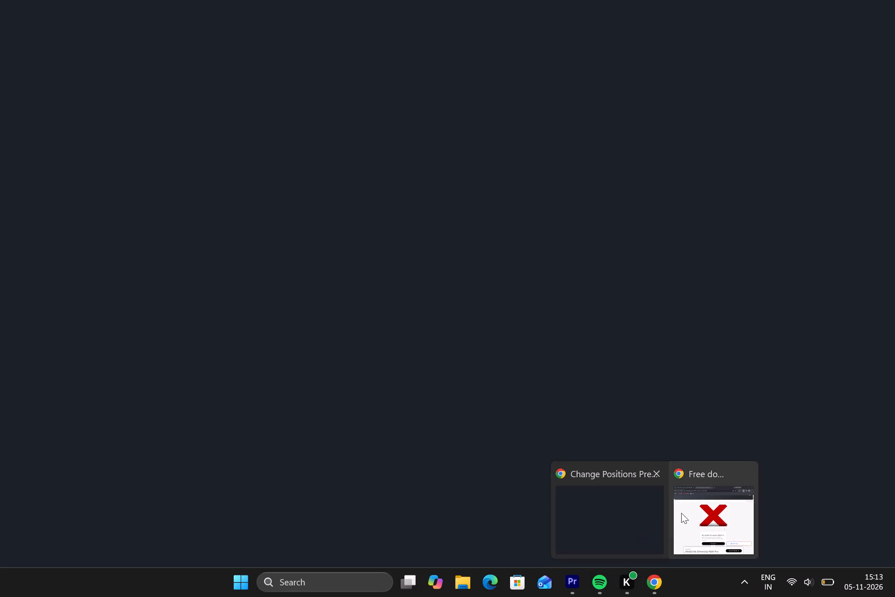
left_click(690, 511)
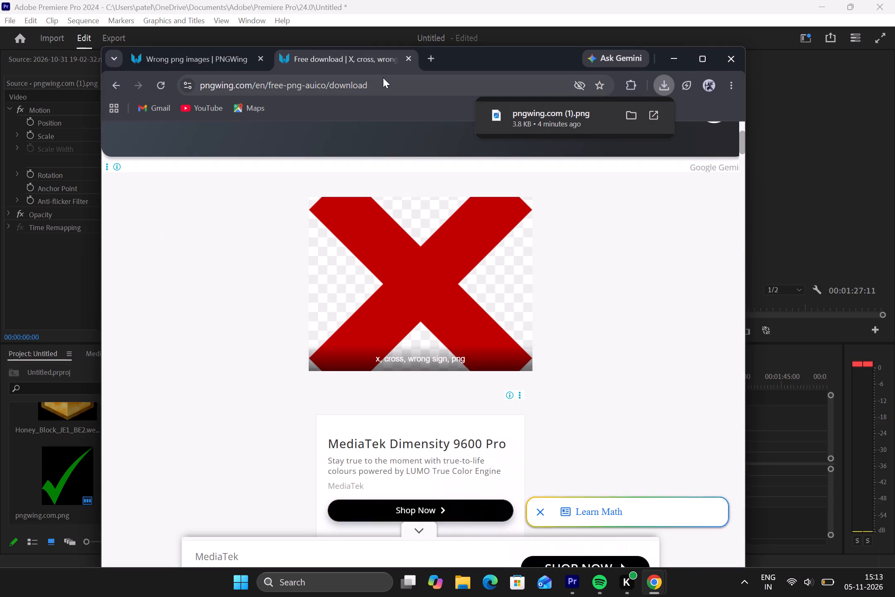
left_click(410, 59)
left_click(280, 59)
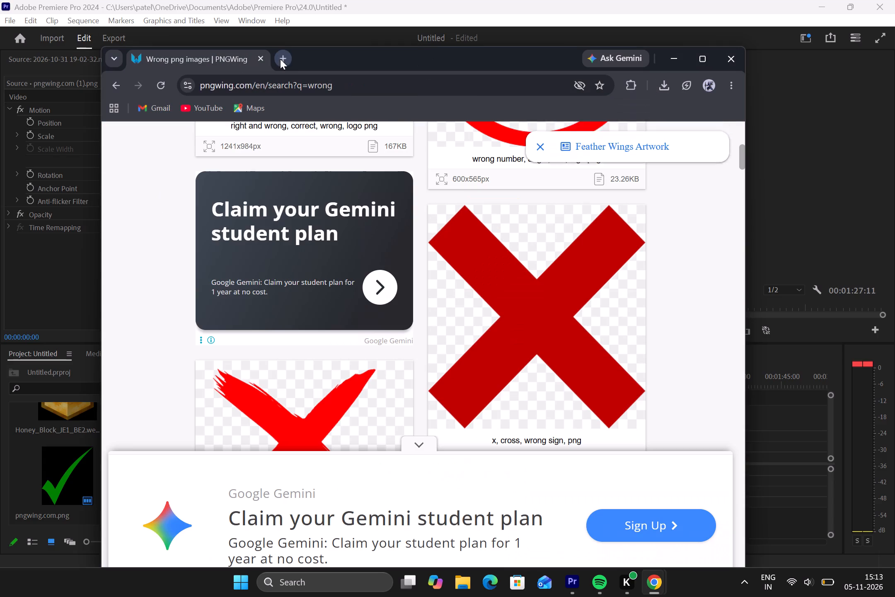
left_click(262, 56)
Search Google for pixabay and open the Pixabay site from the results.
left_click(337, 290)
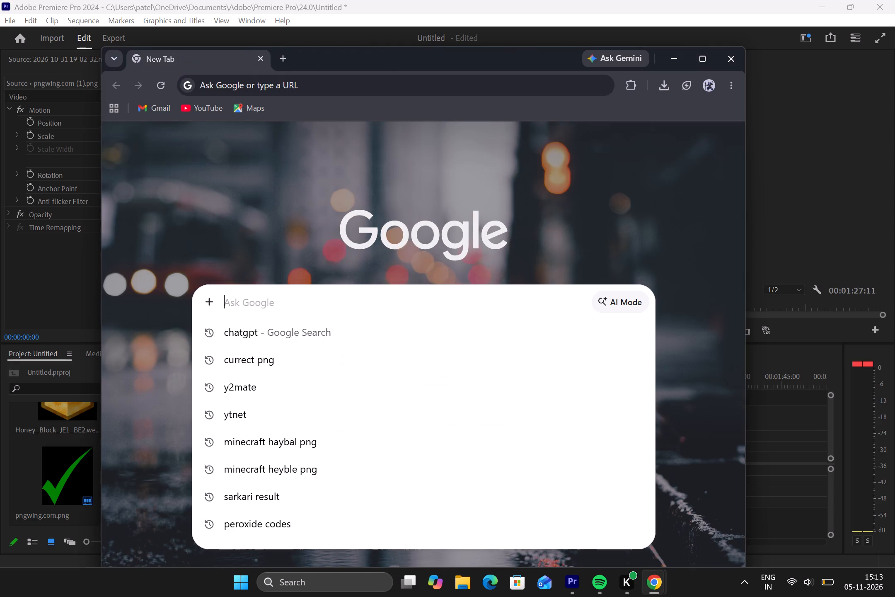
type("pixabay")
key("Return")
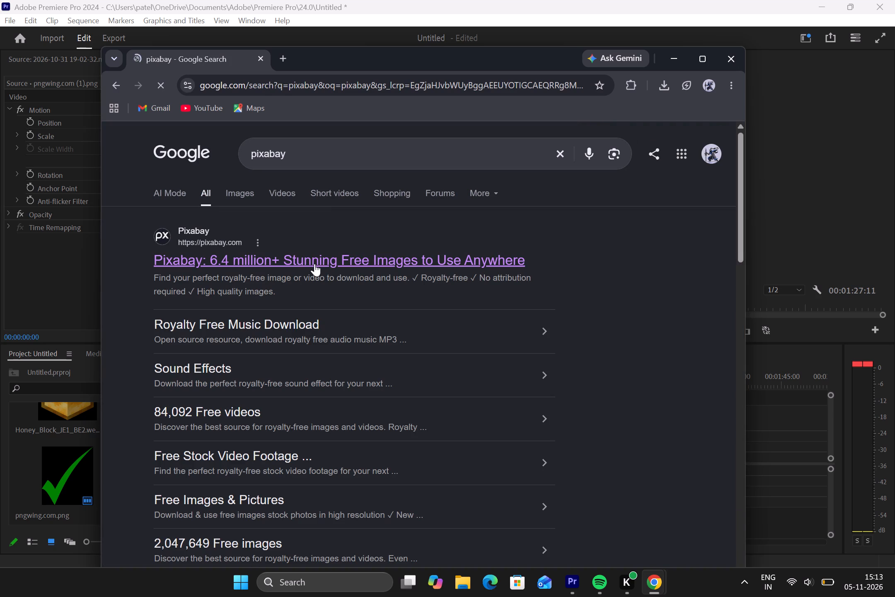
left_click(314, 265)
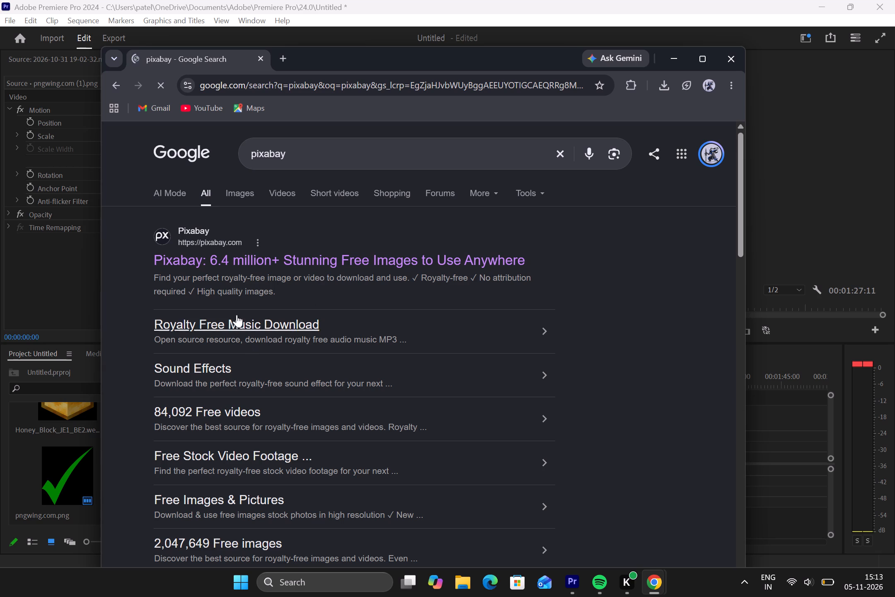
left_click(233, 260)
Switch back to Premiere Pro and save the project.
left_click(667, 56)
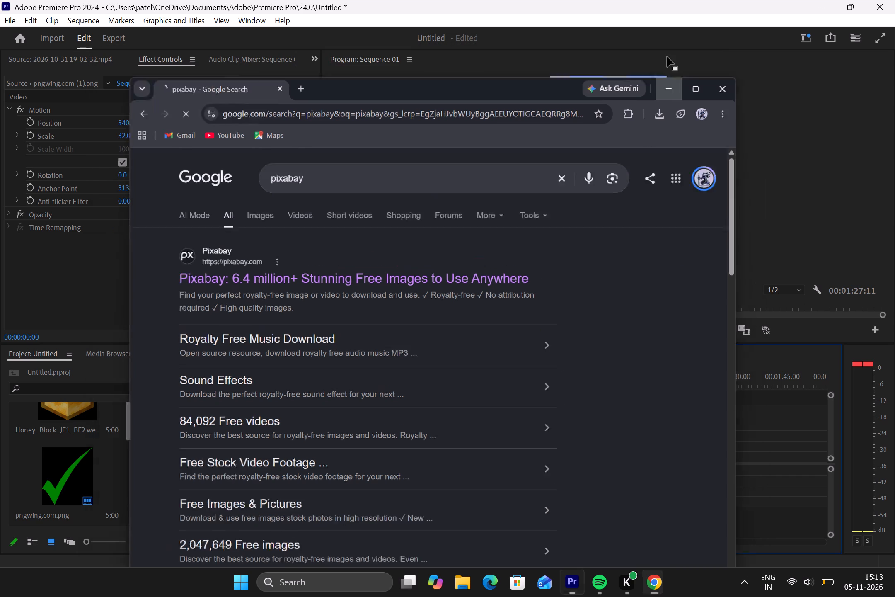
left_click(6, 20)
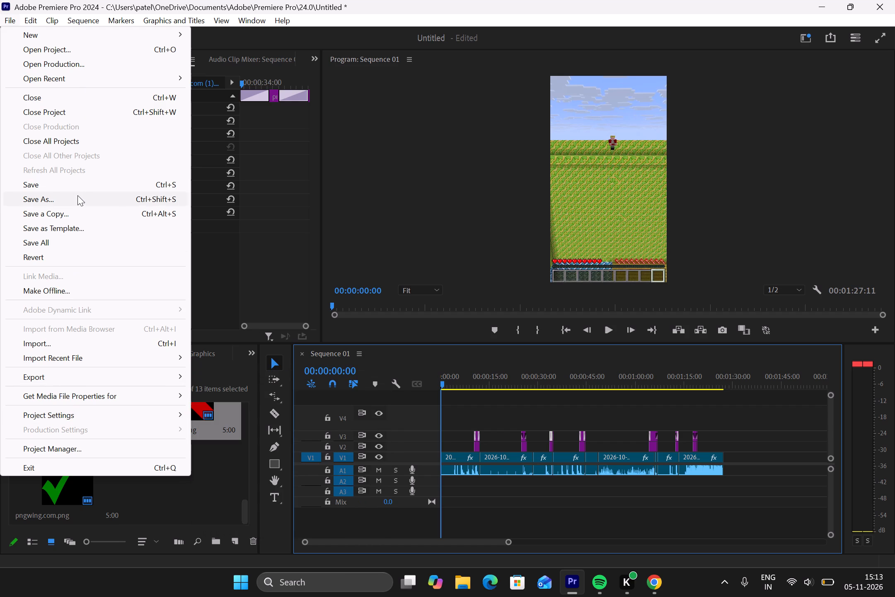
left_click(54, 184)
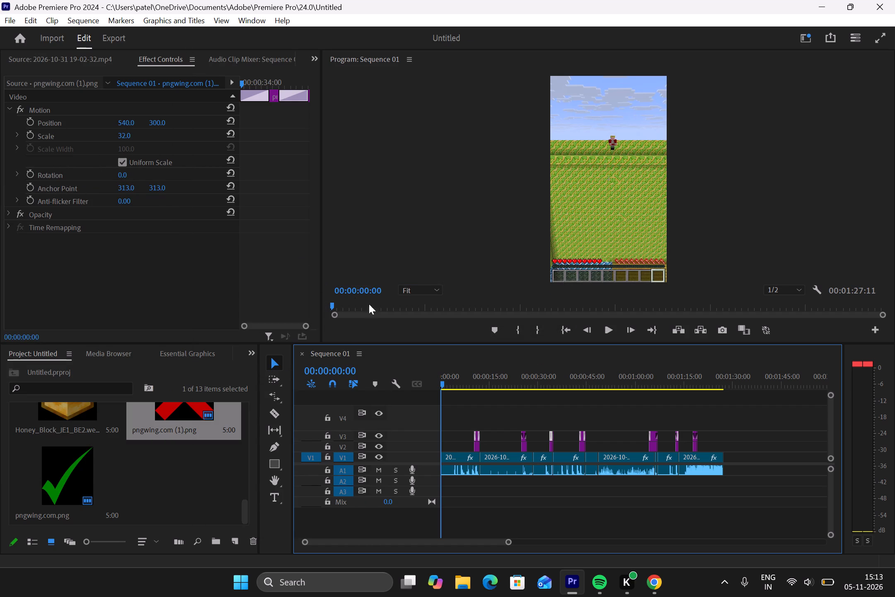
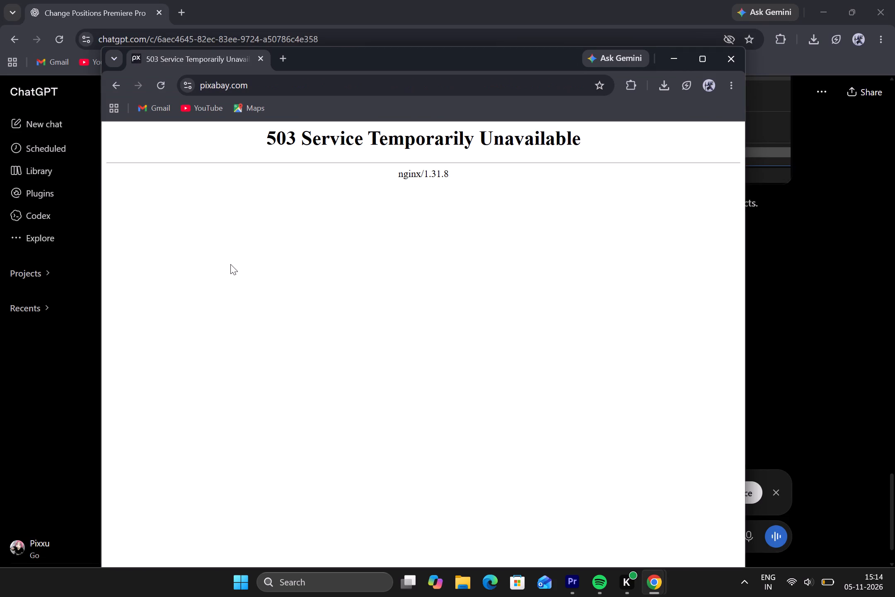
Close the Chrome window containing the ChatGPT conversation.
left_click(894, 0)
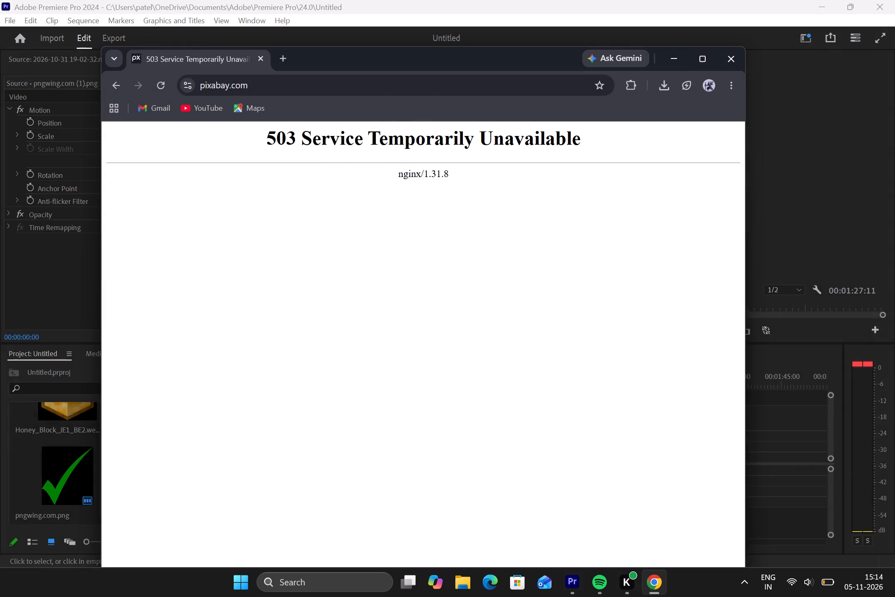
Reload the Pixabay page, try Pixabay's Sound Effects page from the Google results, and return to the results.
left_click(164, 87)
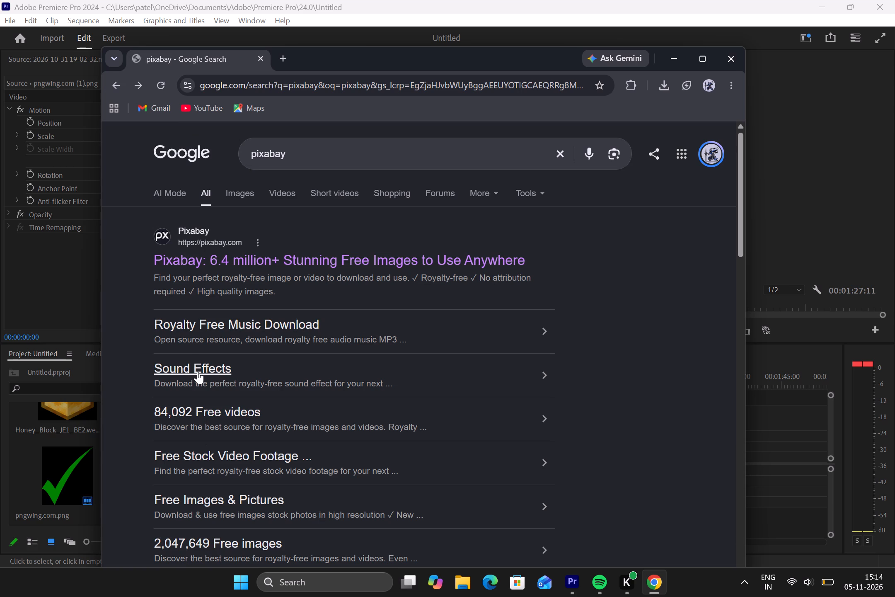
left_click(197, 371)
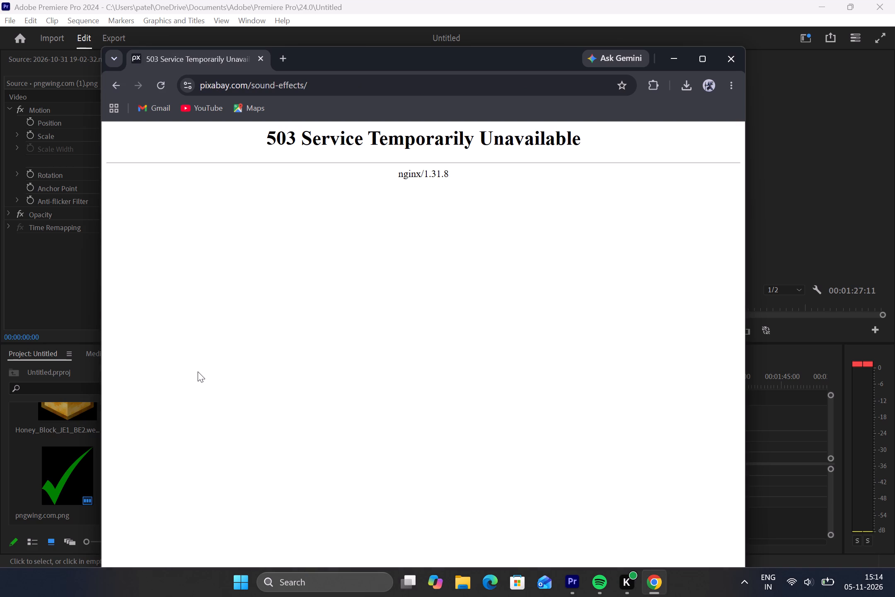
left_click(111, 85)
Maximize the browser window and try the main Pixabay site again from the Google results.
scroll(270, 432, "down", 6)
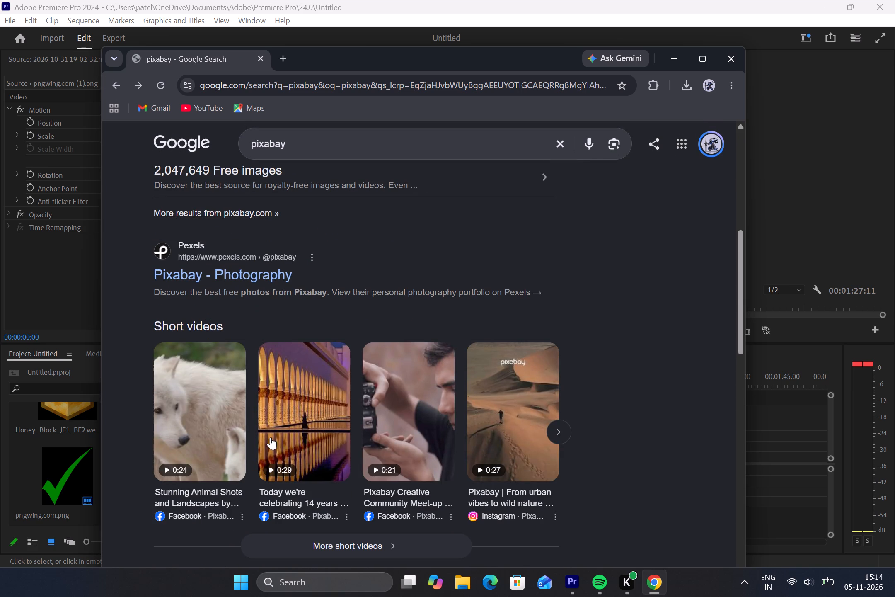
scroll(252, 291, "down", 5)
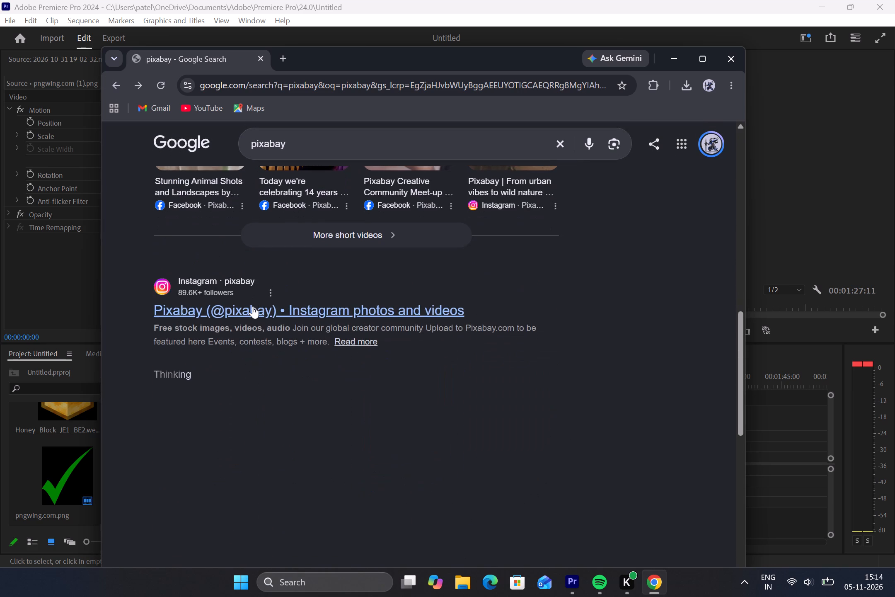
scroll(254, 306, "up", 15)
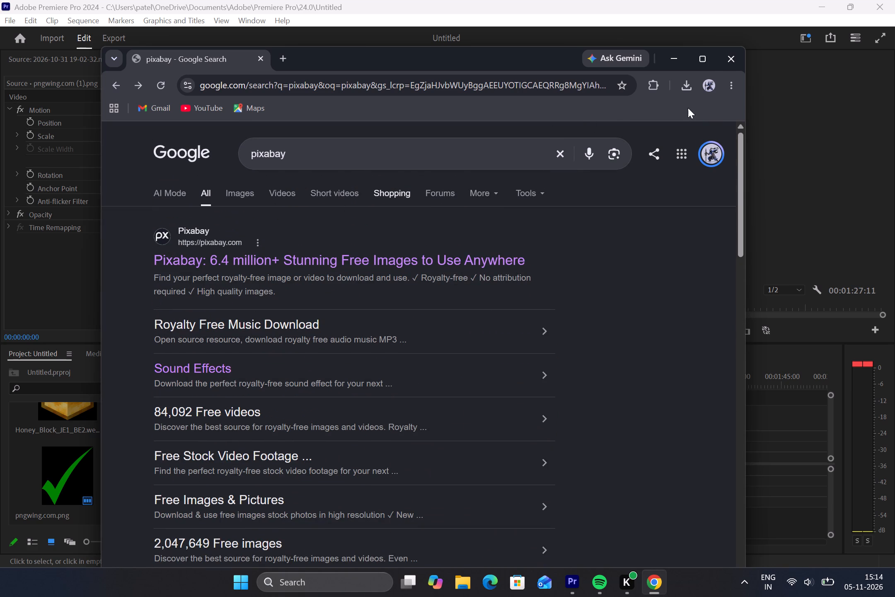
left_click(705, 65)
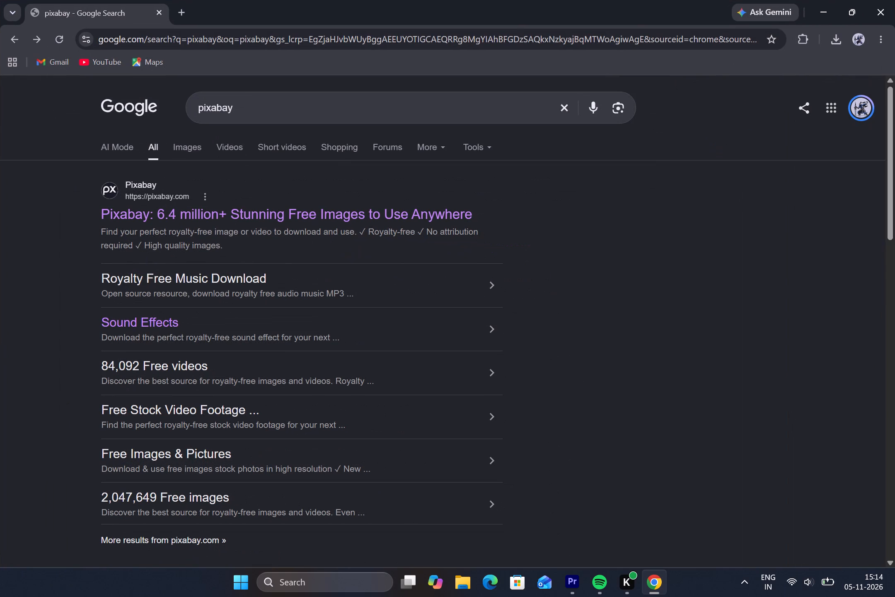
left_click(328, 121)
scroll(135, 256, "down", 3)
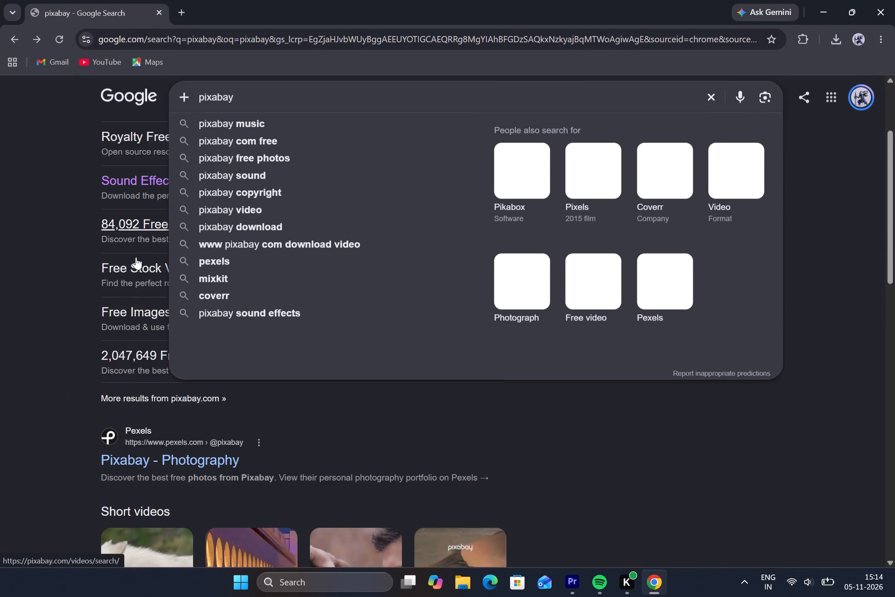
scroll(139, 259, "up", 4)
left_click(137, 204)
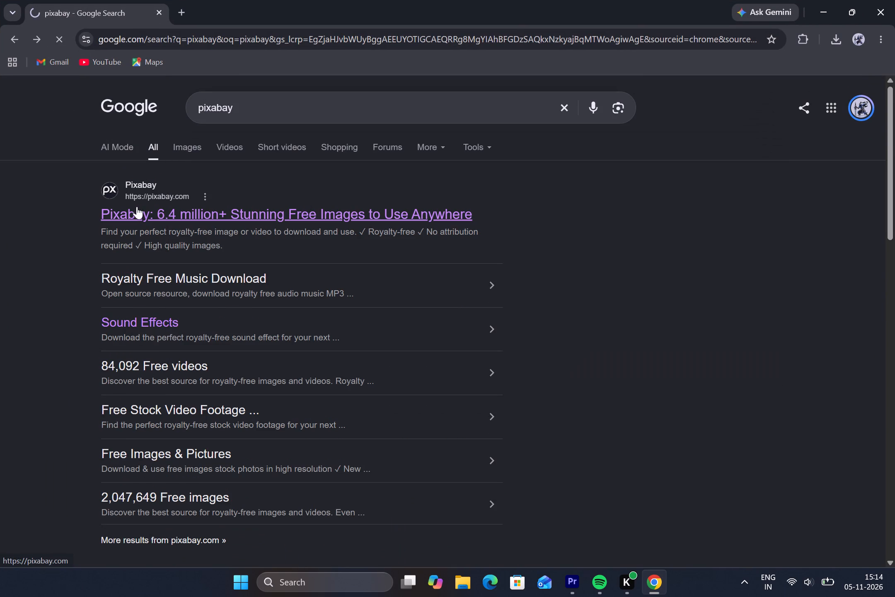
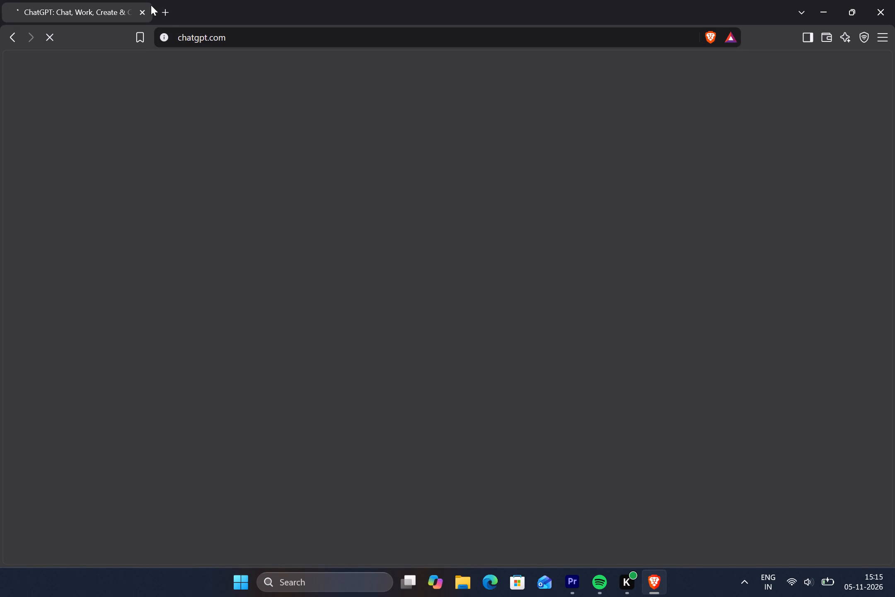
Search for pixabay in a new Brave tab and open the main Pixabay site from the results.
left_click(164, 16)
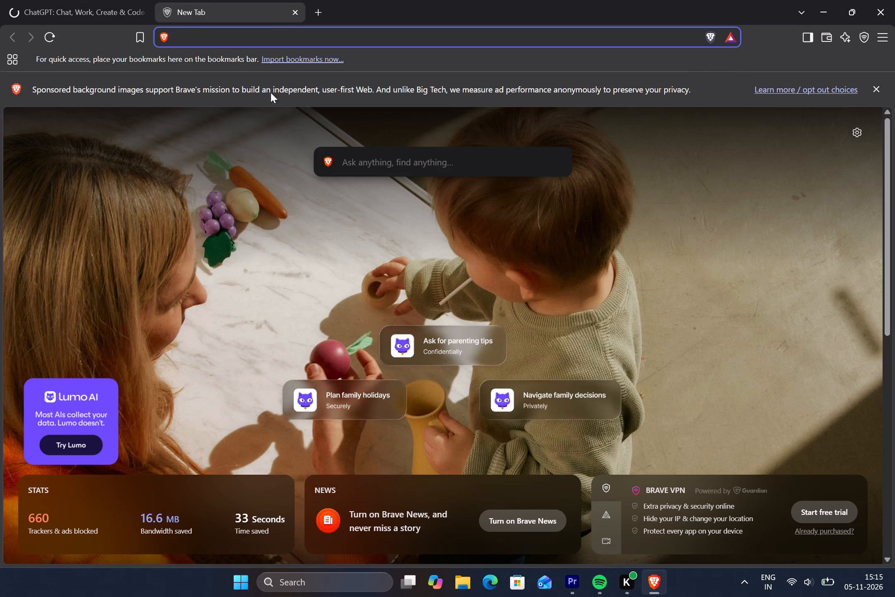
left_click(365, 157)
type("pixabay")
key("Return")
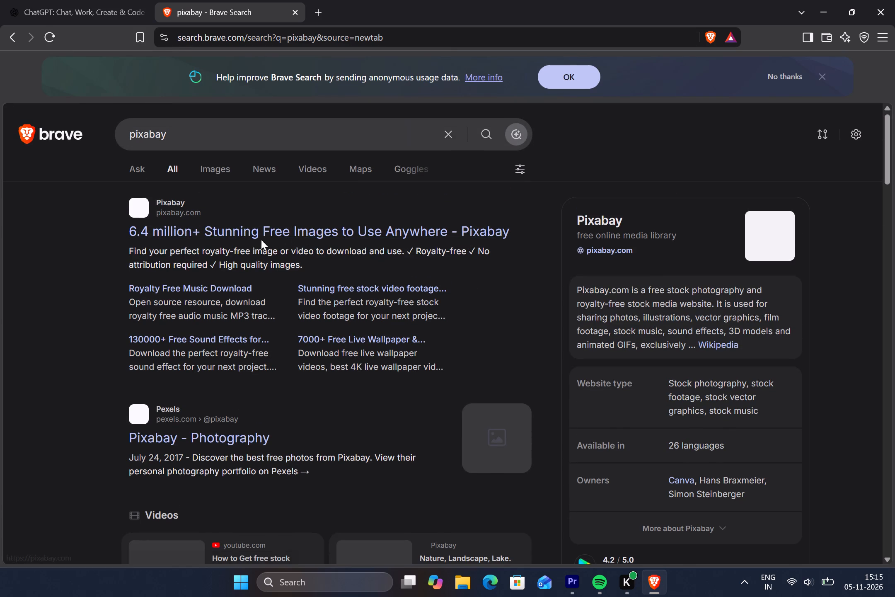
left_click(233, 229)
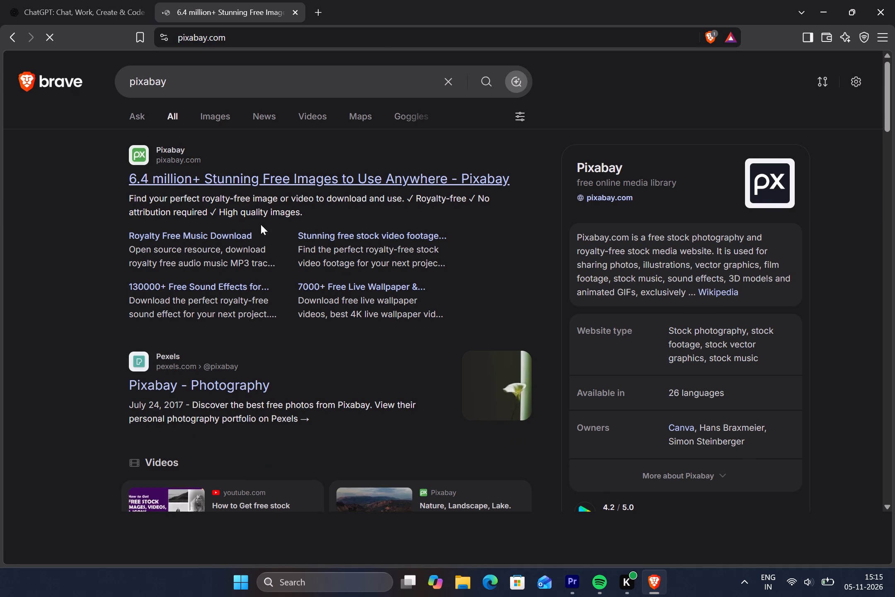
scroll(290, 242, "down", 4)
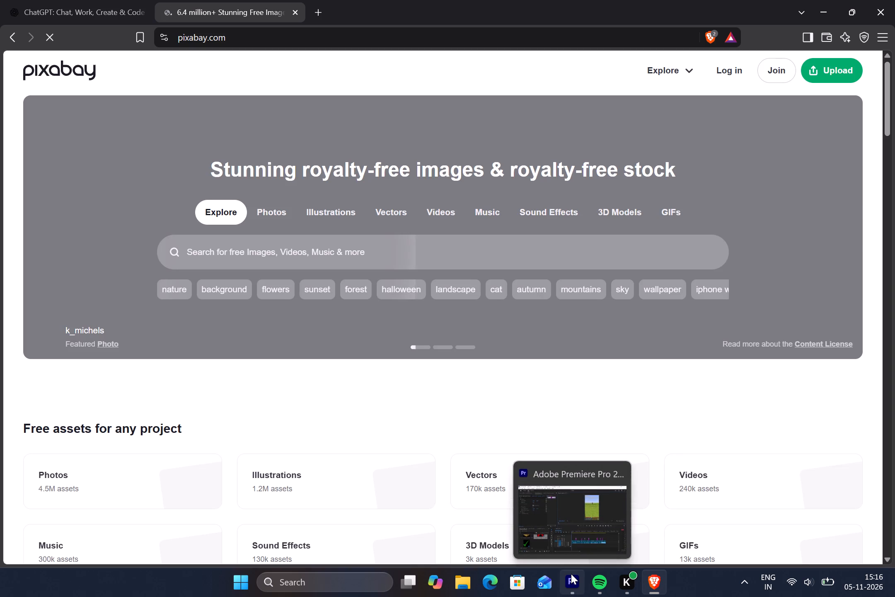
Switch to Premiere Pro with the vertical Minecraft video sequence.
left_click(571, 575)
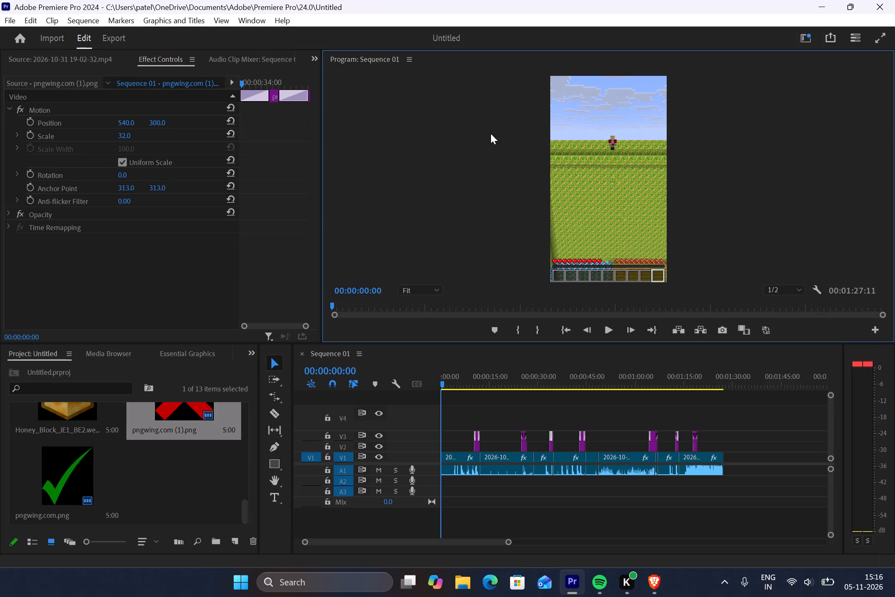
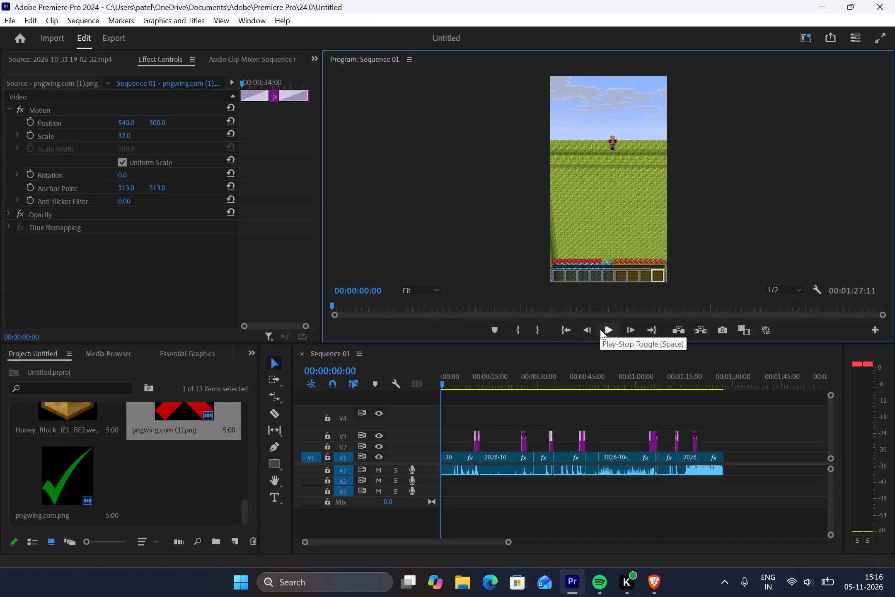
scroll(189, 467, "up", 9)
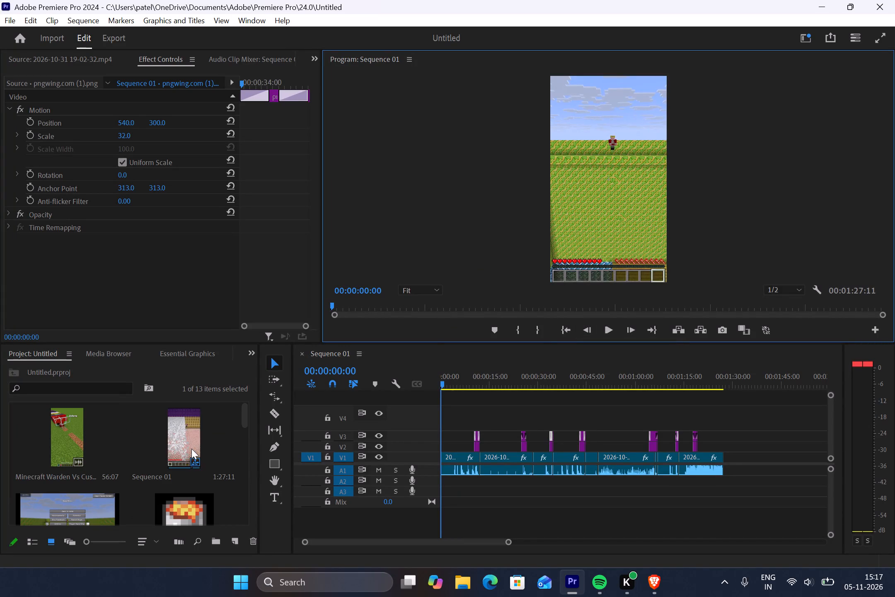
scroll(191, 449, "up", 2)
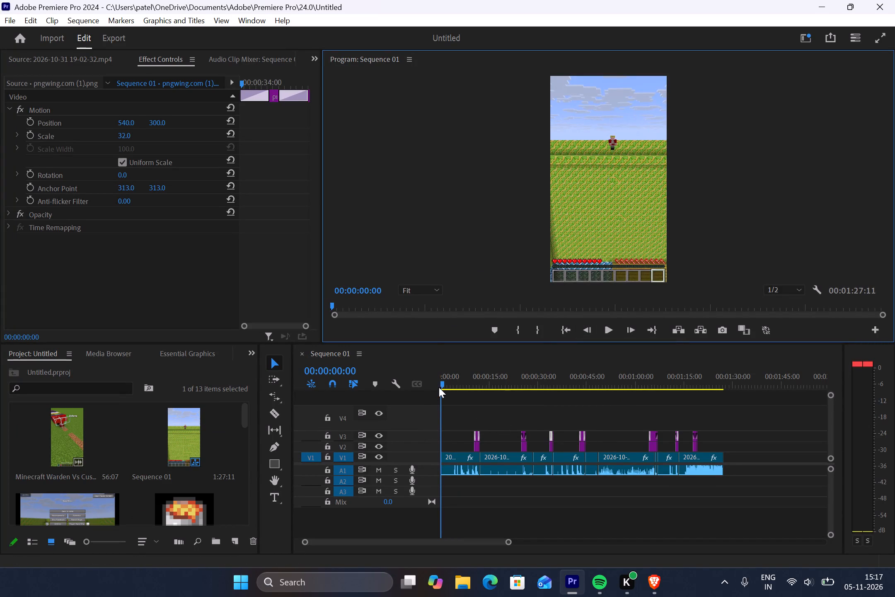
Switch to the Pixabay site in Brave and open its Sound Effects category.
left_click(654, 582)
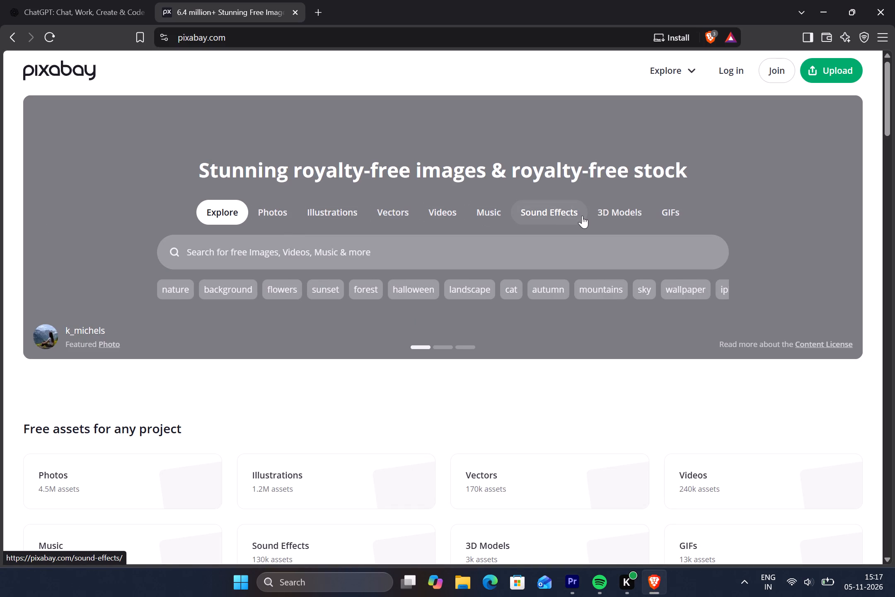
left_click(564, 216)
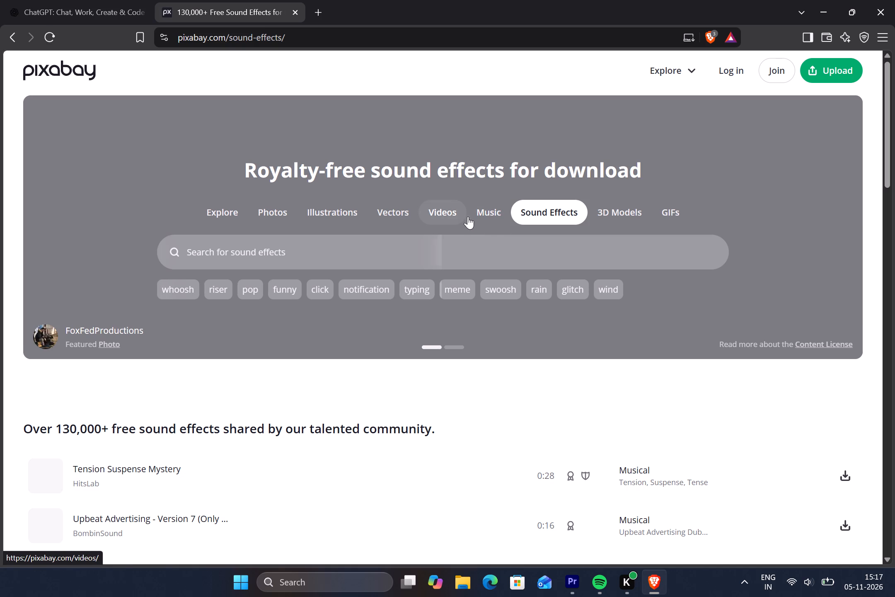
Search Pixabay's sound effects for "currect".
scroll(529, 250, "down", 7)
scroll(532, 258, "up", 1)
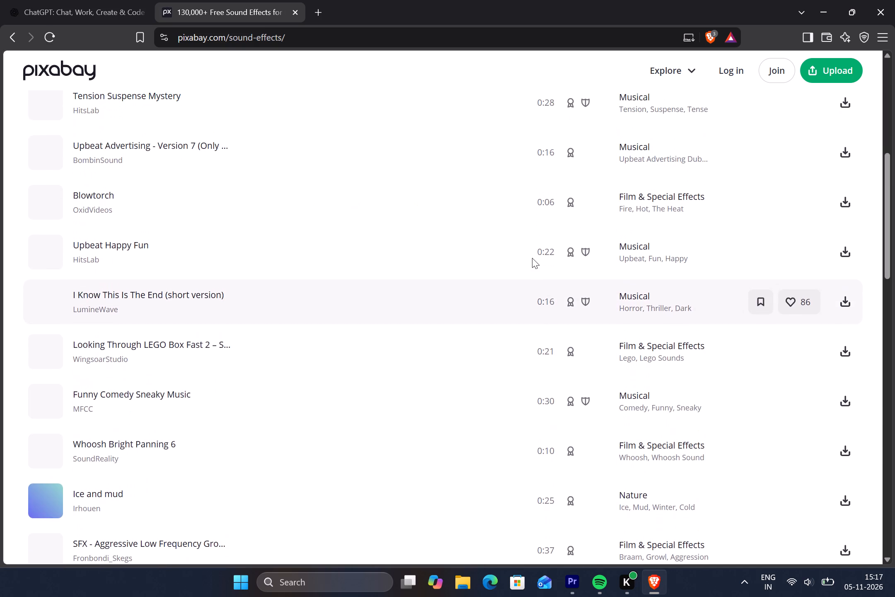
scroll(532, 258, "up", 7)
left_click(436, 256)
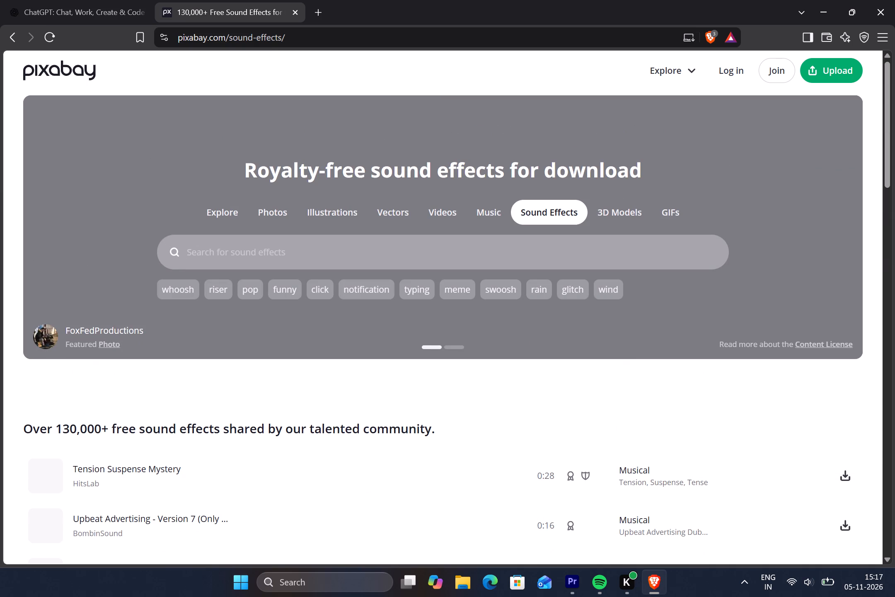
type("currecy")
key("BackSpace")
key("t")
key("Return")
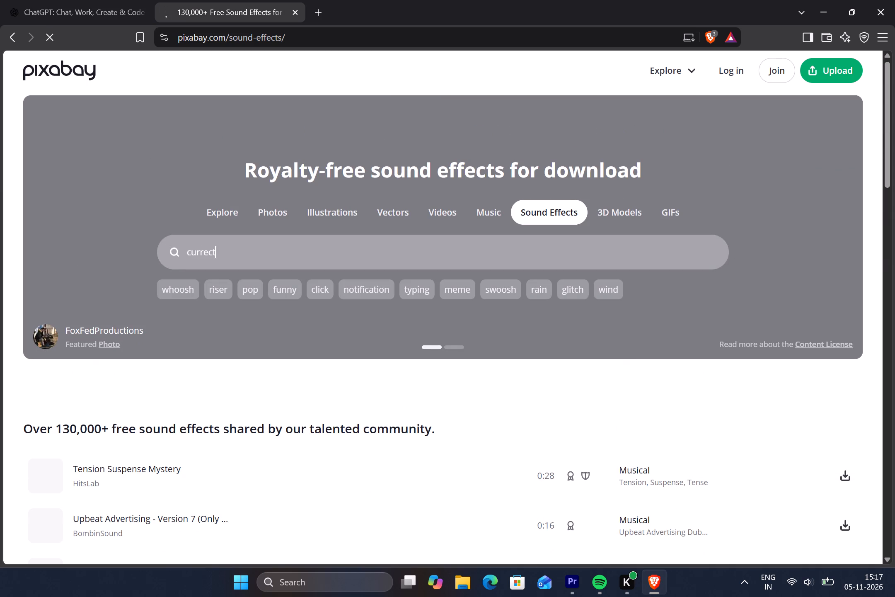
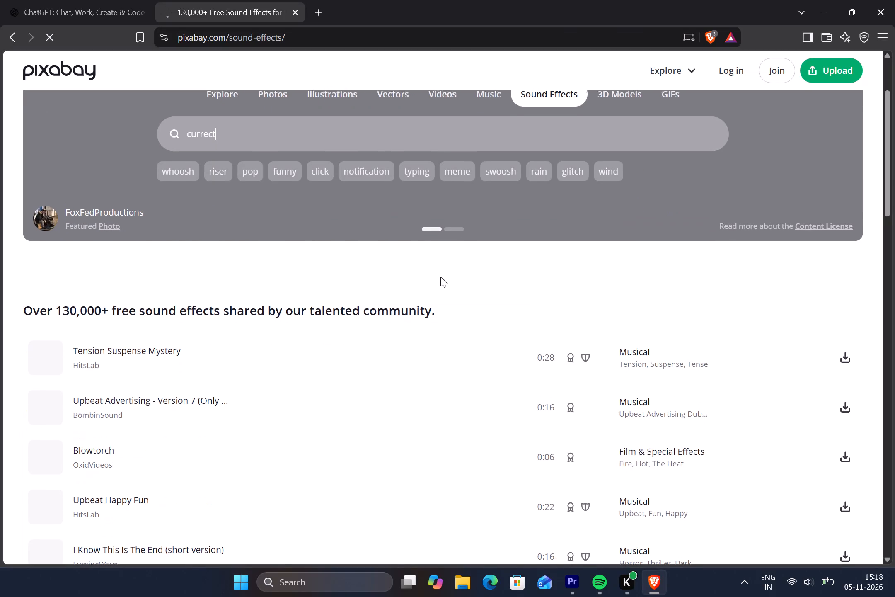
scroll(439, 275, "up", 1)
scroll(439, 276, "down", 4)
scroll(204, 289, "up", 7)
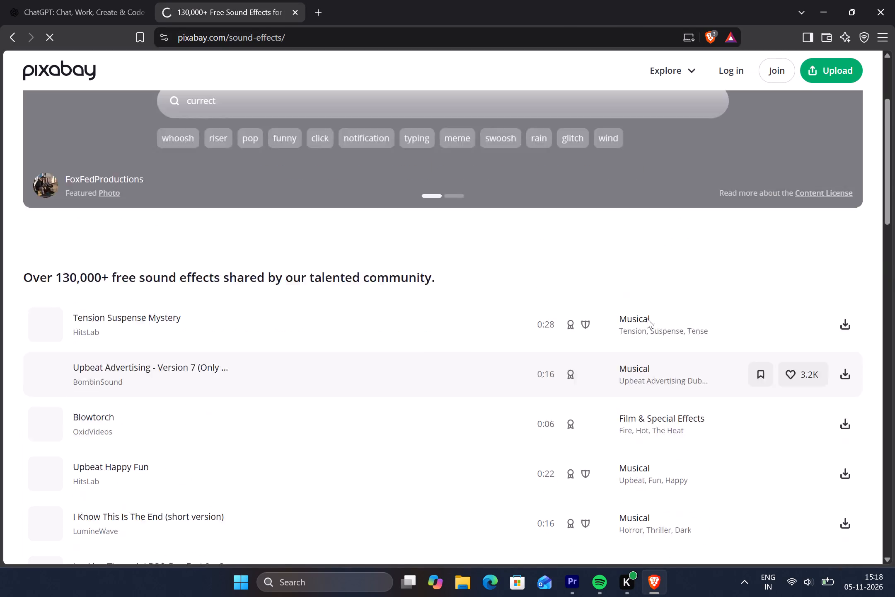
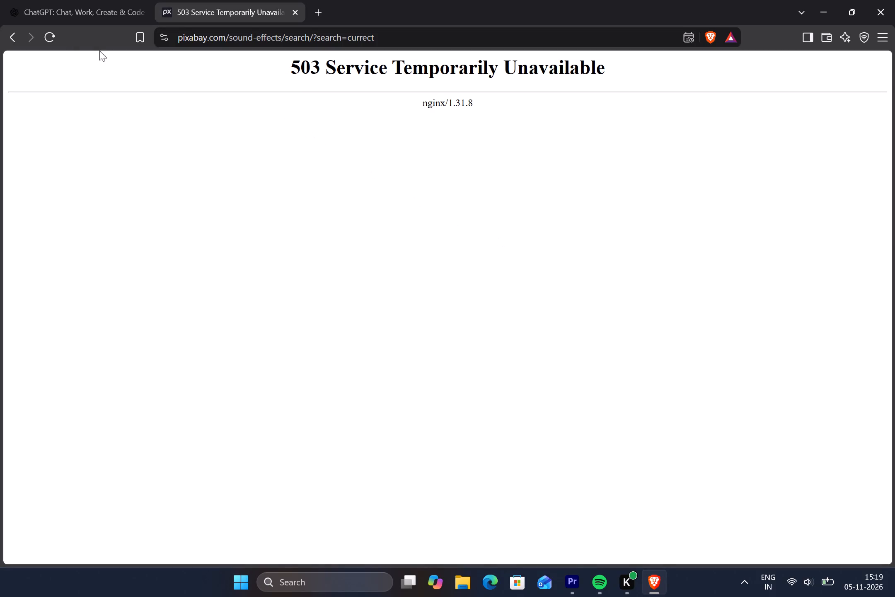
Reload the Pixabay "currect" sound effects search page and check the Wi-Fi connection in the quick settings.
left_click(49, 37)
left_click(805, 591)
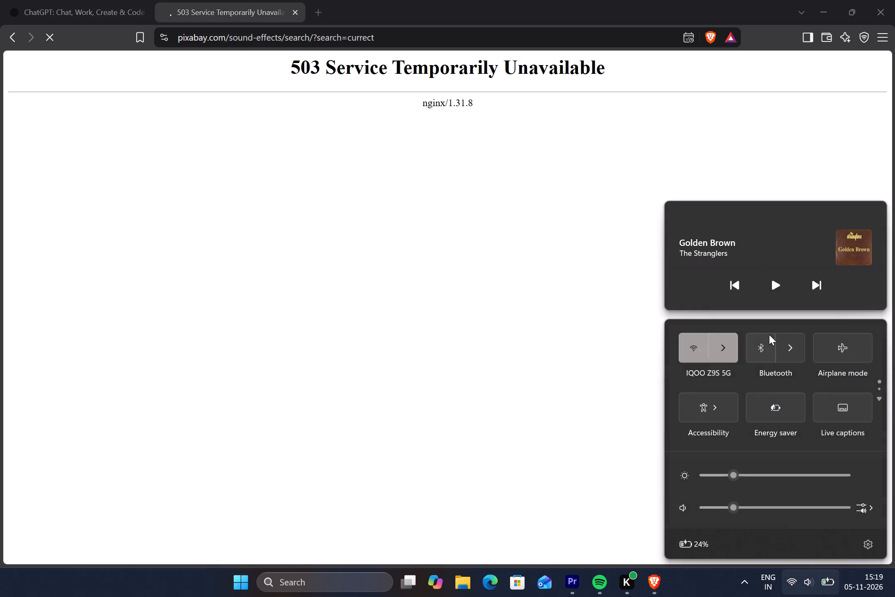
left_click(467, 309)
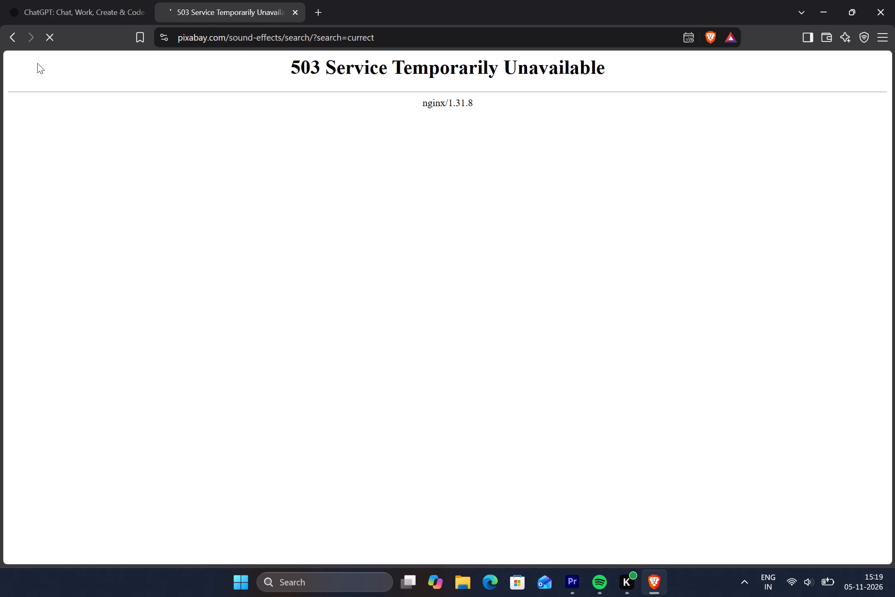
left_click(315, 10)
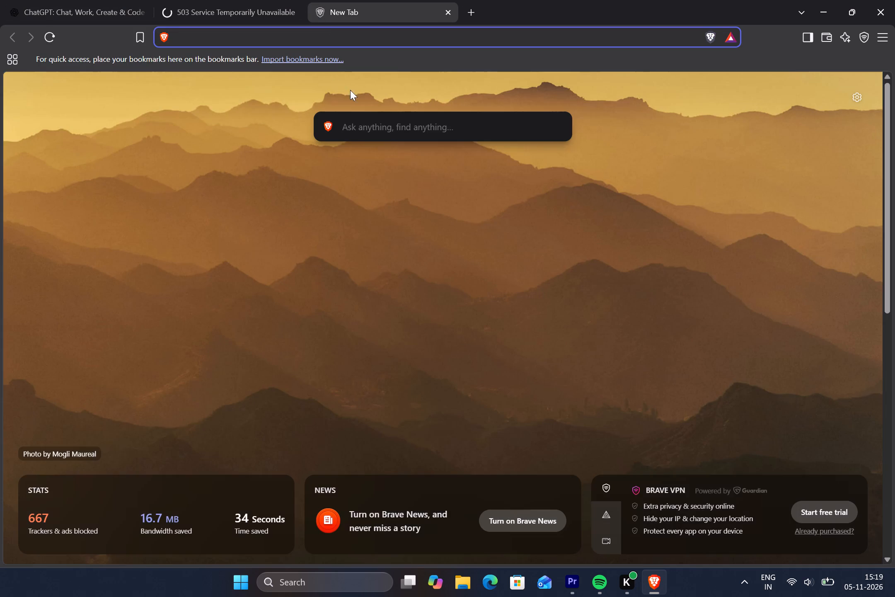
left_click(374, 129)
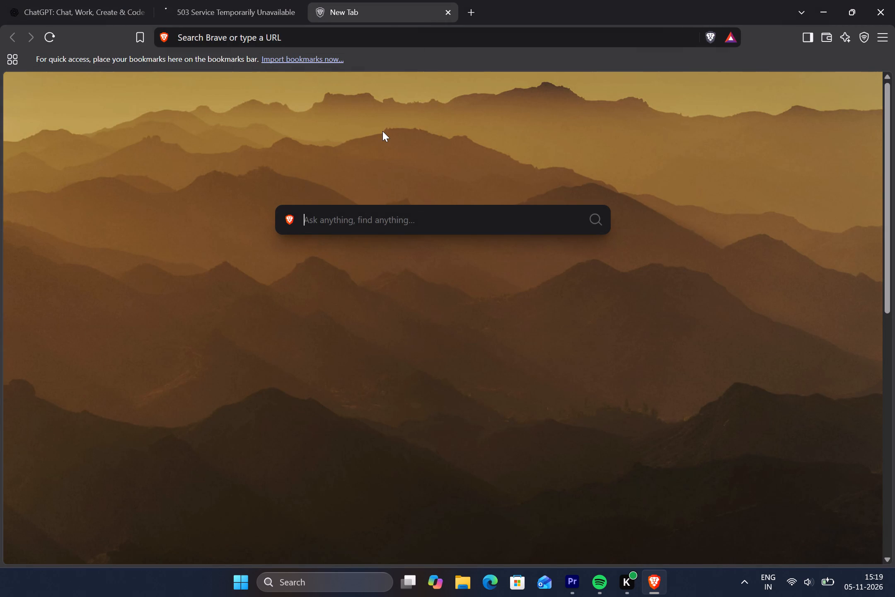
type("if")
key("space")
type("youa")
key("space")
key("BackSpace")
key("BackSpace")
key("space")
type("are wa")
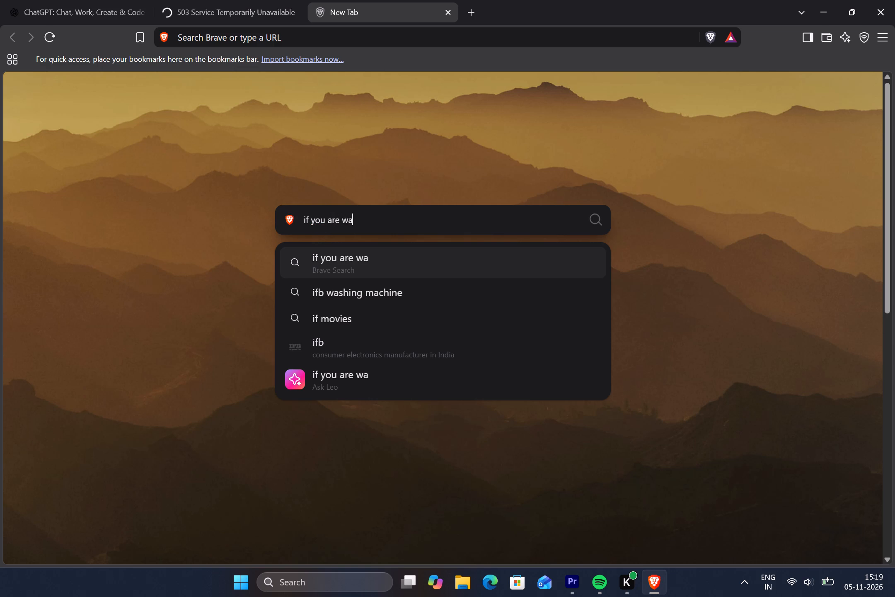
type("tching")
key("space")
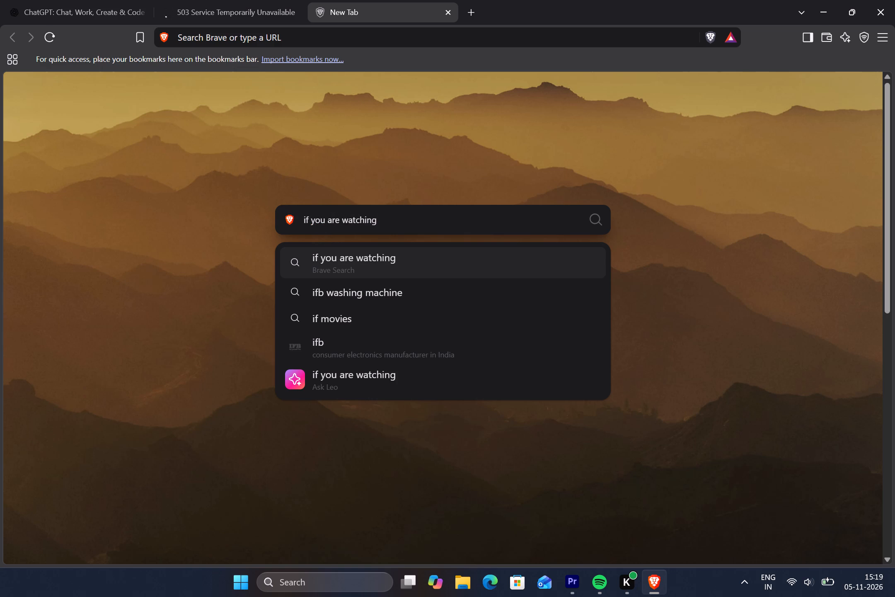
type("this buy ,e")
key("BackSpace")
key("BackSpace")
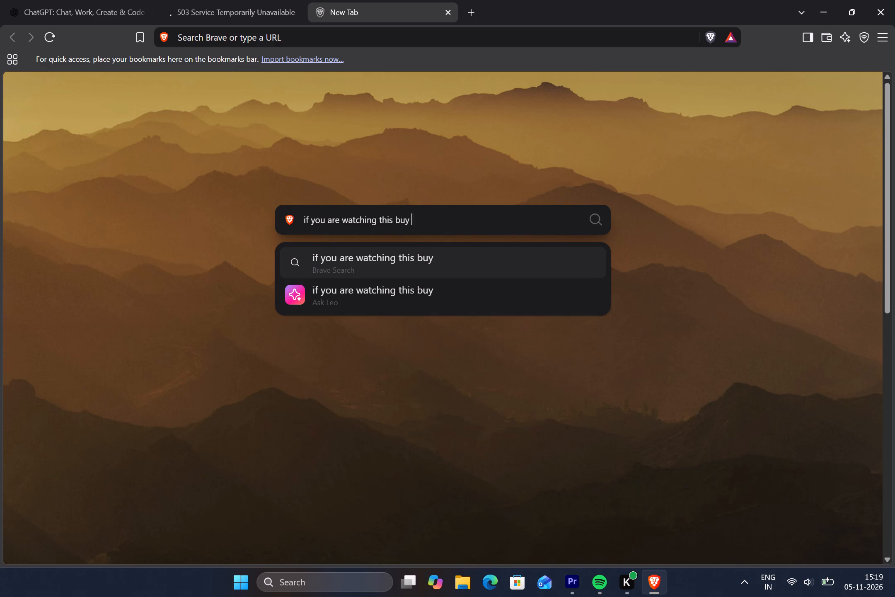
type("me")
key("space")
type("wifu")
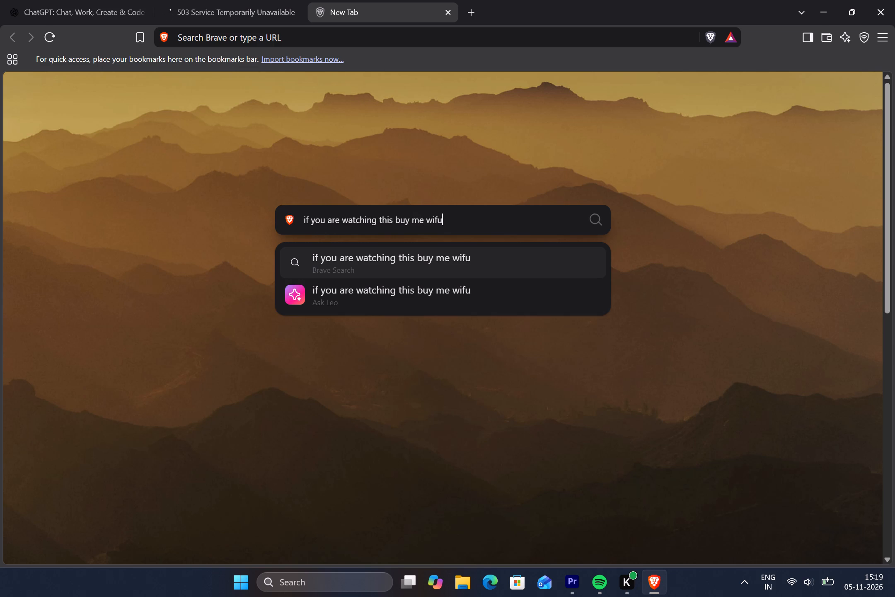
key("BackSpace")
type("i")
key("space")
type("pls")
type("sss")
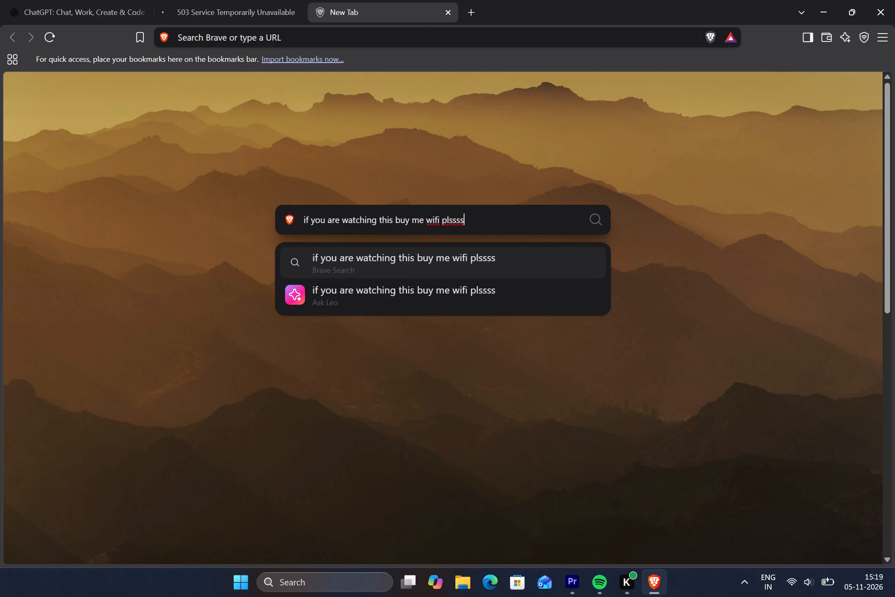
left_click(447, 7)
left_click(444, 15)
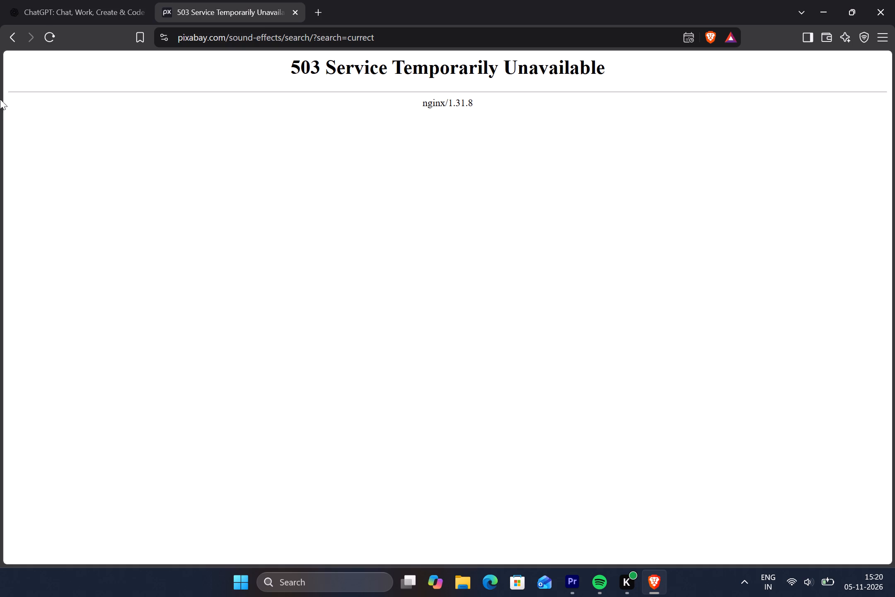
Reload the Pixabay sound effects search page.
left_click(47, 34)
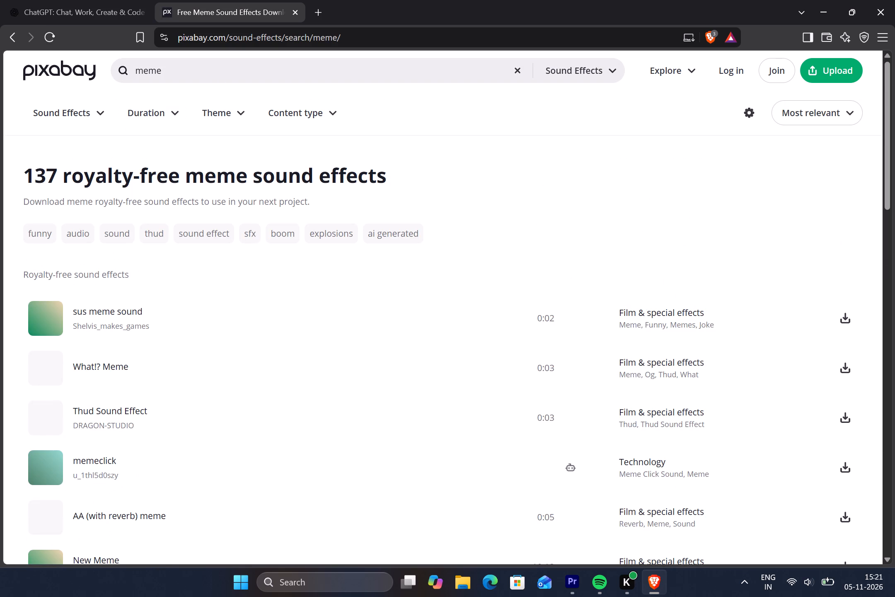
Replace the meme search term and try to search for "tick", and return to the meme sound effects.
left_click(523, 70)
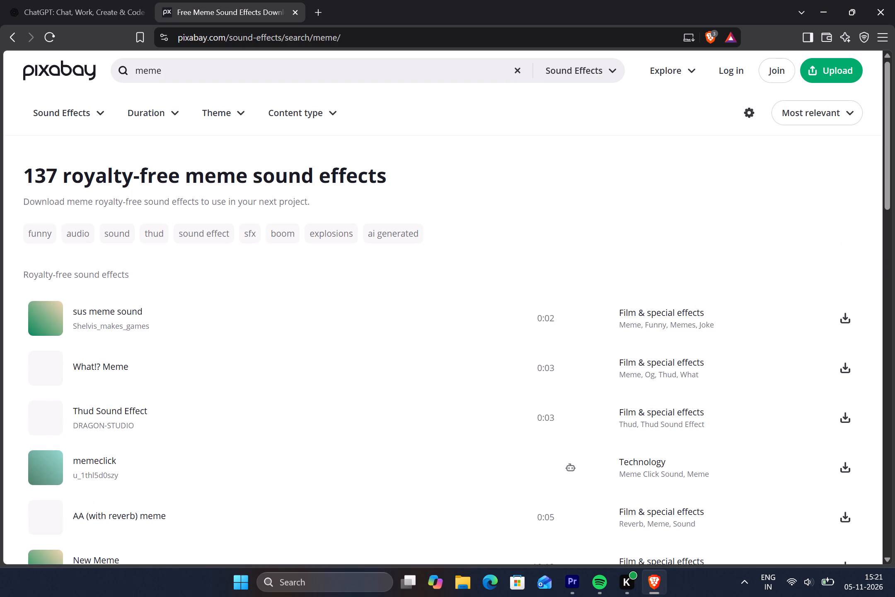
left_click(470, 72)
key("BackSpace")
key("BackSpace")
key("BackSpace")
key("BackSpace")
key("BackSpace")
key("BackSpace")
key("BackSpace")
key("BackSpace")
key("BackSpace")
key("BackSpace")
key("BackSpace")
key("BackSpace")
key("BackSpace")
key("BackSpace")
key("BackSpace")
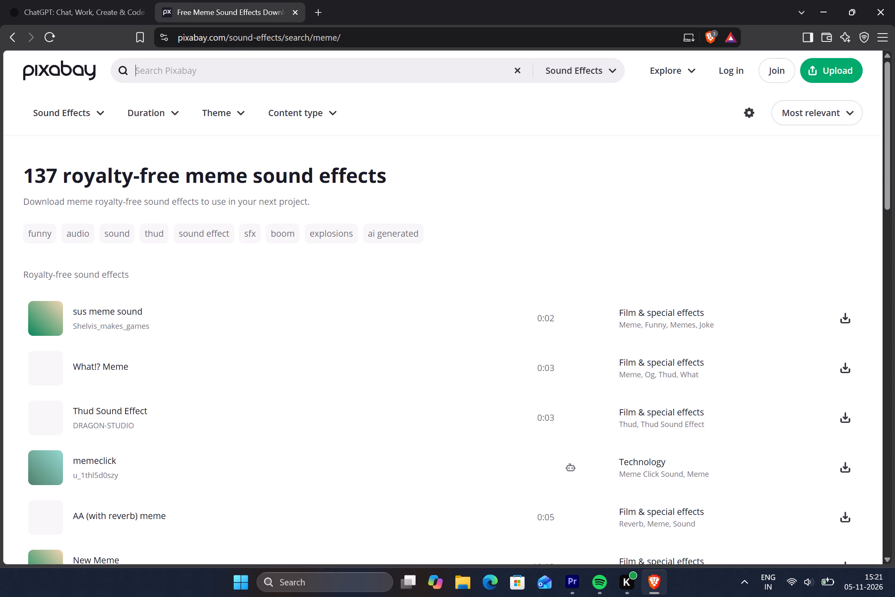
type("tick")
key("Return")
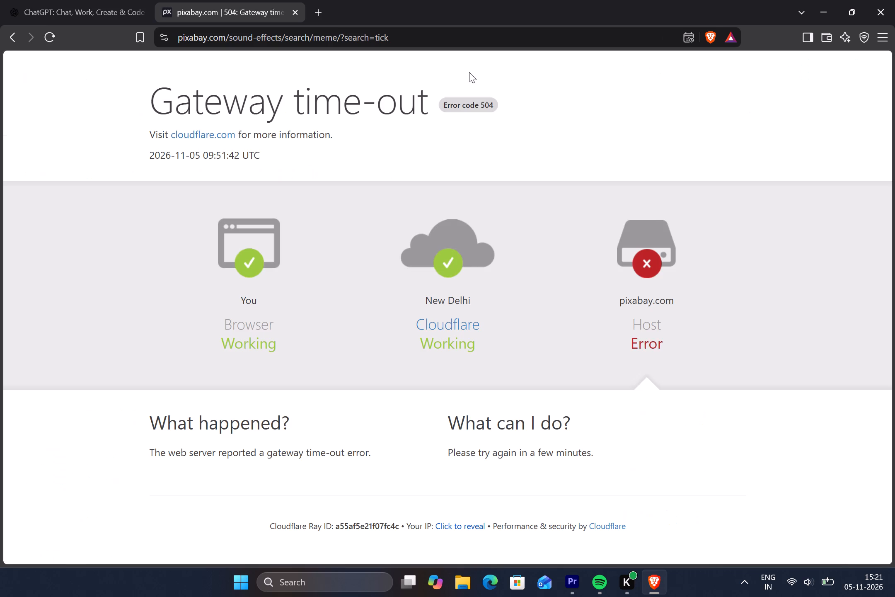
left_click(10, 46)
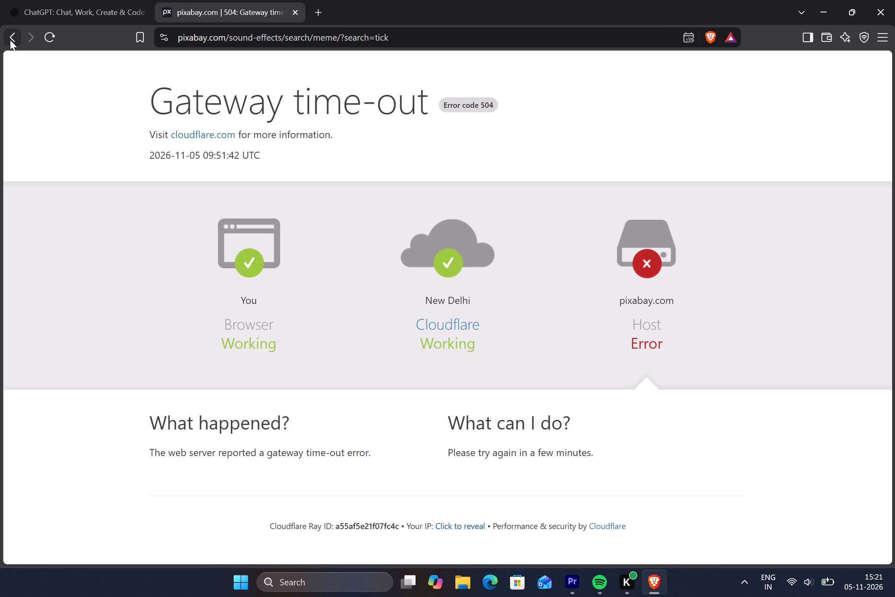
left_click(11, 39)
Clear the search term and search the sound effects for "currect".
left_click(356, 75)
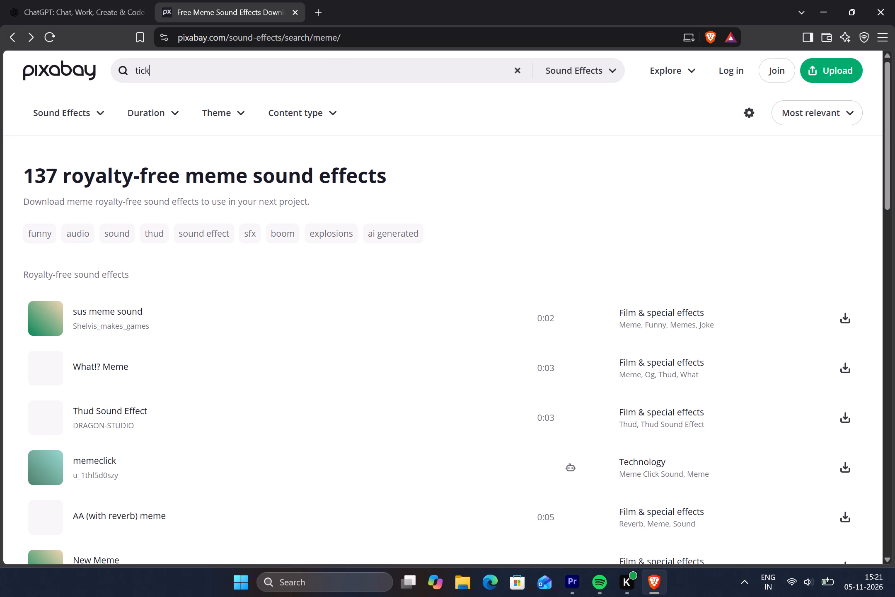
key("BackSpace")
key("BackSpace")
key("BackSpace")
key("BackSpace")
key("BackSpace")
key("BackSpace")
key("BackSpace")
key("BackSpace")
key("BackSpace")
key("BackSpace")
key("BackSpace")
key("BackSpace")
type("currect")
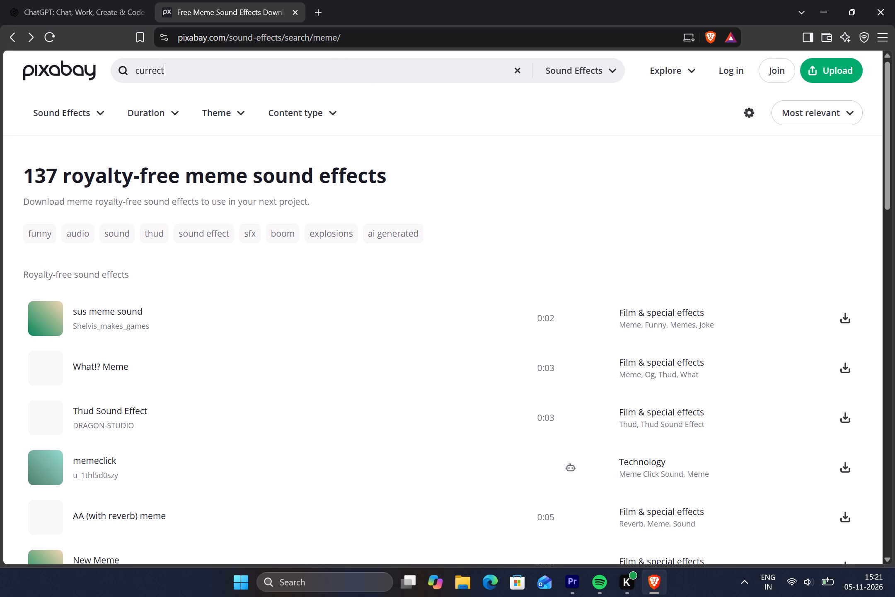
key("Return")
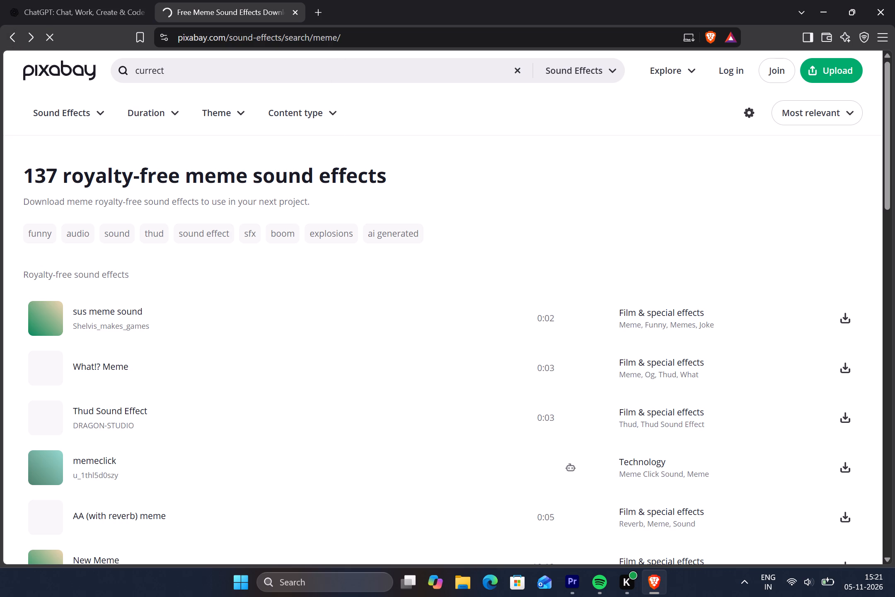
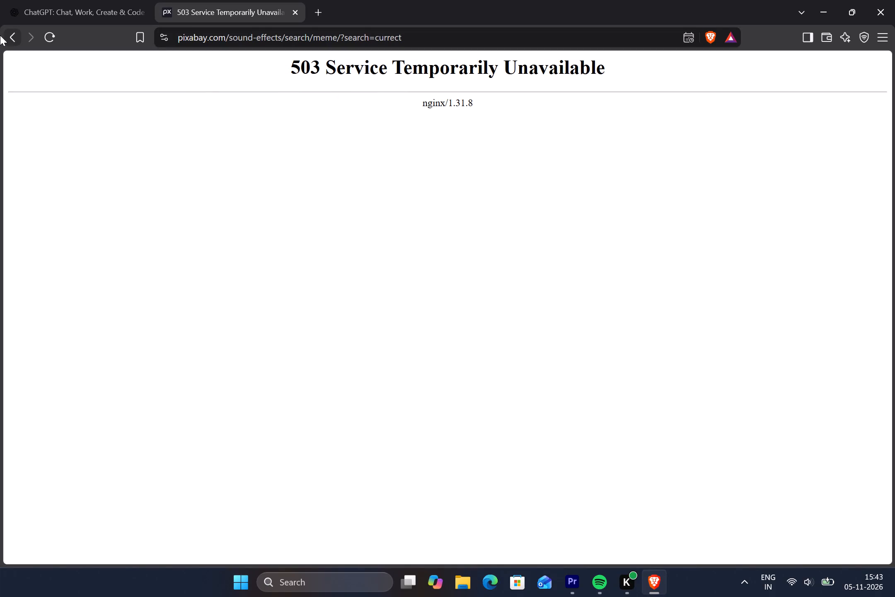
Return to the meme sound effects, replace the search term with "currect", run the search and reload the results page.
left_click(6, 35)
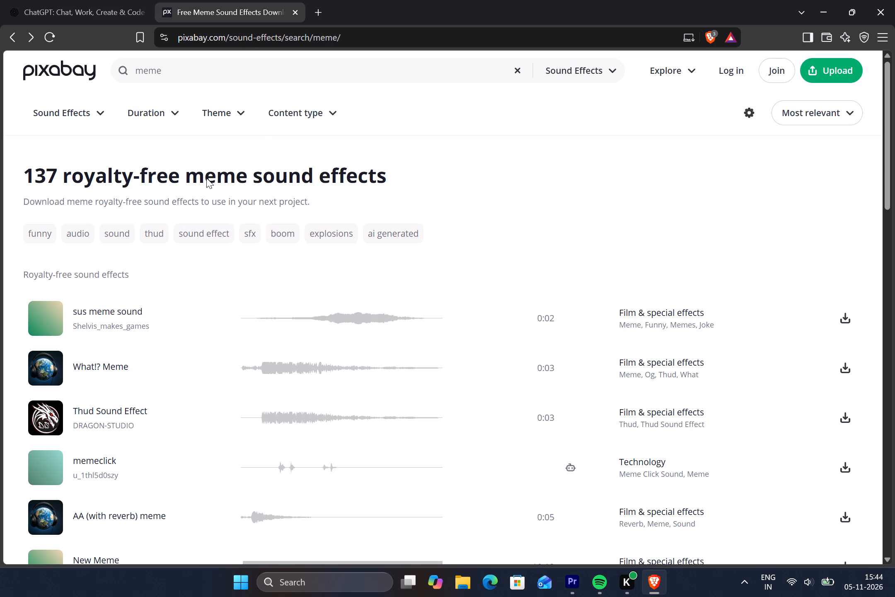
left_click(224, 72)
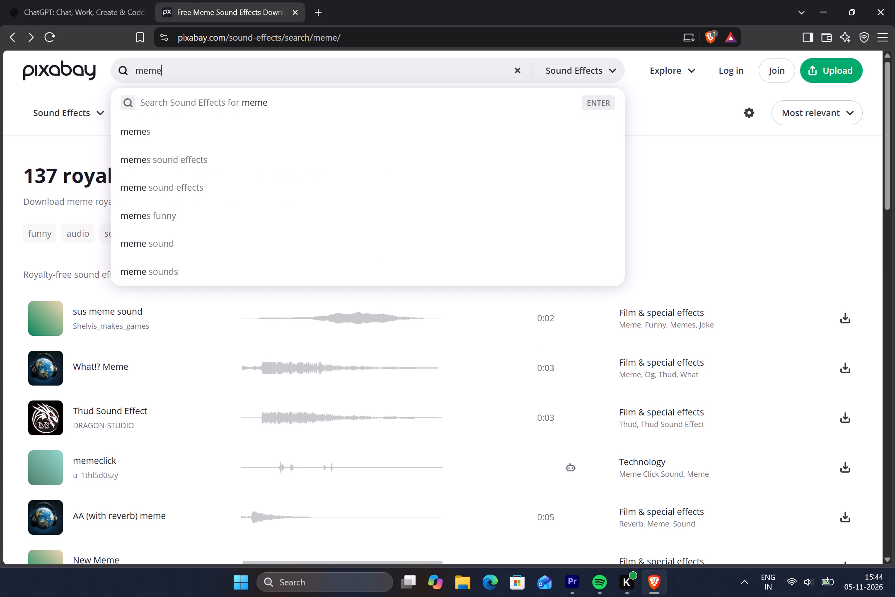
key("BackSpace")
key("BackSpace")
key("BackSpace")
key("BackSpace")
key("BackSpace")
key("BackSpace")
key("BackSpace")
key("BackSpace")
key("BackSpace")
key("BackSpace")
key("BackSpace")
key("BackSpace")
key("BackSpace")
key("BackSpace")
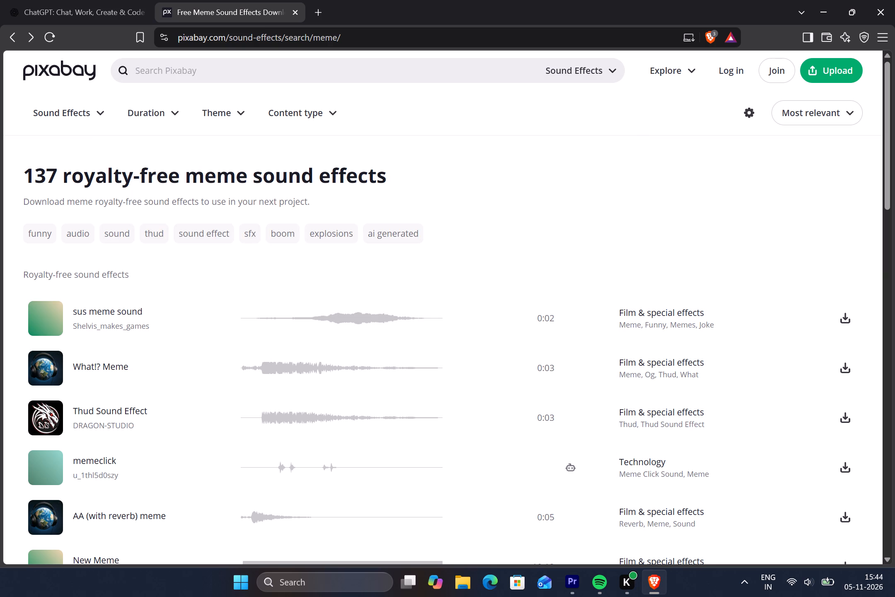
type("currect")
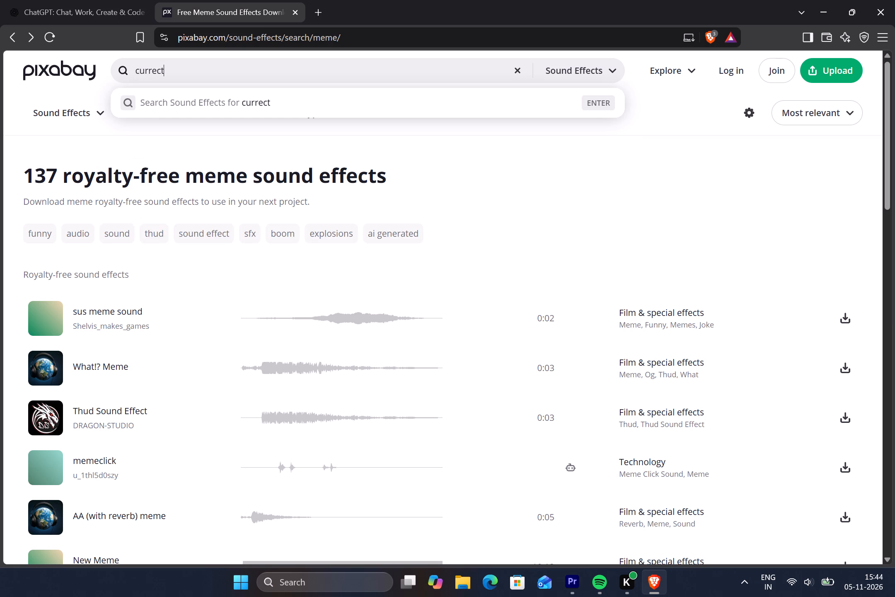
key("Return")
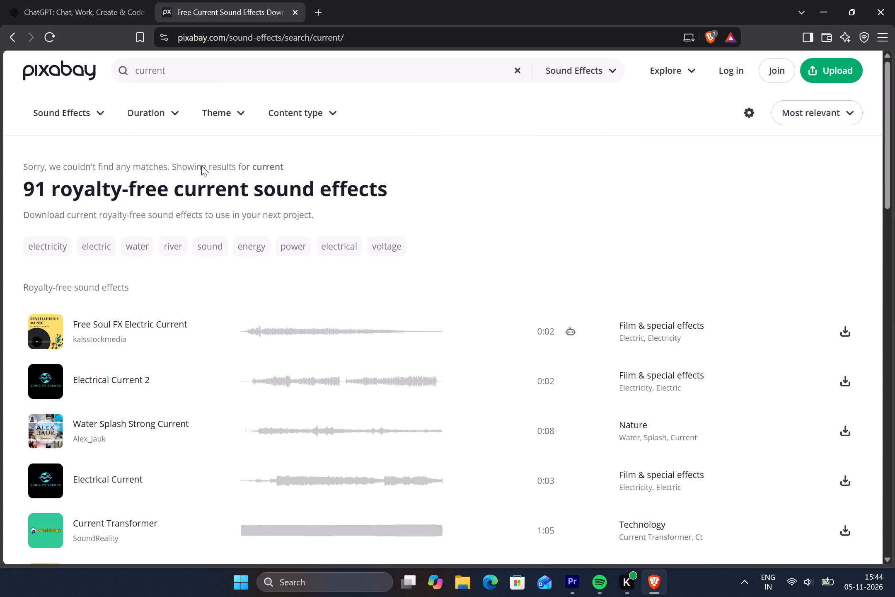
left_click(50, 36)
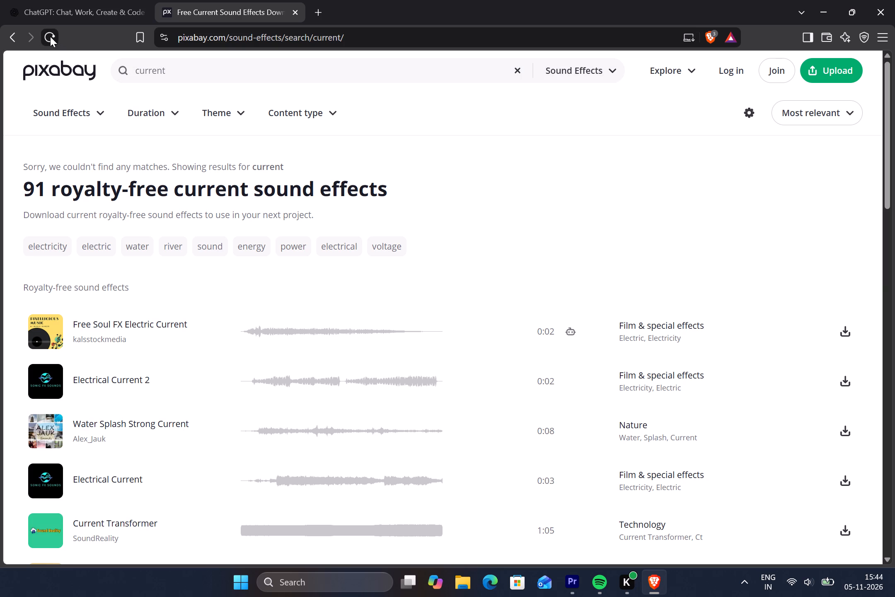
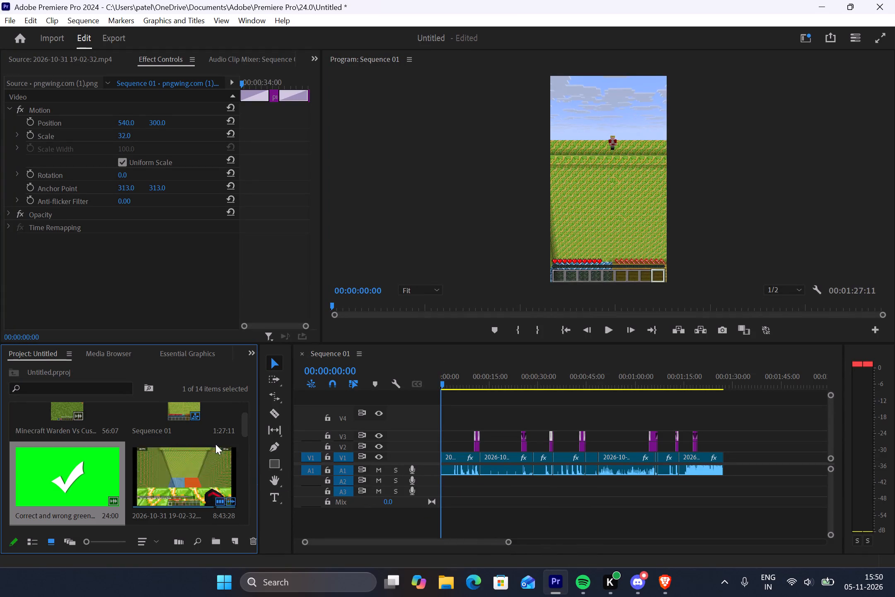
Place the "Correct and wrong green screen" clip on video track V4 at the very start of the sequence.
scroll(210, 446, "down", 5)
scroll(210, 447, "up", 5)
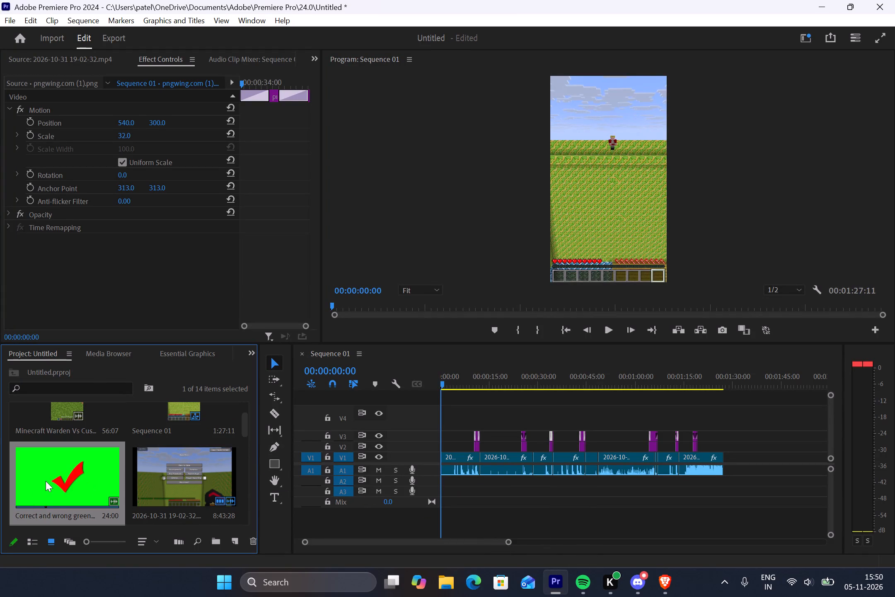
left_click_drag(57, 475, 470, 404)
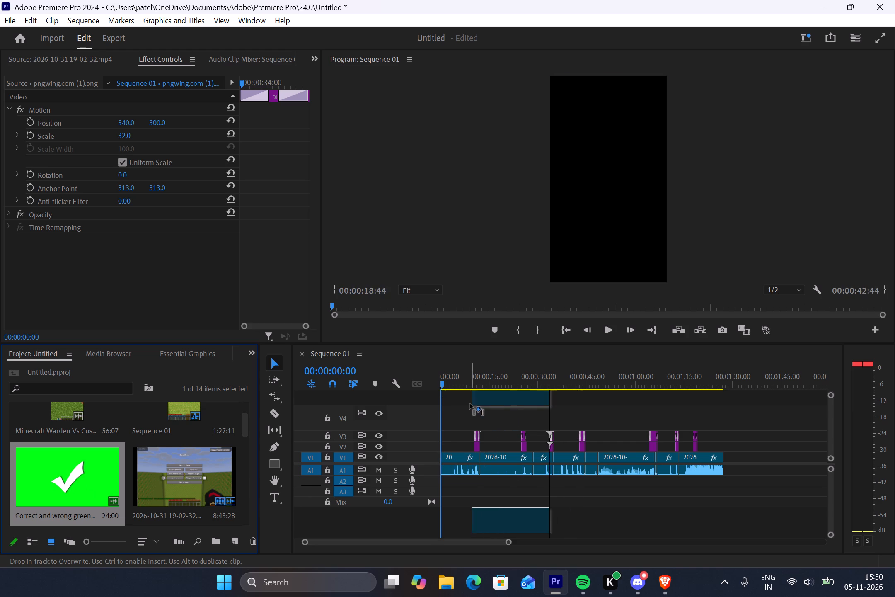
left_click_drag(470, 404, 444, 413)
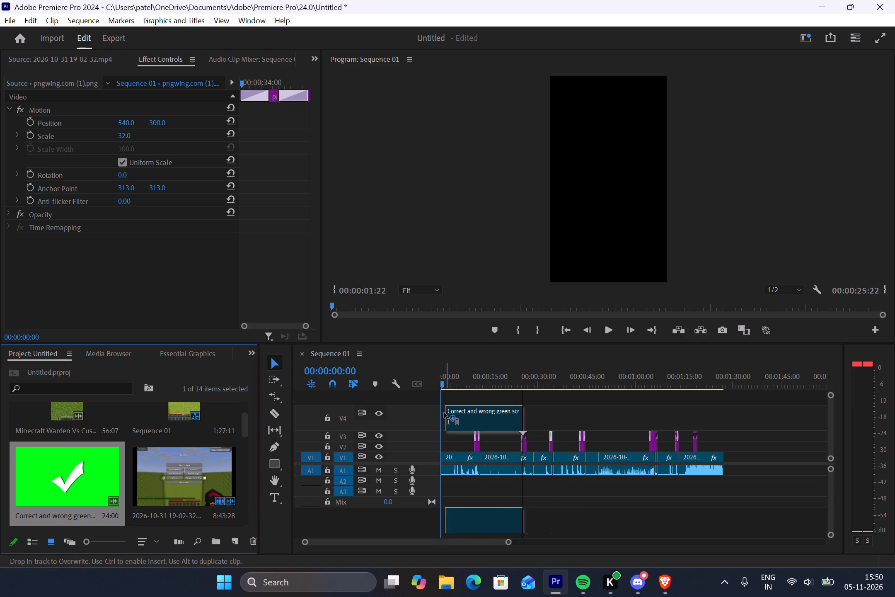
left_click_drag(444, 413, 444, 413)
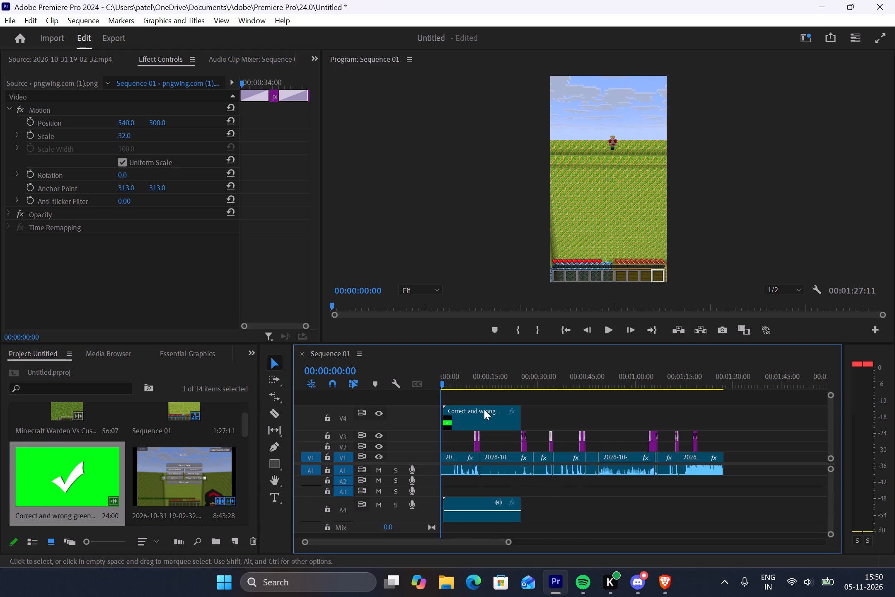
left_click_drag(470, 417, 466, 417)
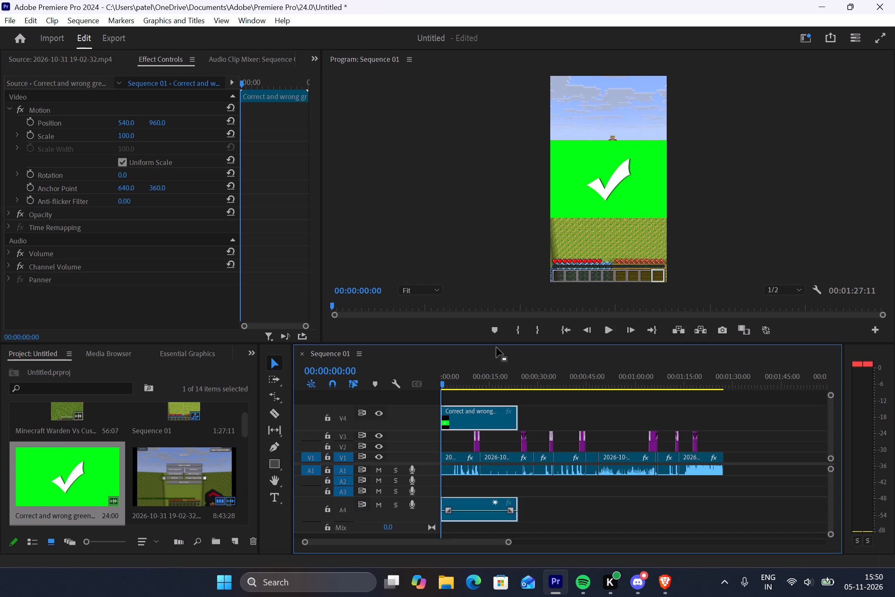
Preview the green screen clip's opening and trim its end so only about the first second remains.
left_click(608, 328)
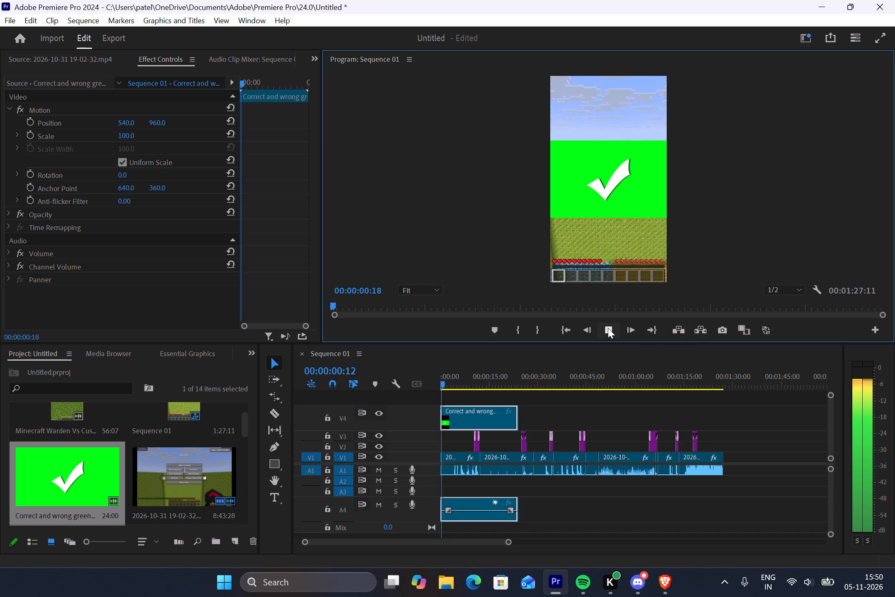
left_click(608, 328)
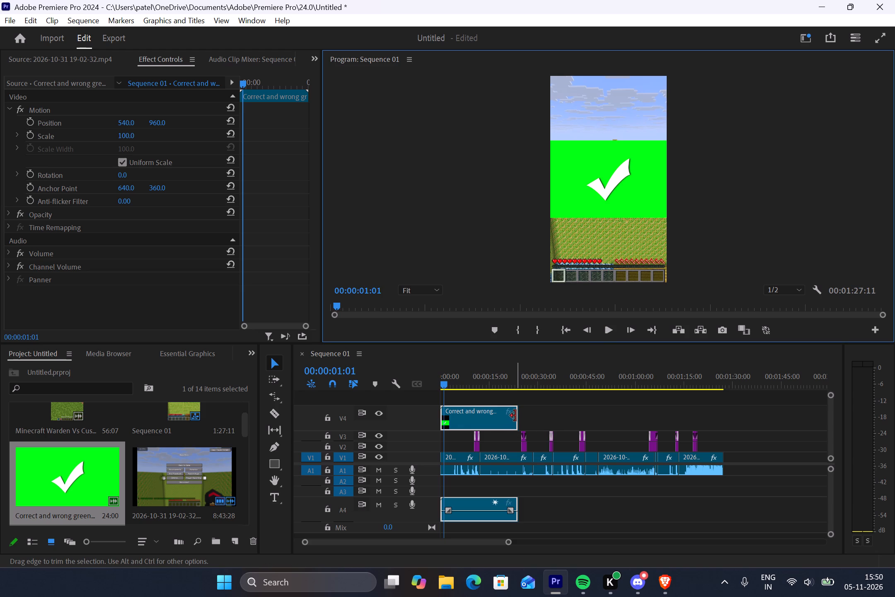
left_click_drag(516, 417, 454, 415)
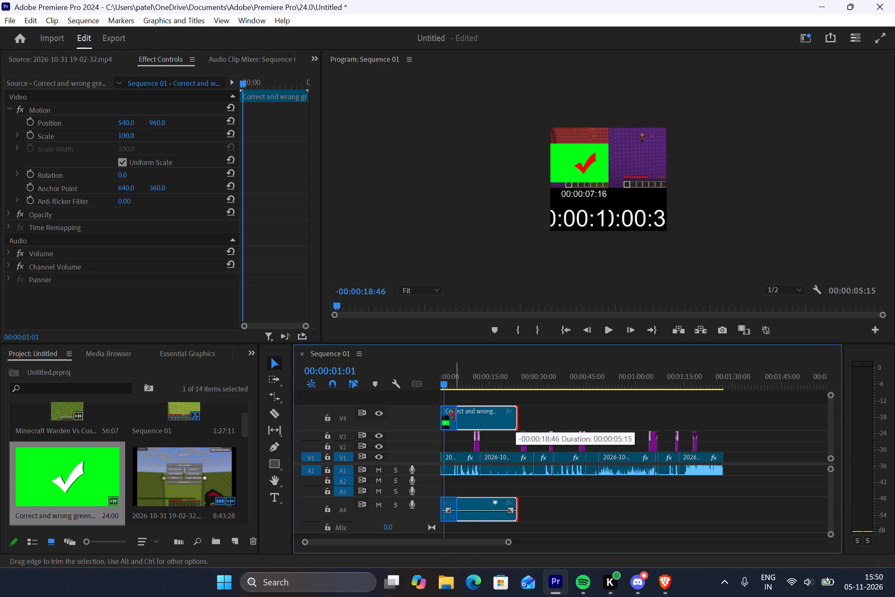
left_click_drag(454, 415, 444, 417)
scroll(488, 418, "up", 1)
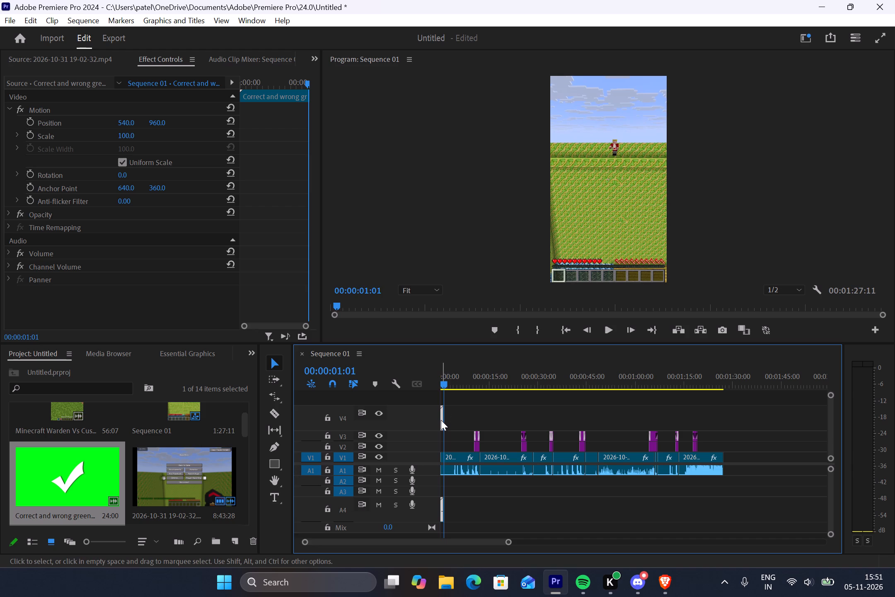
Move the trimmed green screen clip along V4 to the first item overlay, at about 10 seconds.
left_click_drag(441, 420, 469, 420)
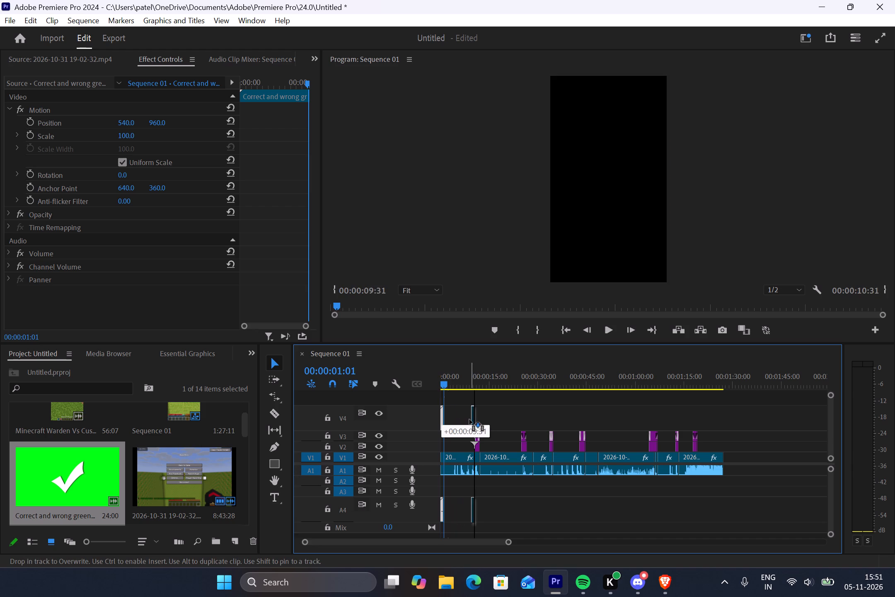
left_click_drag(469, 420, 472, 419)
left_click_drag(472, 419, 474, 418)
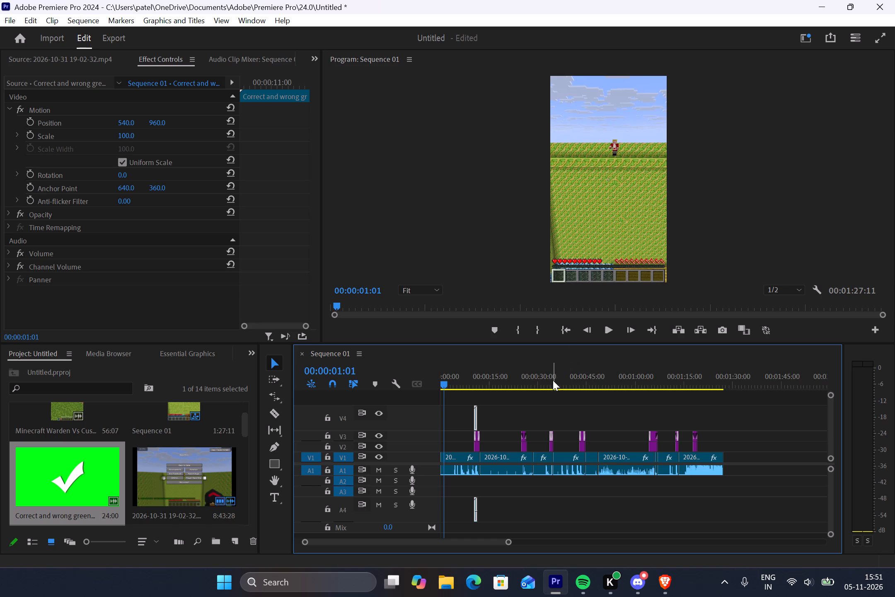
Play the sequence through the first item overlay to check the timing of the correct-answer clip.
left_click(604, 328)
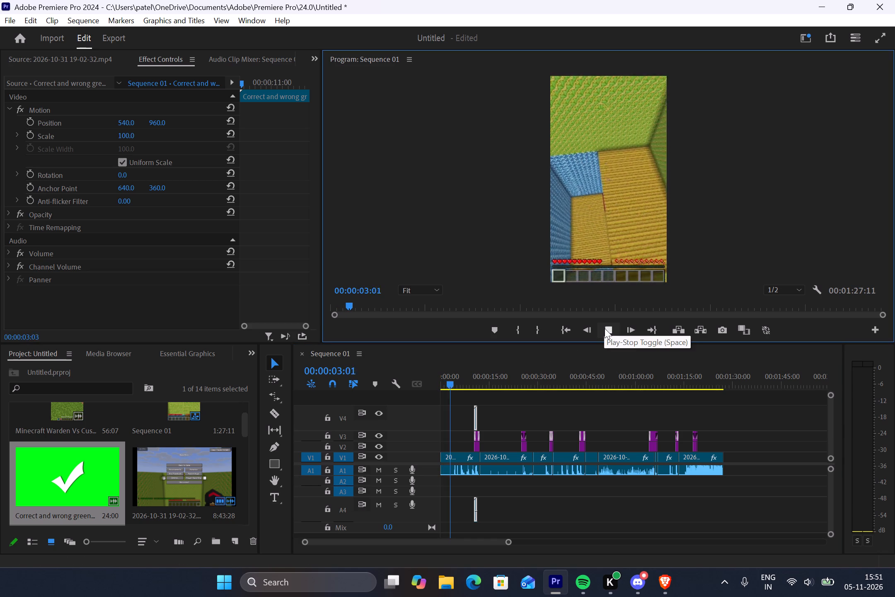
left_click(605, 329)
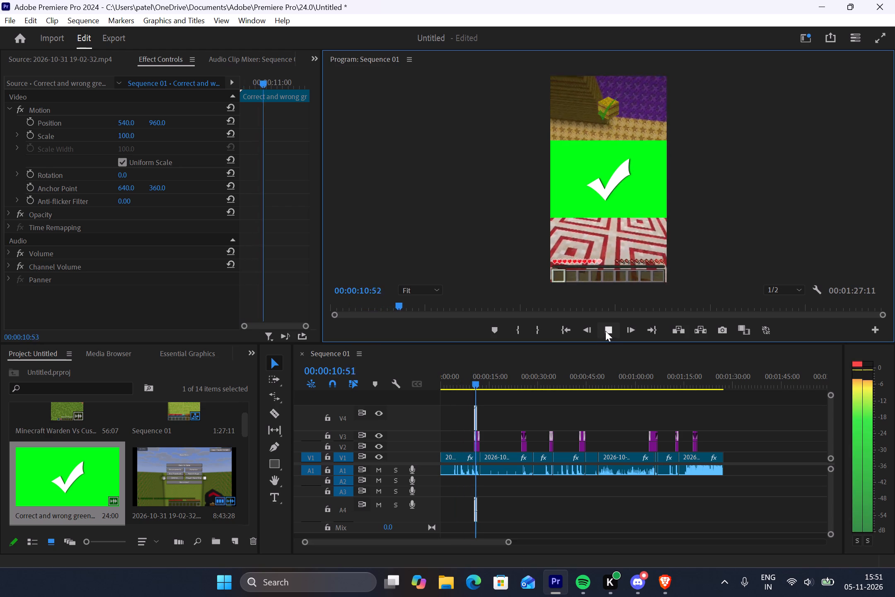
left_click(605, 331)
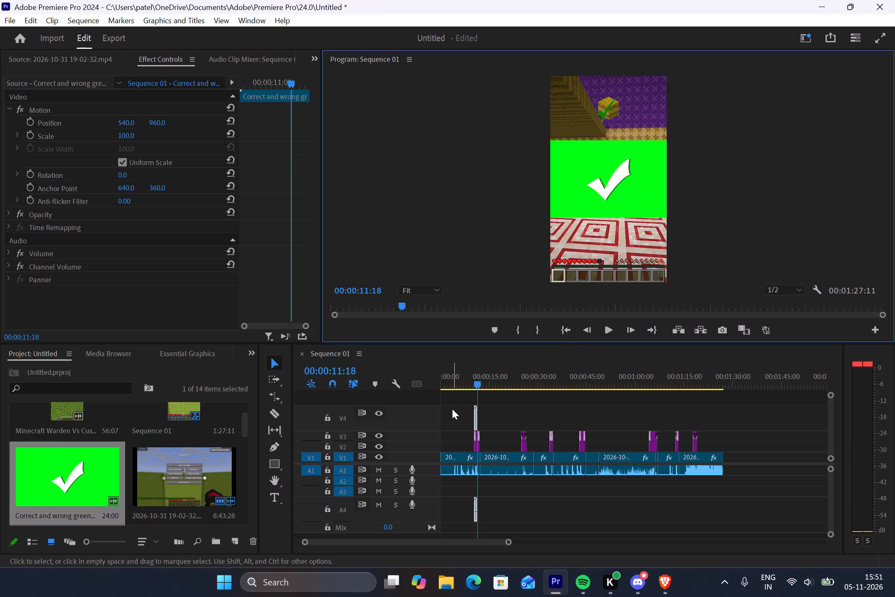
Hide the video output of track V4 so the green screen picture no longer covers the gameplay.
left_click(375, 412)
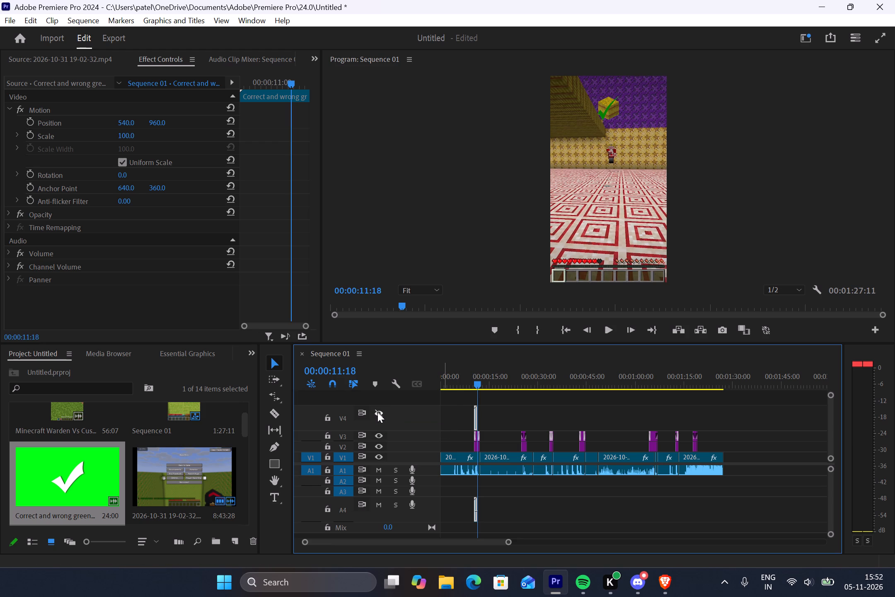
Replay the first check mark section from about 8 seconds to review its sound with V4 hidden.
left_click_drag(480, 389, 476, 389)
left_click_drag(476, 389, 473, 391)
left_click_drag(479, 383, 470, 385)
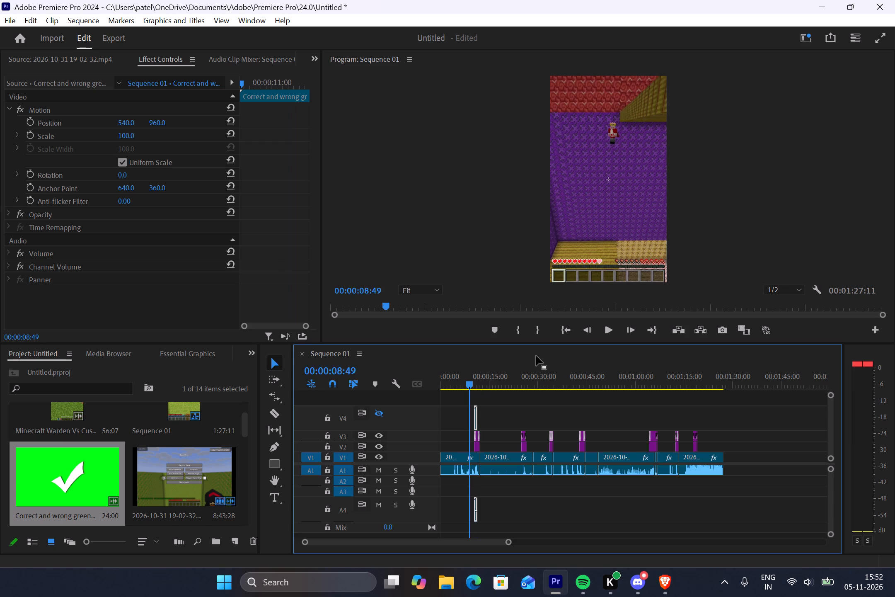
left_click(606, 330)
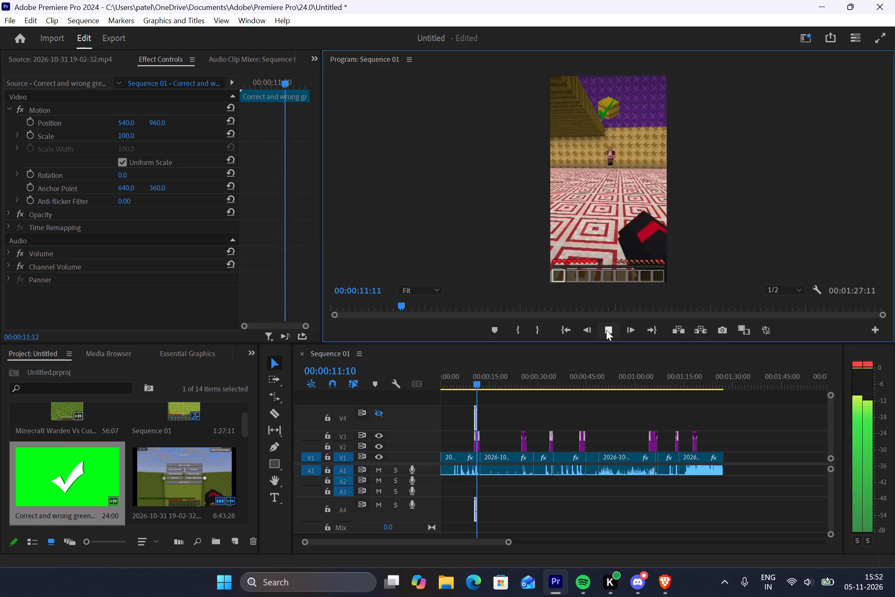
left_click(606, 330)
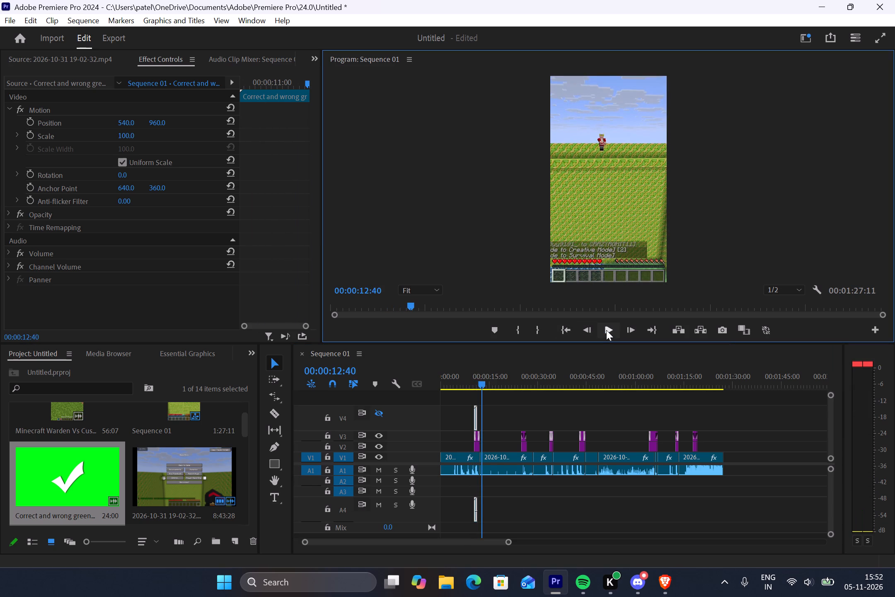
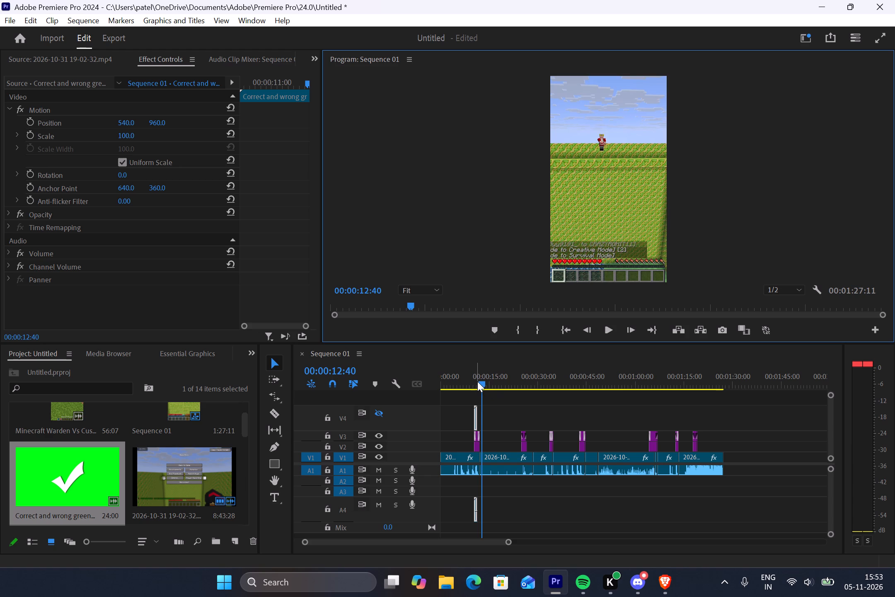
Replay the sequence from about 8 seconds through the first check mark to review the timing of its sound.
left_click_drag(482, 382, 470, 383)
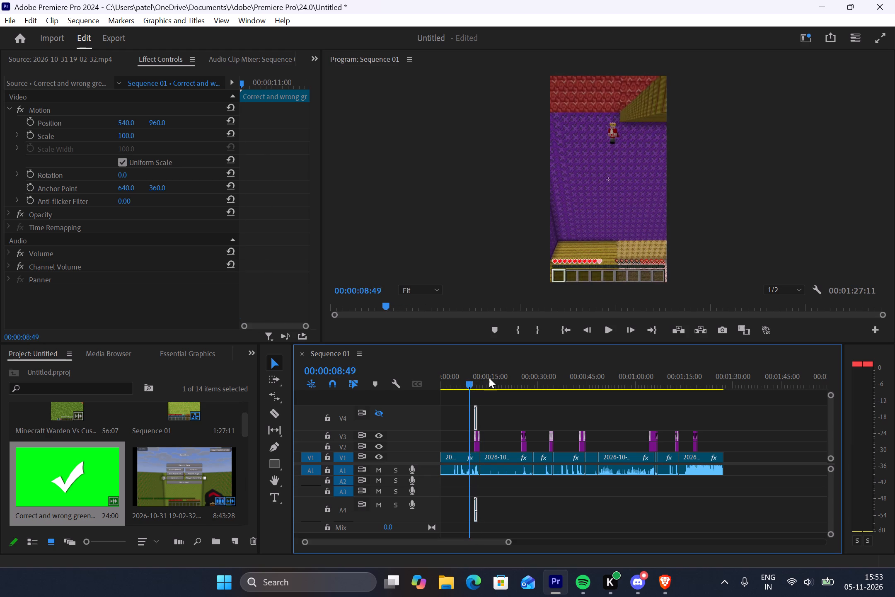
left_click(610, 334)
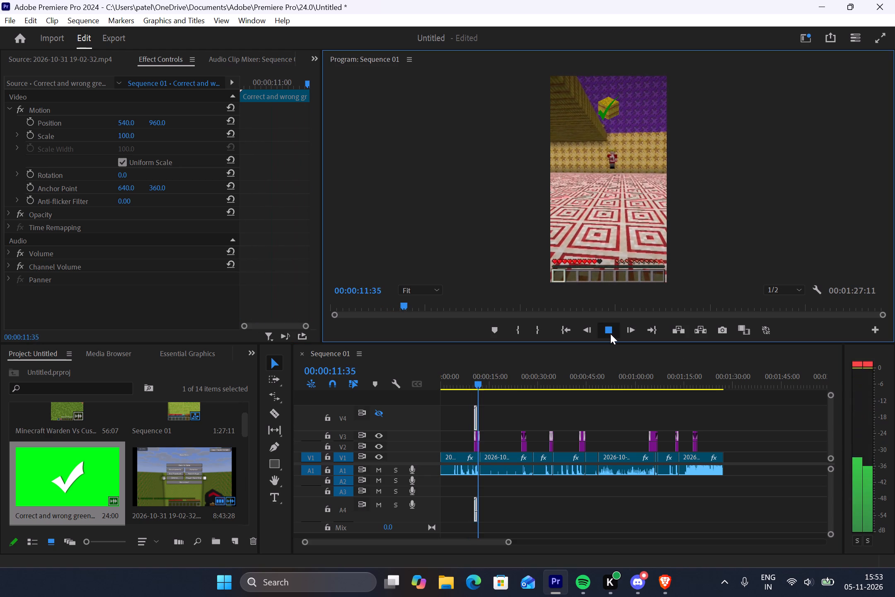
left_click(610, 334)
left_click(610, 334)
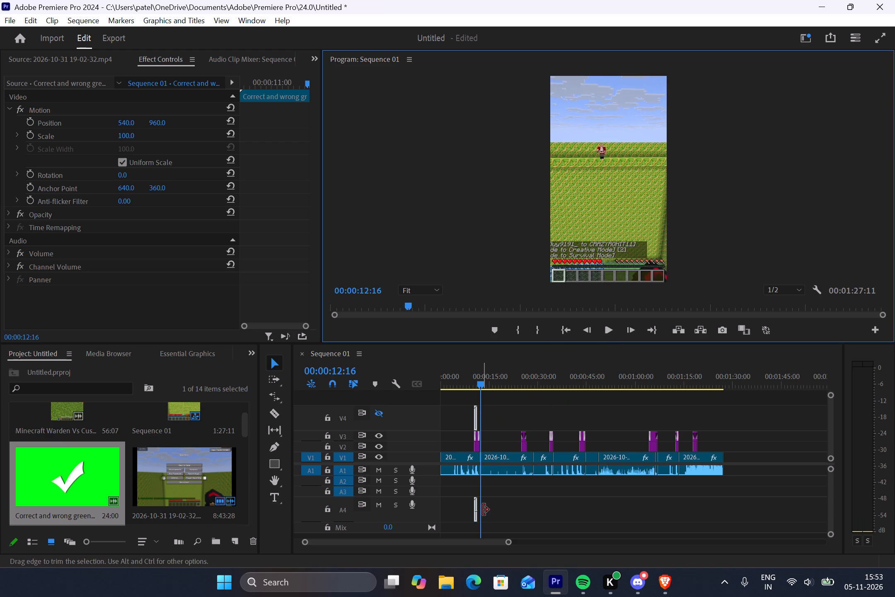
Turn the video output of track V4 back on and move the playhead back towards the first check mark.
left_click(377, 413)
left_click(480, 384)
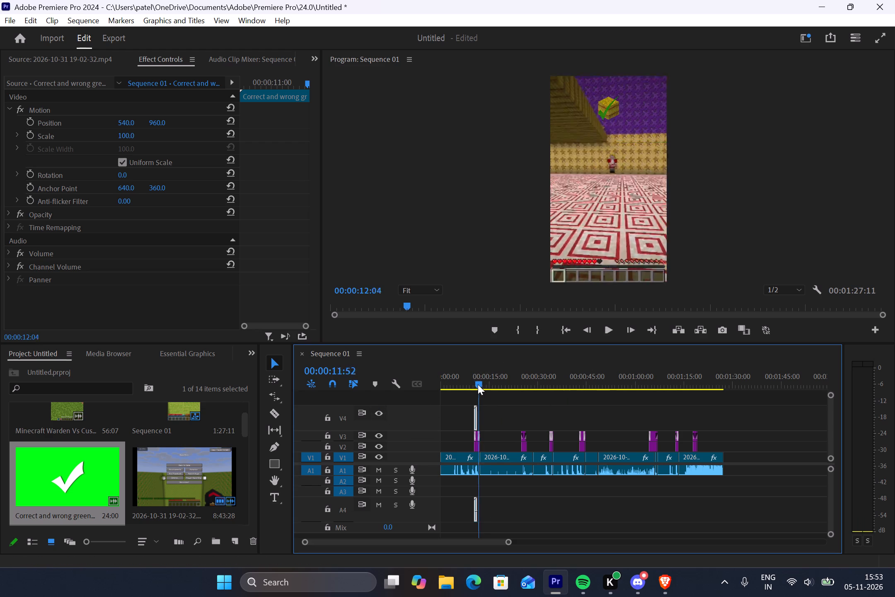
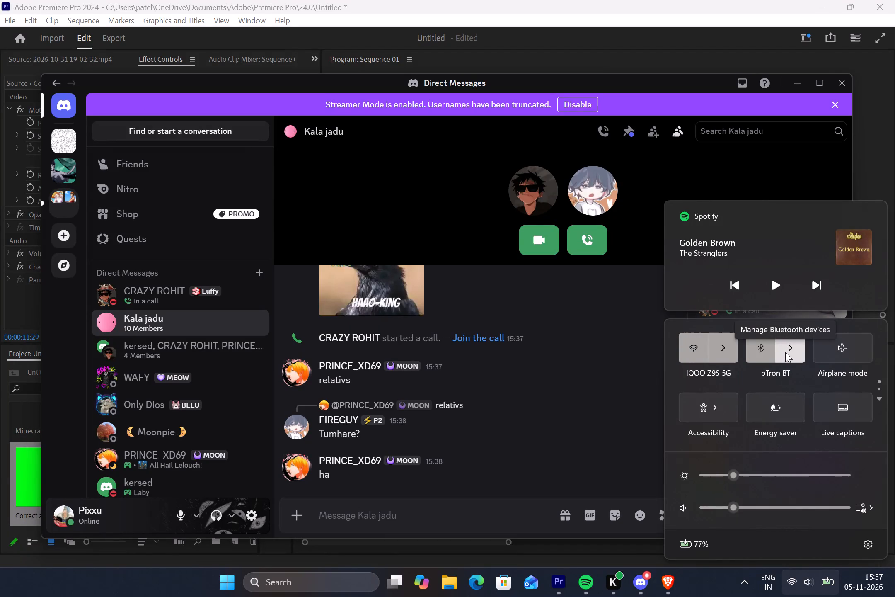
Check the connection of the pTron BT headset in the Windows Bluetooth device list and return to the quick settings.
left_click(785, 352)
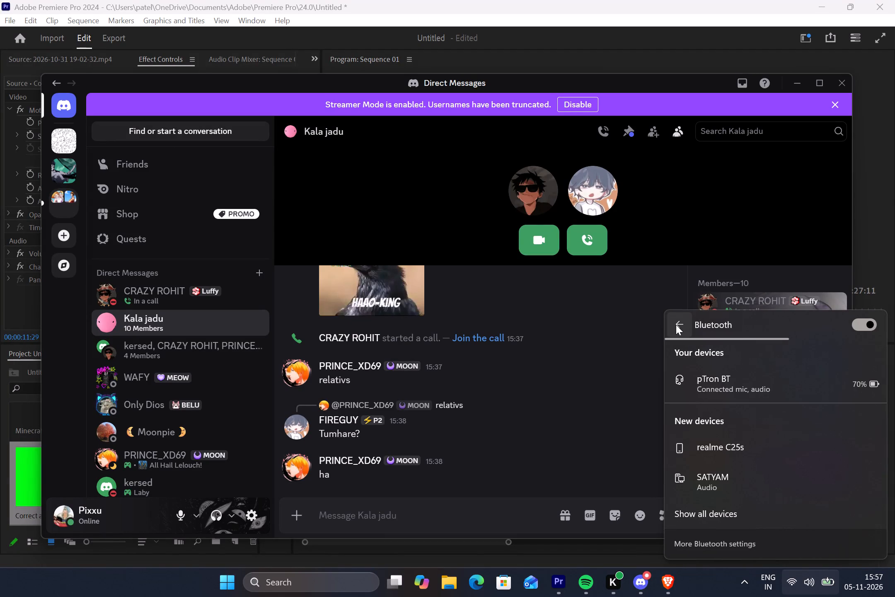
left_click(677, 325)
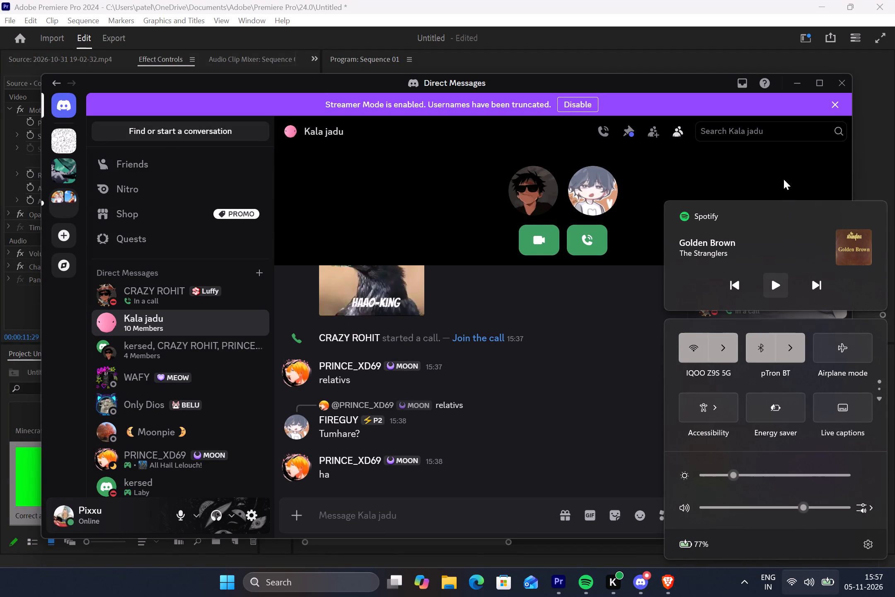
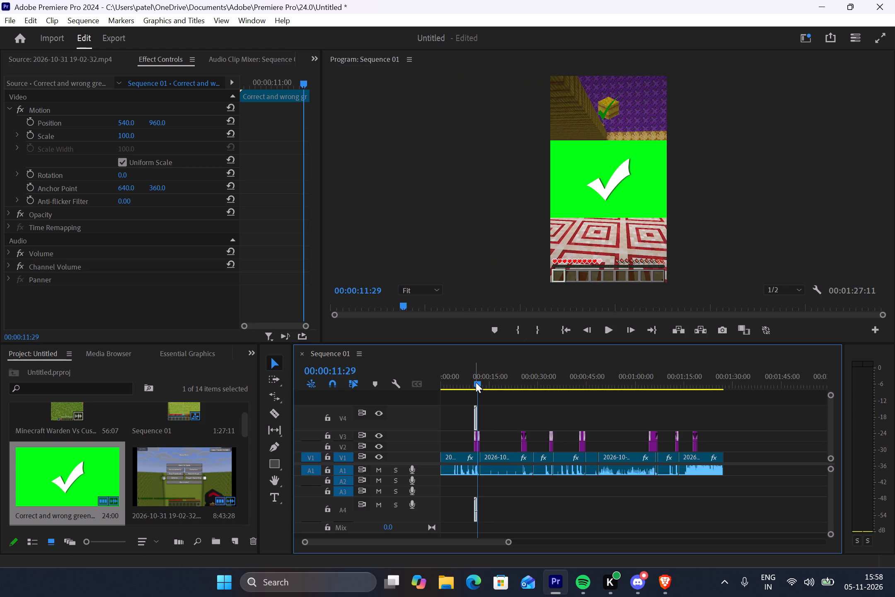
Apply the Ultra Key effect to the green screen check mark clip on V4 and sample its green background as the key color.
left_click_drag(476, 382, 465, 383)
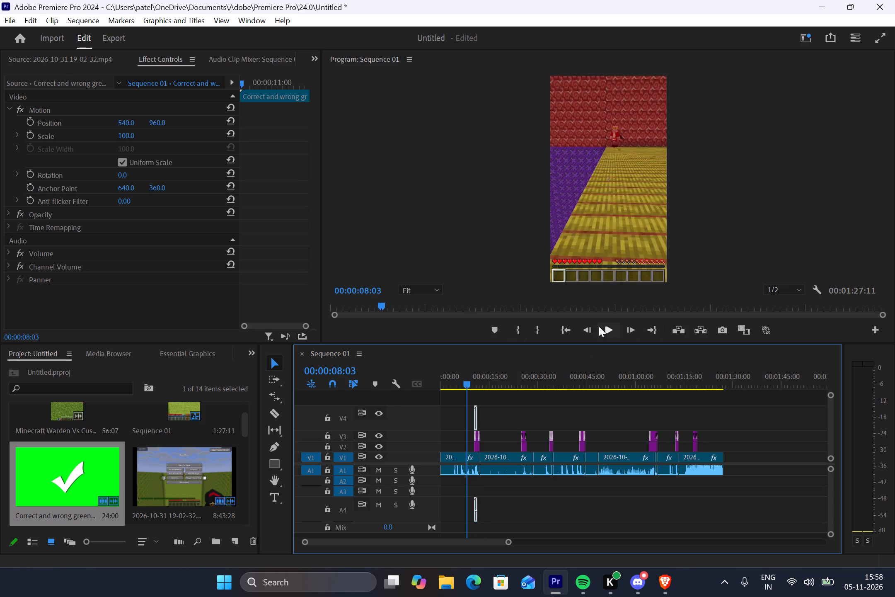
left_click(606, 326)
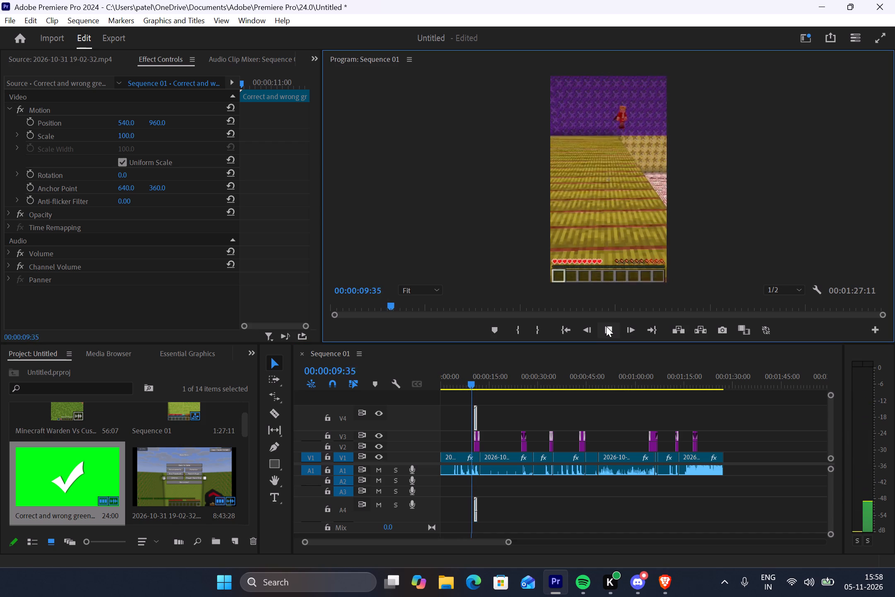
left_click(606, 326)
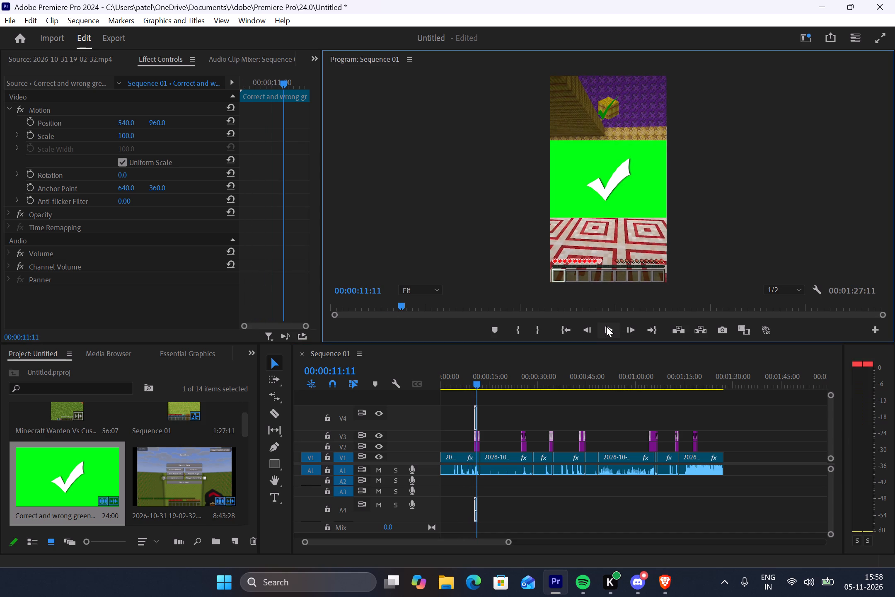
key("shift+ampersand")
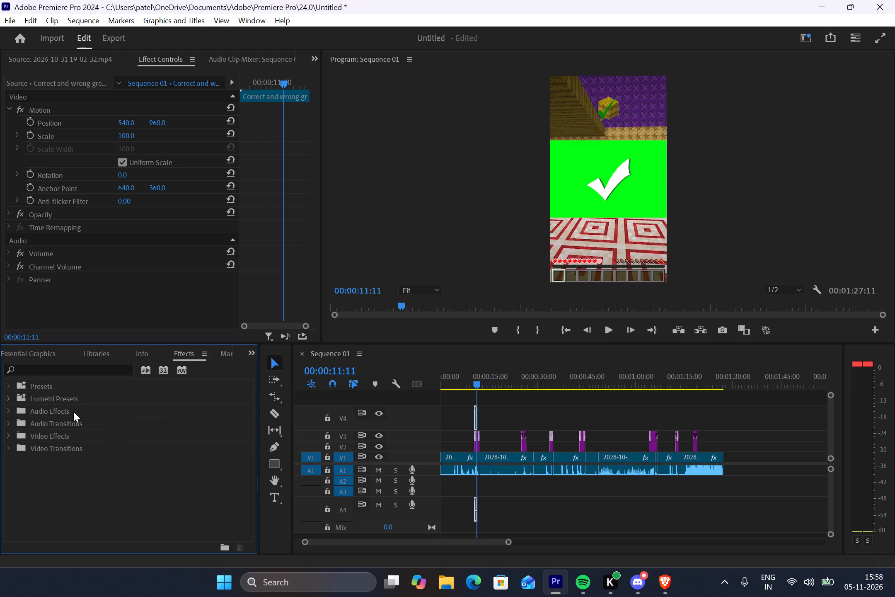
left_click(65, 374)
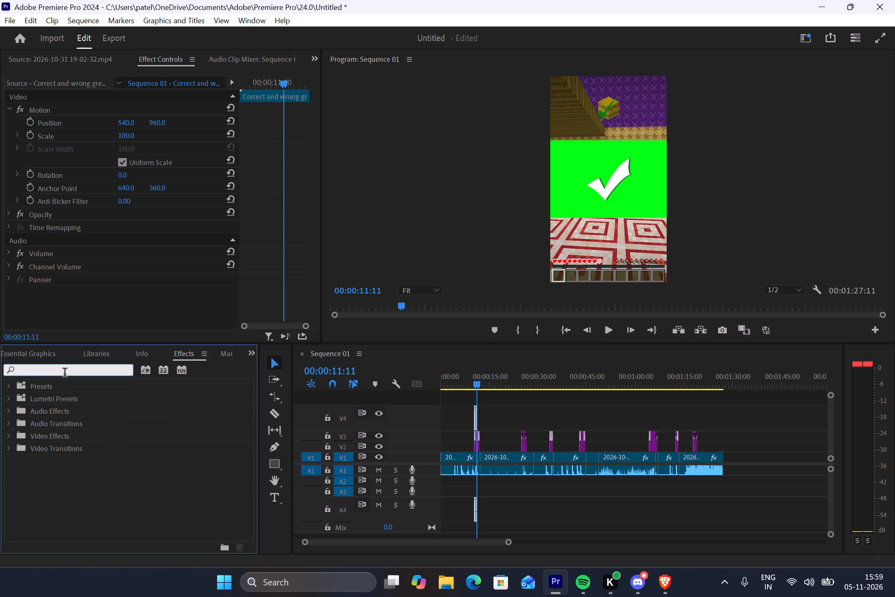
type("ultra")
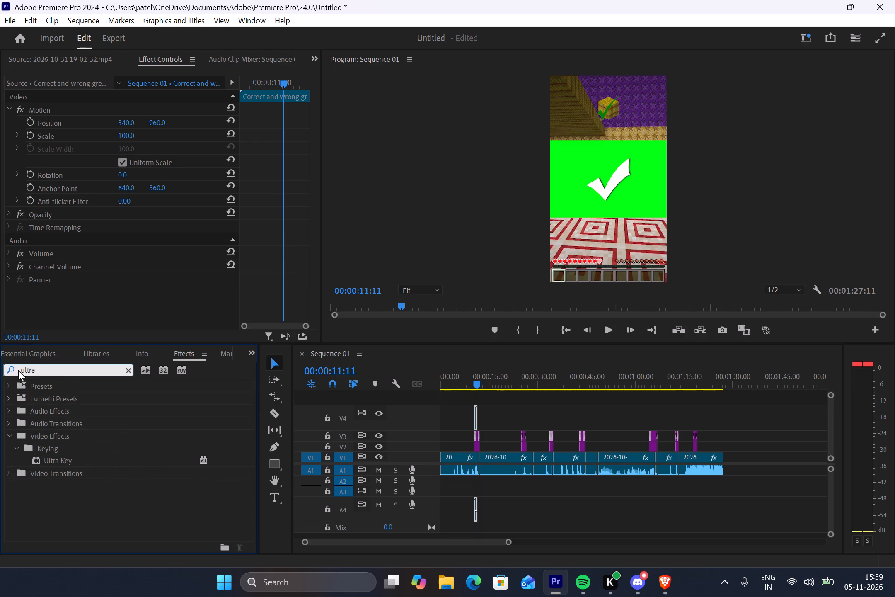
left_click(57, 459)
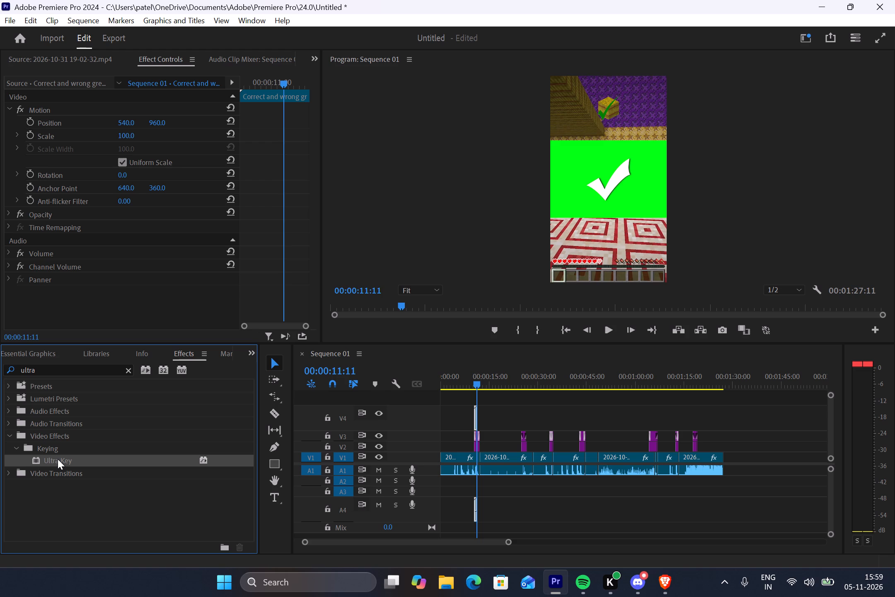
left_click_drag(58, 459, 477, 414)
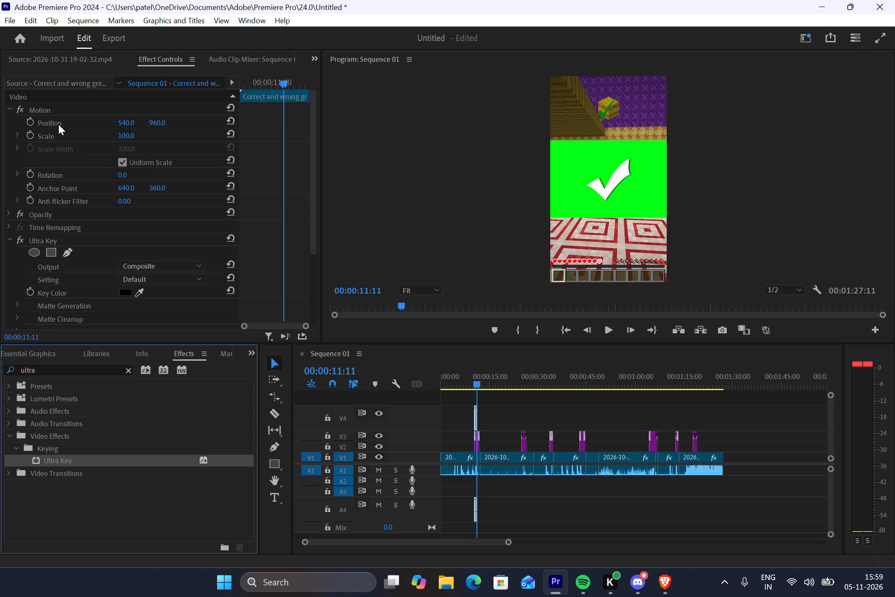
left_click(139, 291)
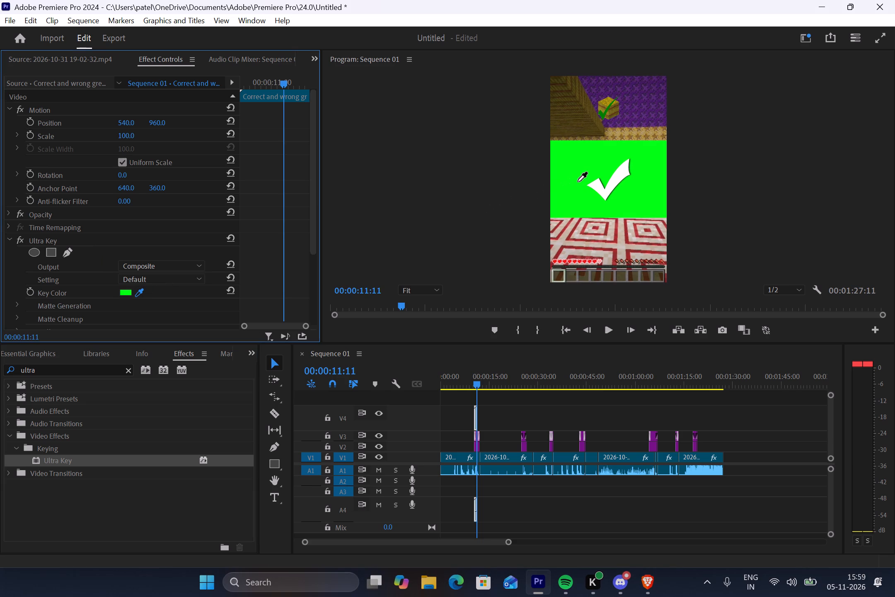
left_click(578, 182)
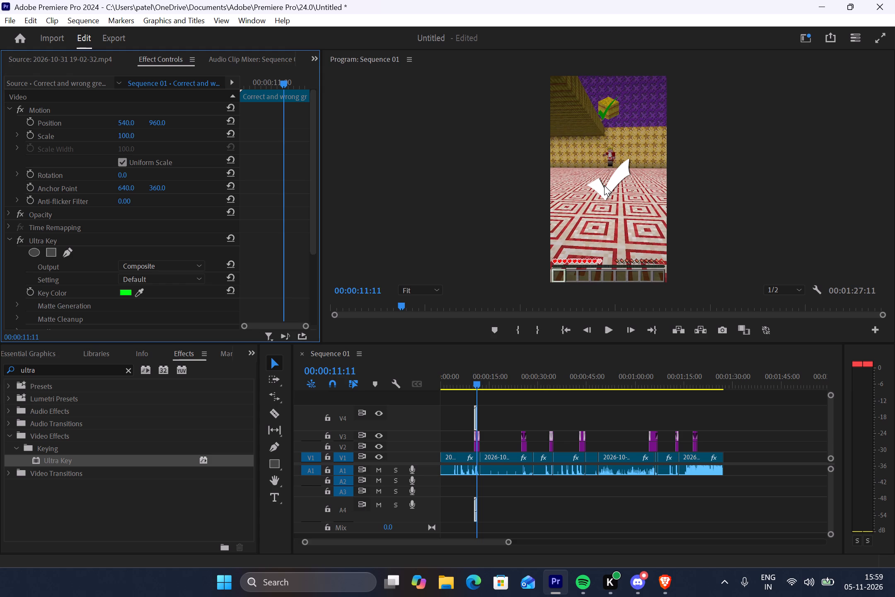
Set the check mark clip's scale to 60 and vertical position to 300, and play back the section to check it.
left_click_drag(132, 135, 105, 133)
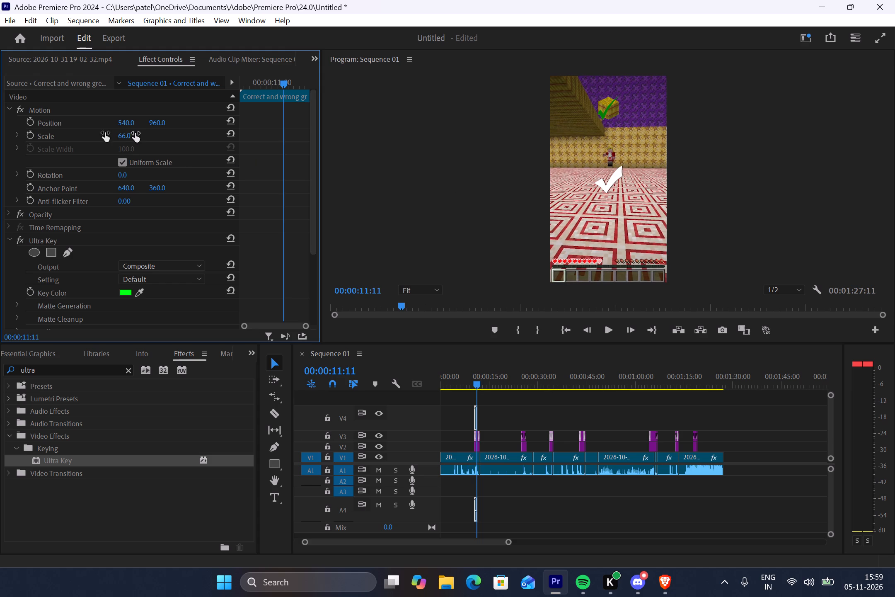
left_click(129, 136)
type("60")
key("Return")
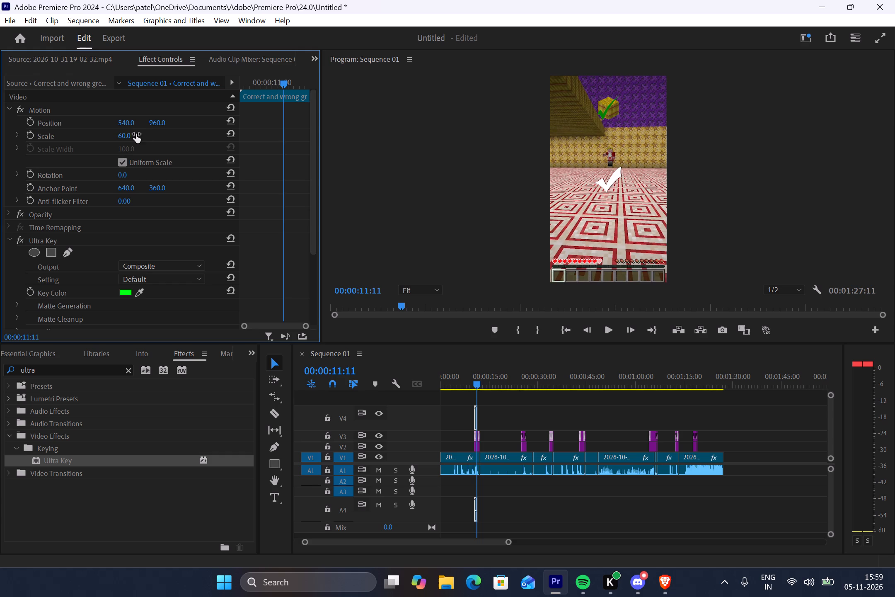
left_click(158, 121)
type("300")
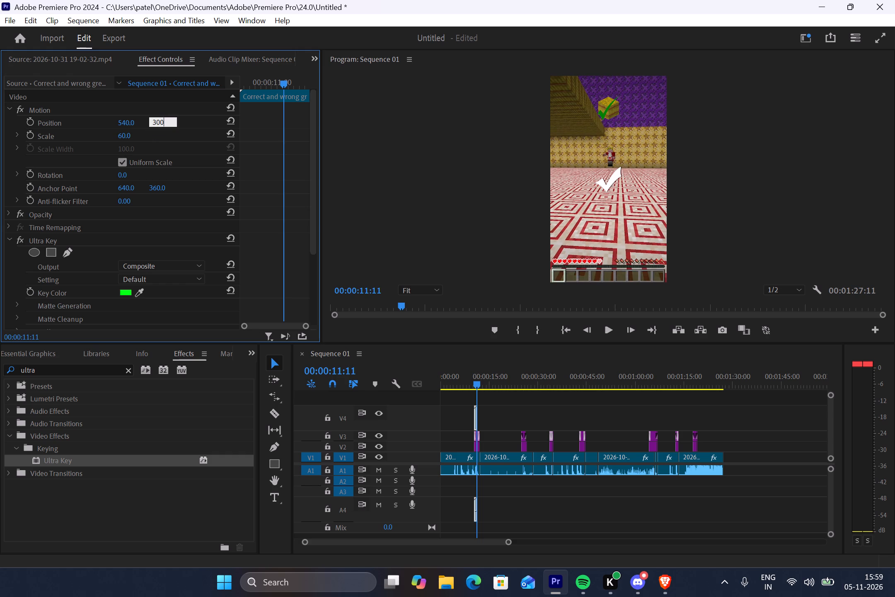
key("Return")
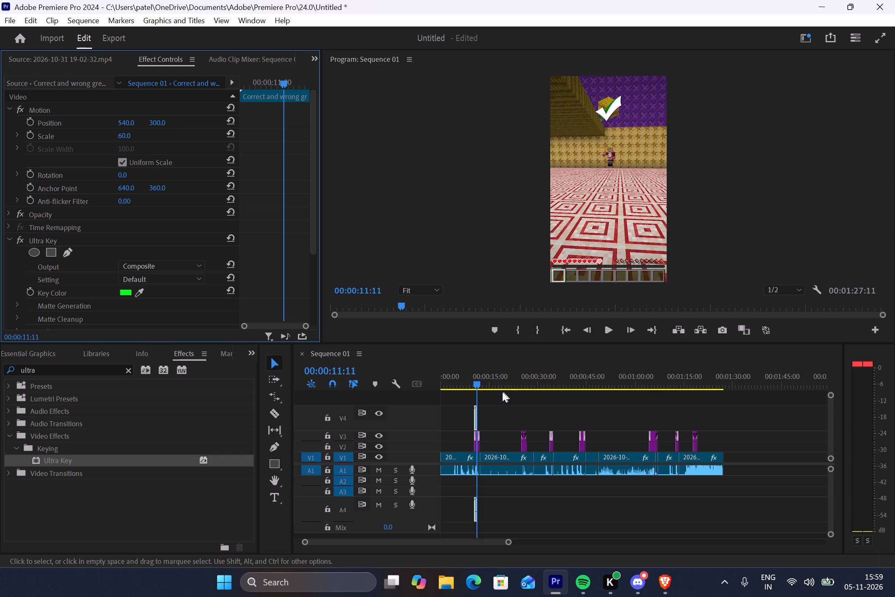
left_click_drag(476, 383, 457, 387)
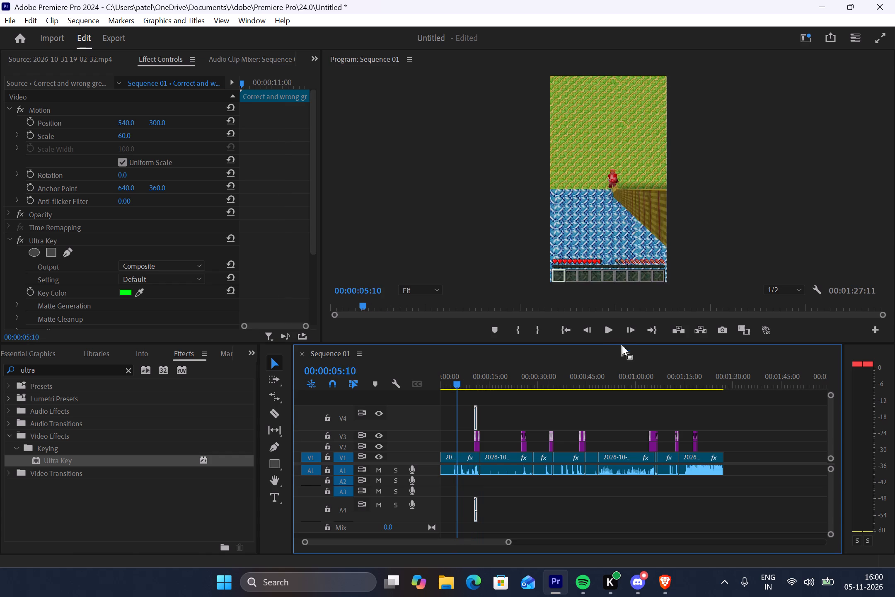
left_click(612, 330)
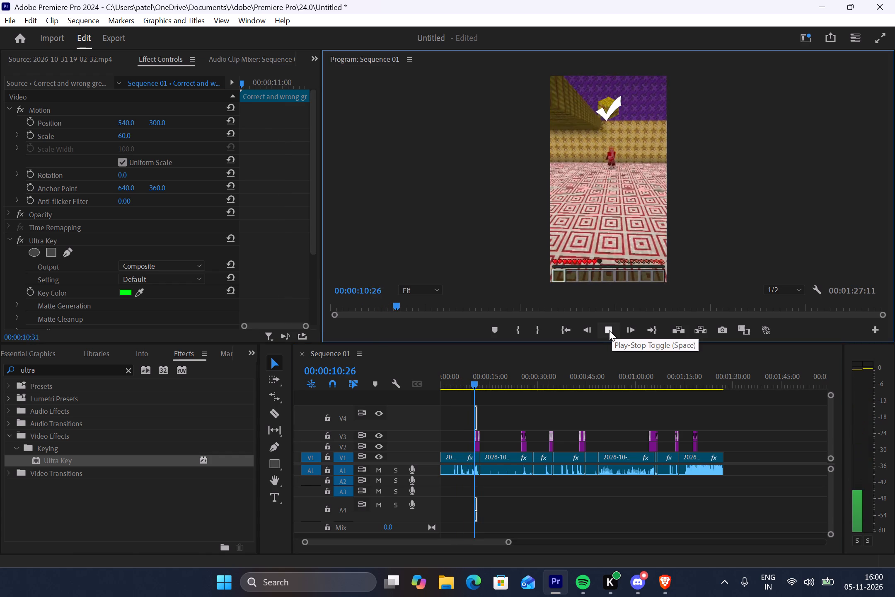
left_click(609, 330)
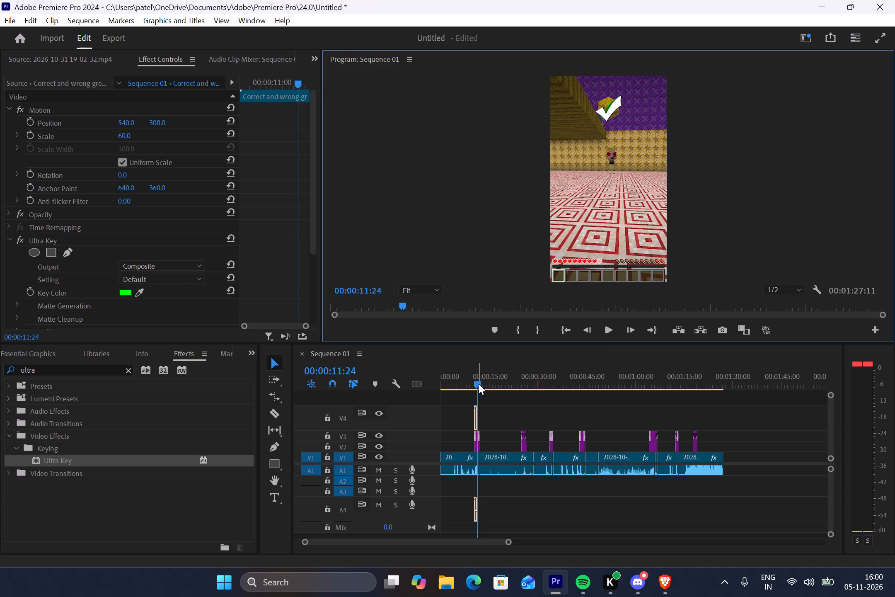
left_click_drag(478, 386, 473, 399)
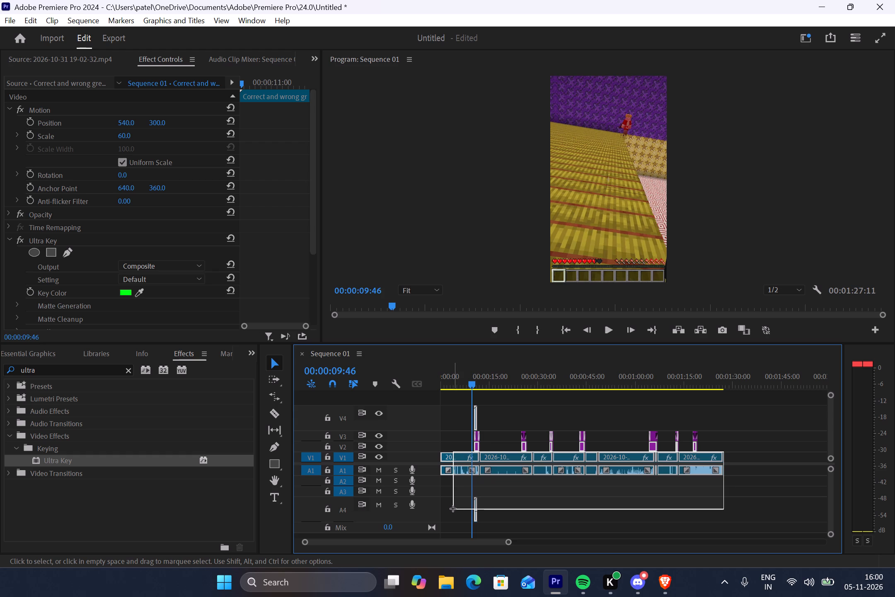
Set the speed of all the gameplay clips on V1 and their linked audio to 200%.
left_click(784, 450)
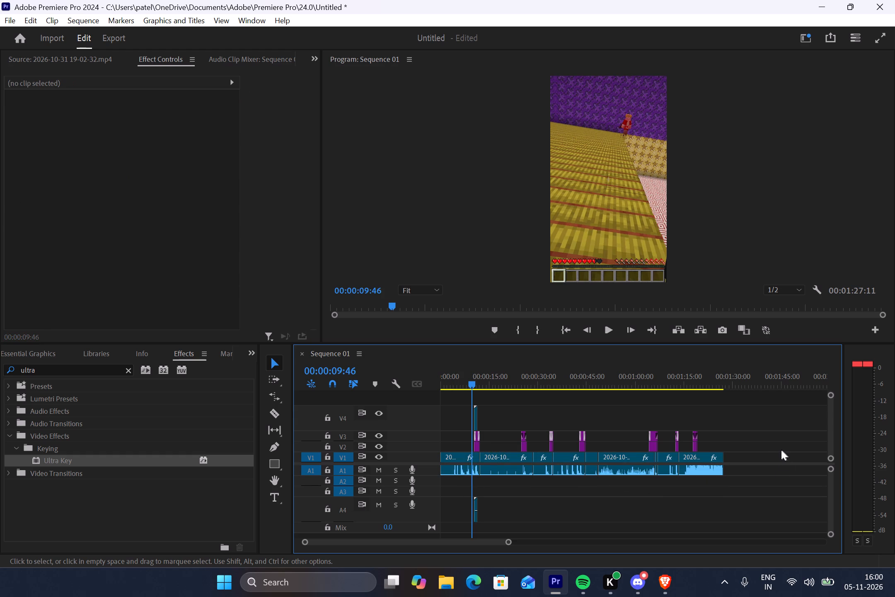
left_click_drag(761, 457, 481, 463)
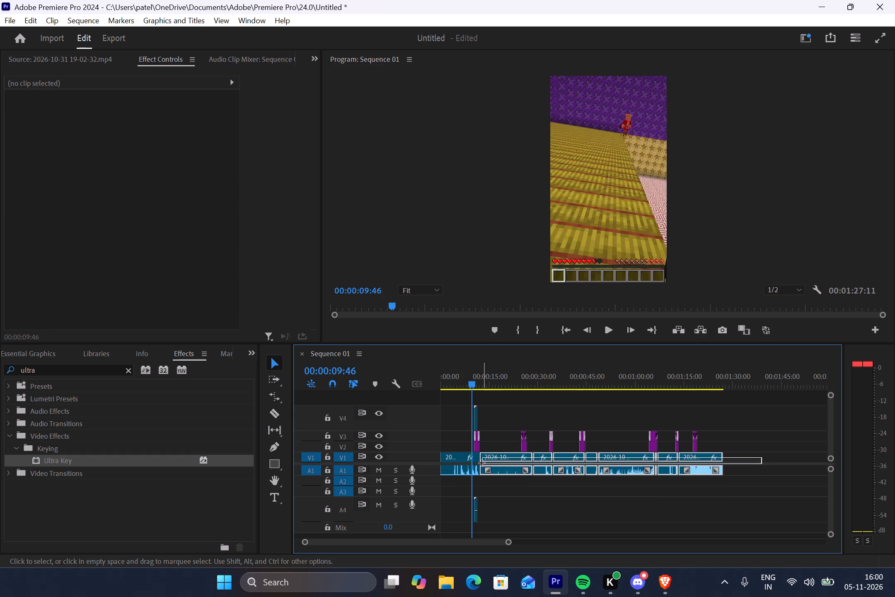
left_click_drag(481, 463, 464, 457)
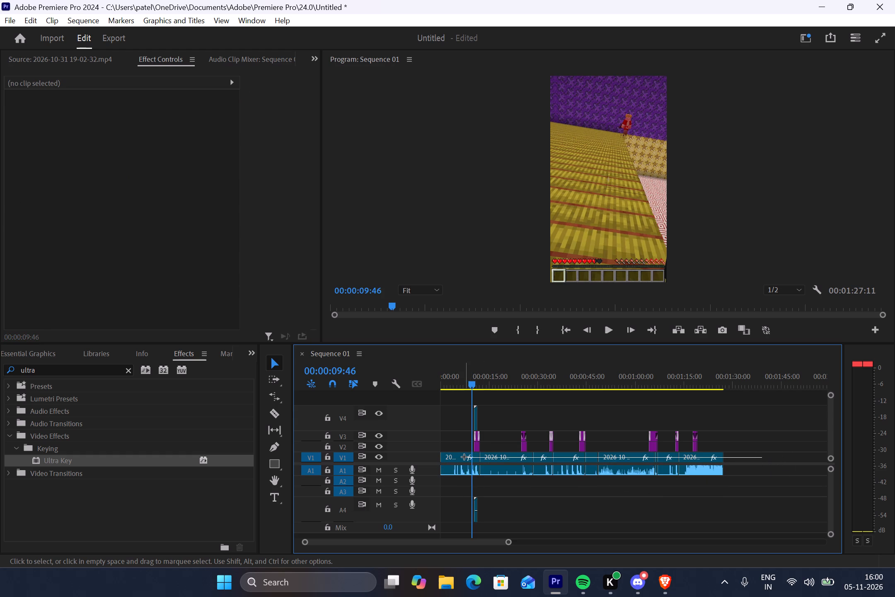
left_click_drag(464, 457, 465, 459)
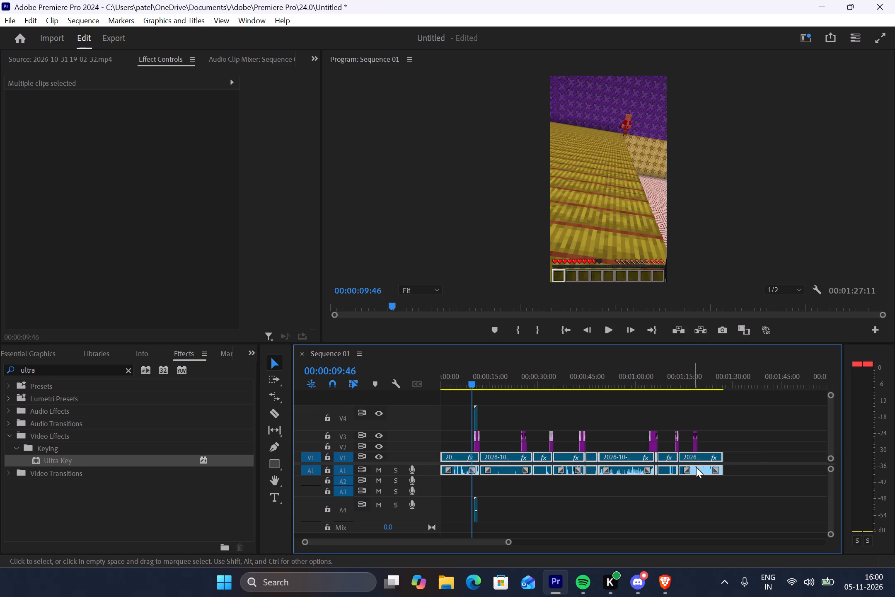
right_click(631, 463)
right_click(614, 455)
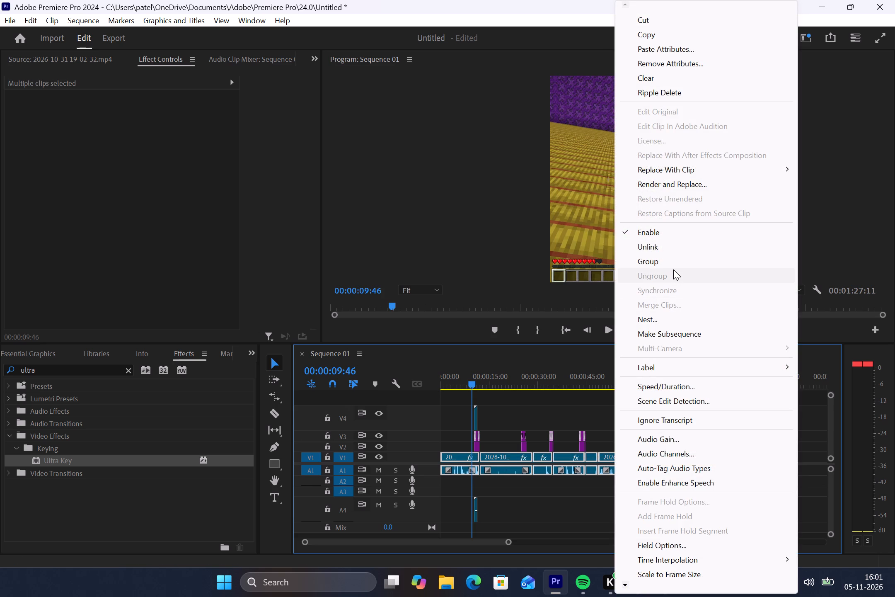
left_click(698, 385)
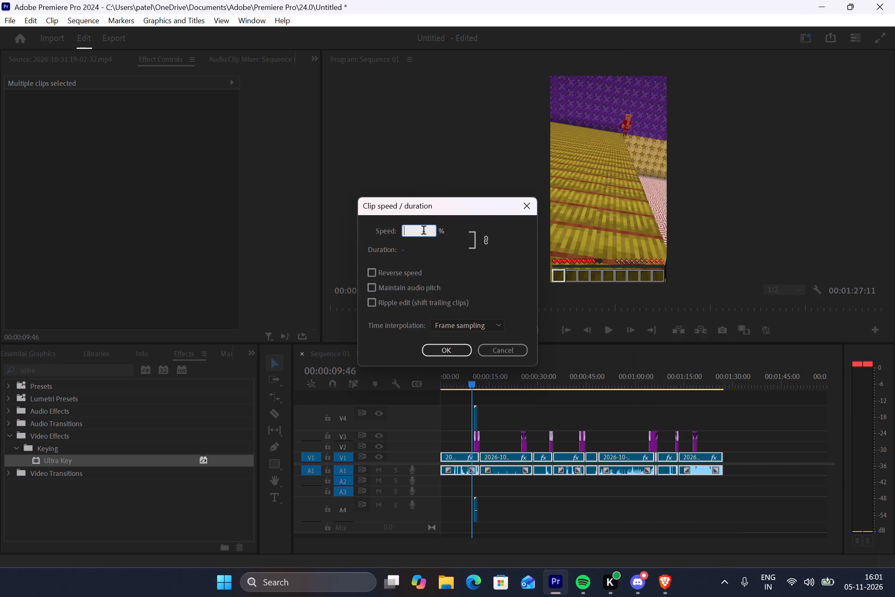
type("200")
key("Return")
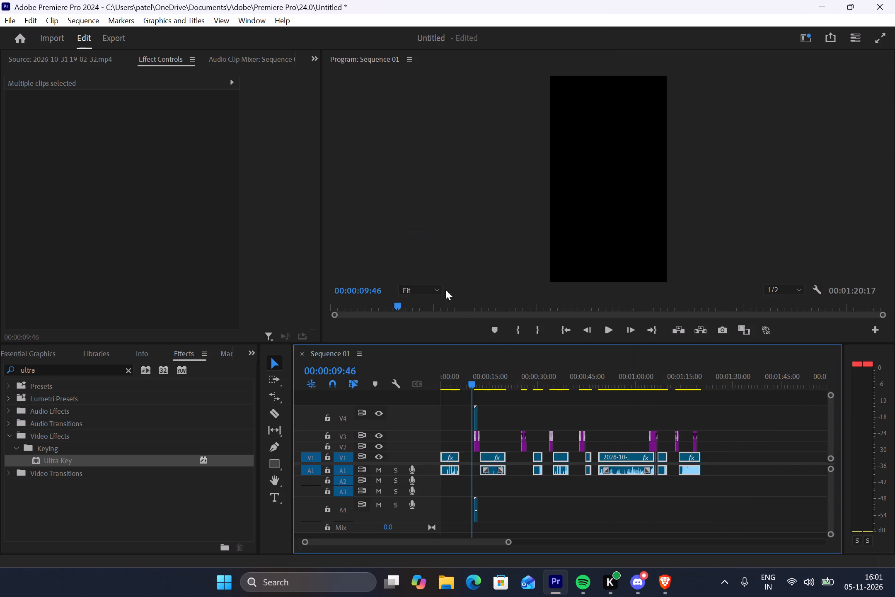
Ripple delete all the gaps between the gameplay clips on V1 so the clips and their overlays play back to back.
left_click(469, 458)
left_click_drag(467, 385, 457, 387)
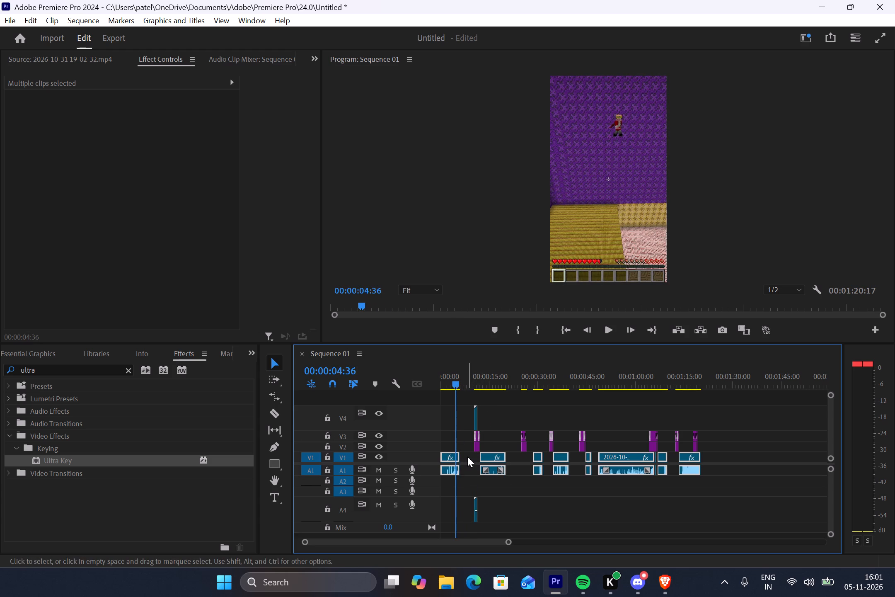
left_click(467, 456)
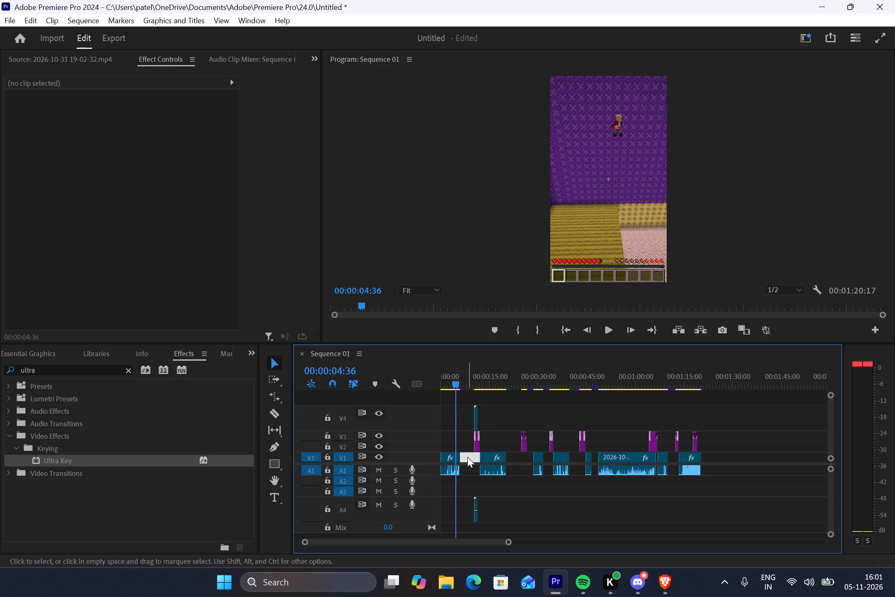
key("Delete")
left_click(505, 456)
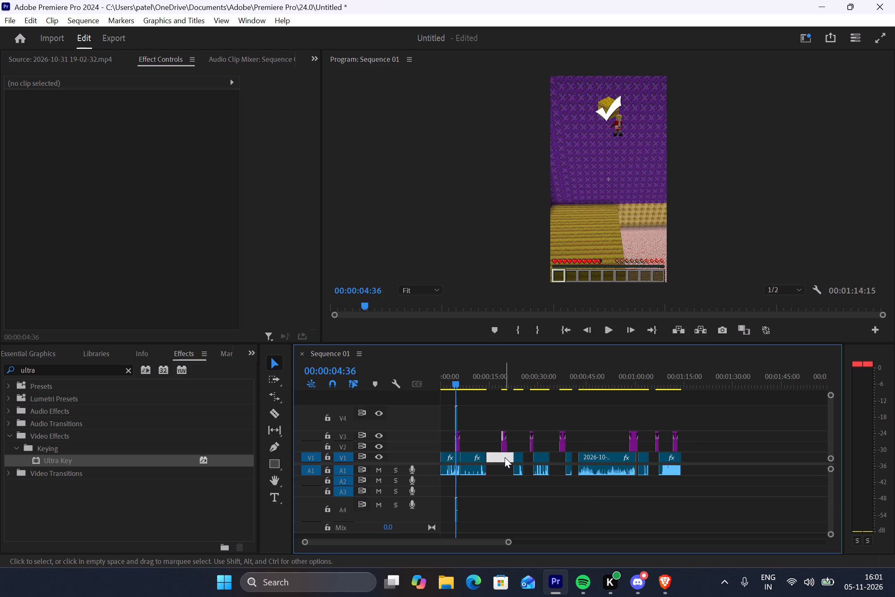
key("Delete")
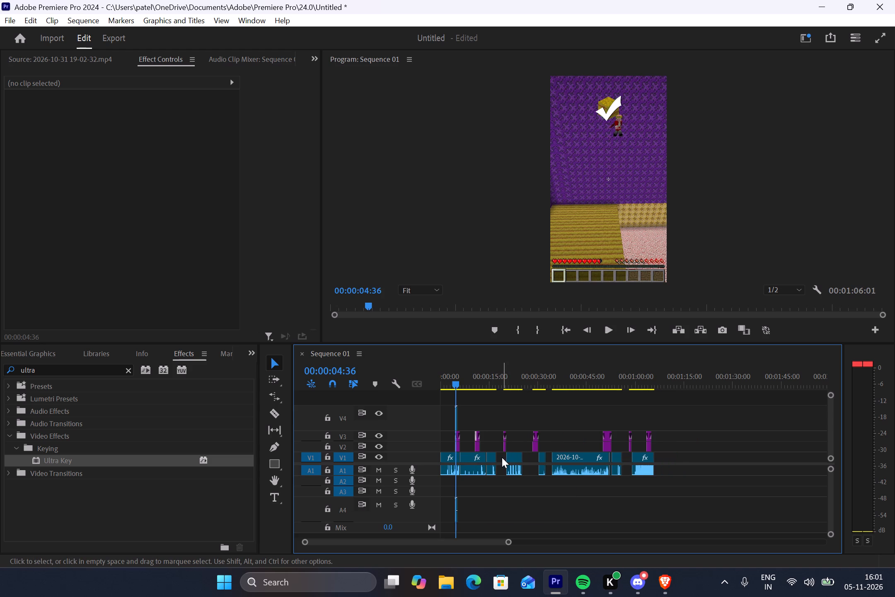
left_click(499, 456)
key("Delete")
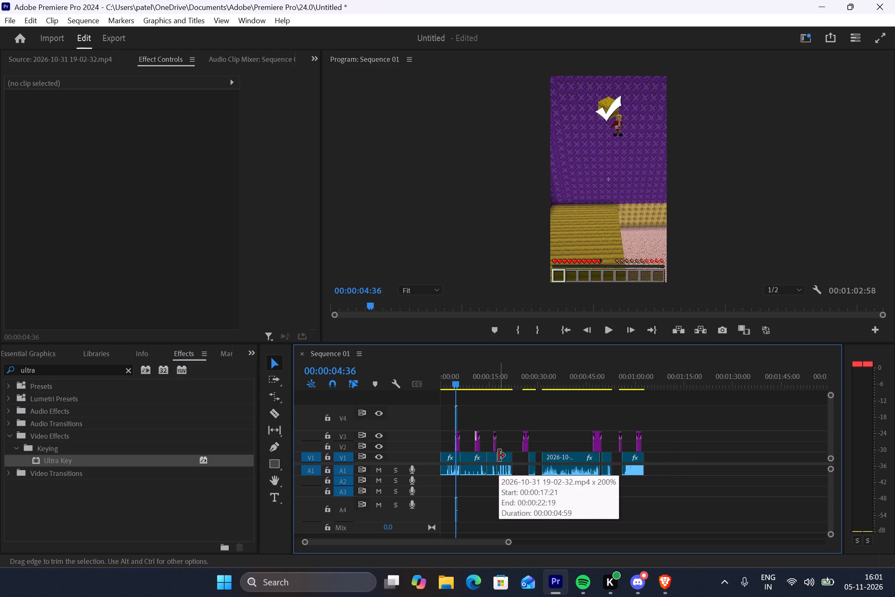
left_click(519, 459)
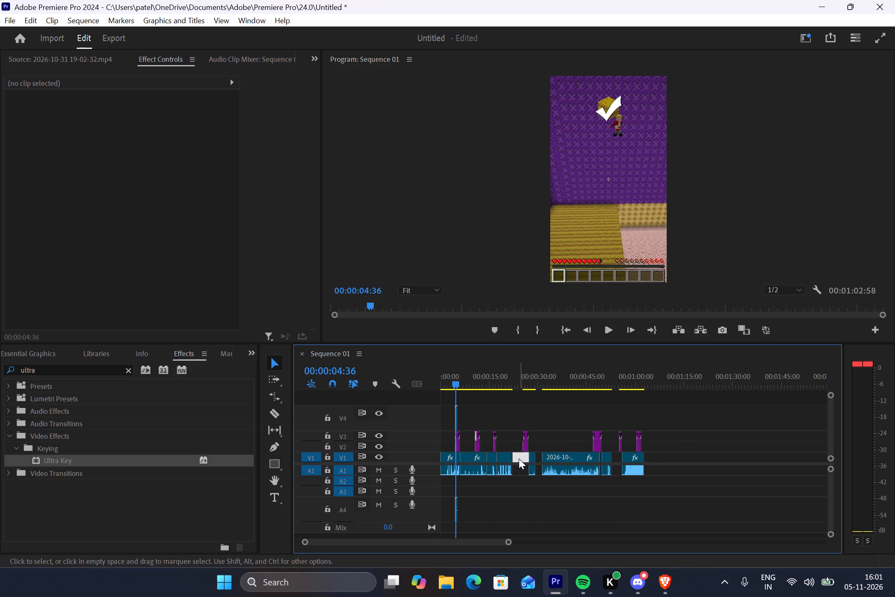
key("Delete")
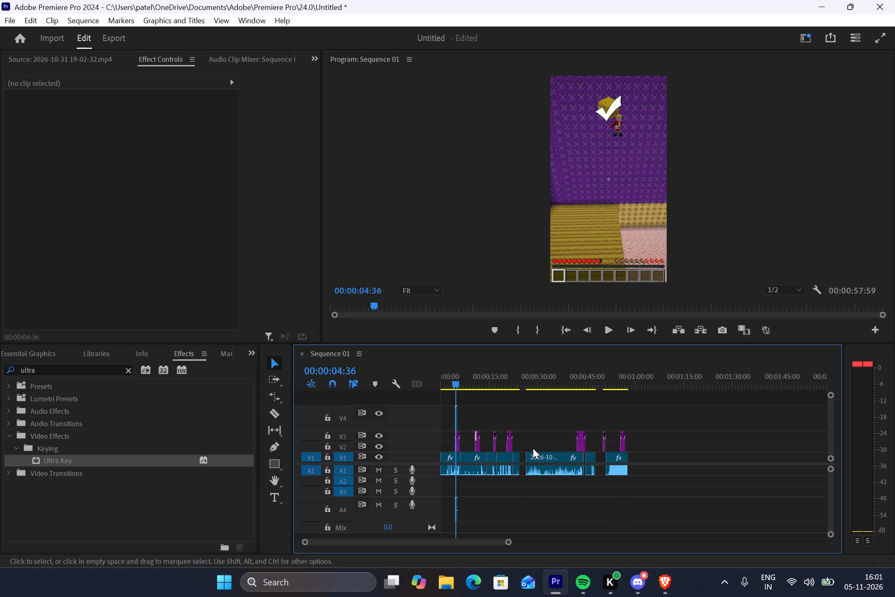
left_click(523, 455)
key("Delete")
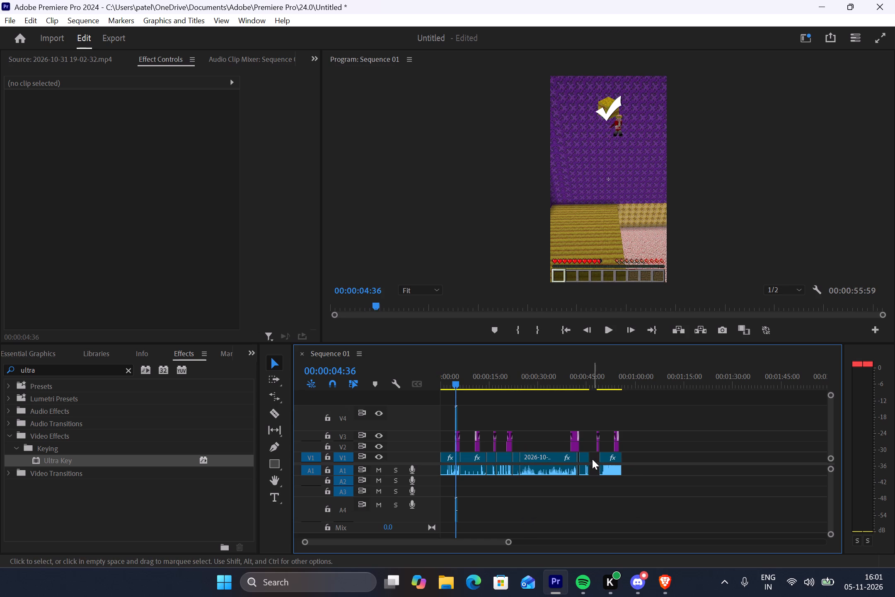
left_click(592, 459)
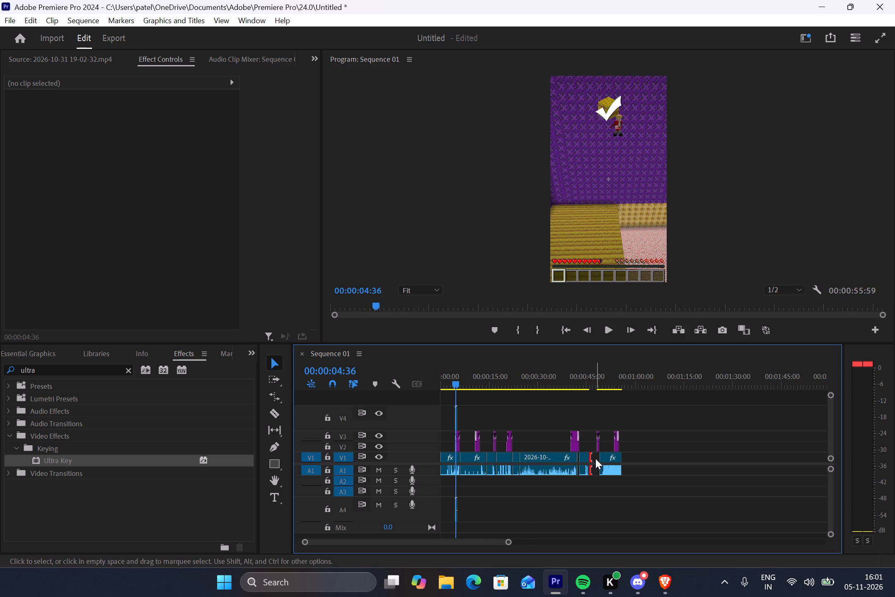
left_click(595, 459)
key("Delete")
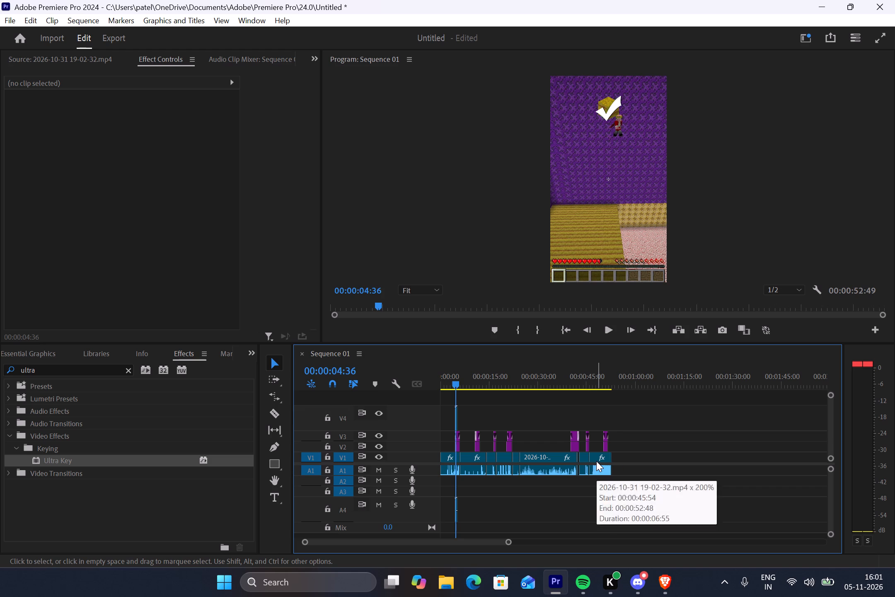
Ripple delete the very short gameplay clip and its linked audio just after the longest clip, at about 00:00:42.
scroll(573, 456, "up", 5)
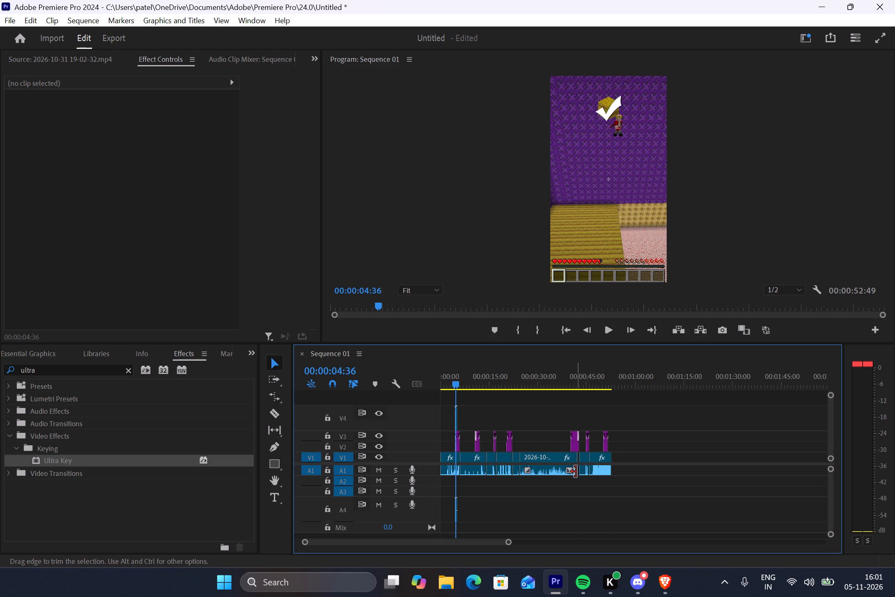
left_click(578, 471)
left_click(579, 469)
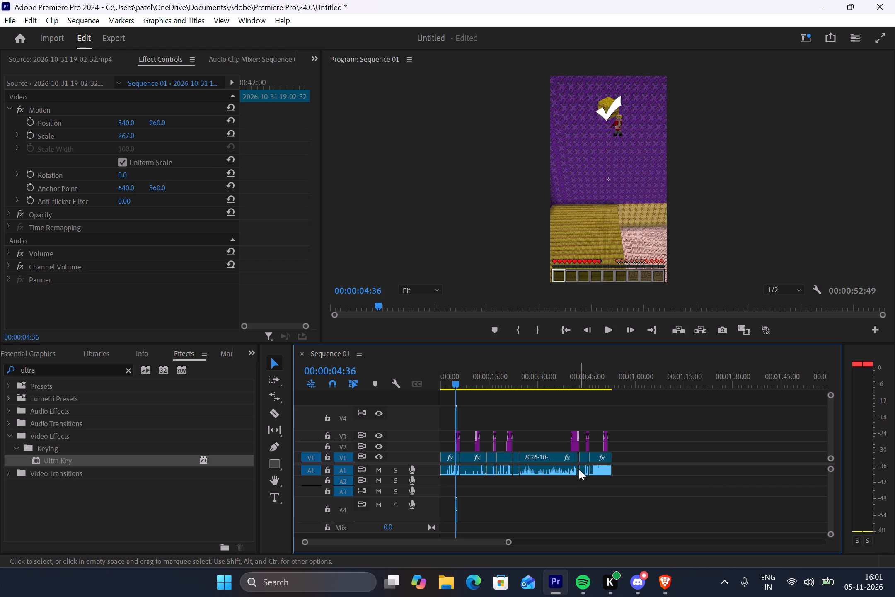
key("Delete")
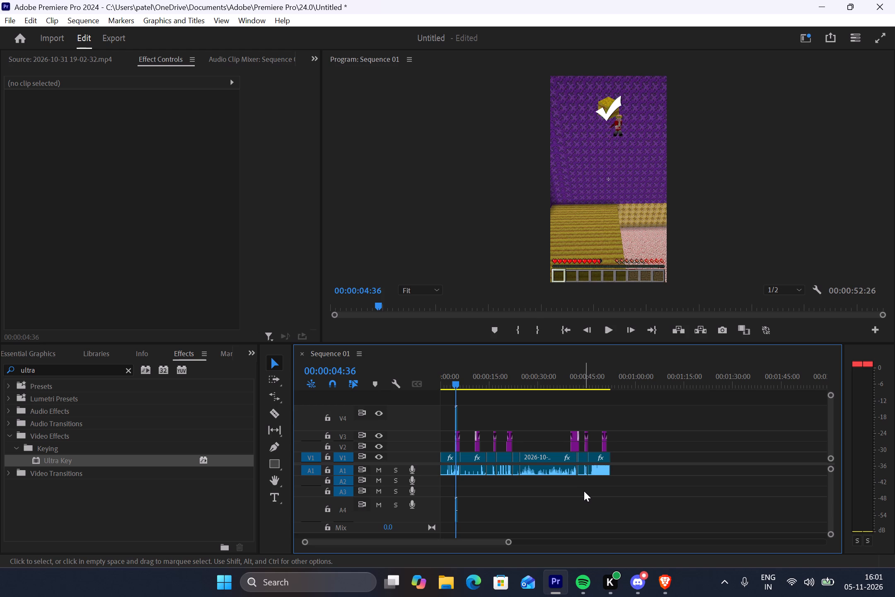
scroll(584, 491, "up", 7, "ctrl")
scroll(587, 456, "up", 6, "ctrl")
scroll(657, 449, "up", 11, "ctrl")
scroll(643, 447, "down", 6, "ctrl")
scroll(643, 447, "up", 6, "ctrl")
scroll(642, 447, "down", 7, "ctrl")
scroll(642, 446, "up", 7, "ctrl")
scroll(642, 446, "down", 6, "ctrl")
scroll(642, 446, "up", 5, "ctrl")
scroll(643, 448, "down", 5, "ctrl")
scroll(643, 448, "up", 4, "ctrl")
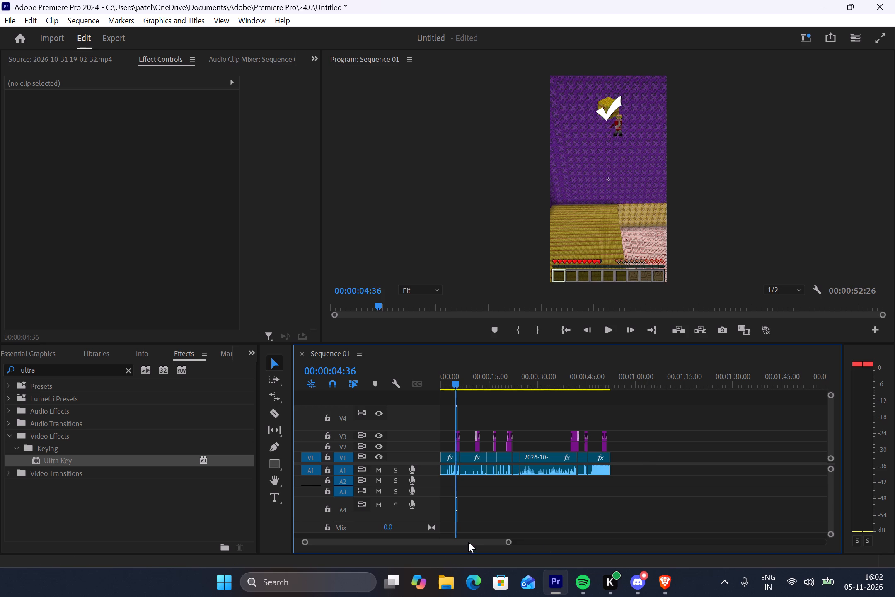
Scrub through the hay bale overlay and check mark near 00:00:05 to examine their timing against the end of the first gameplay clip.
left_click_drag(469, 540, 506, 551)
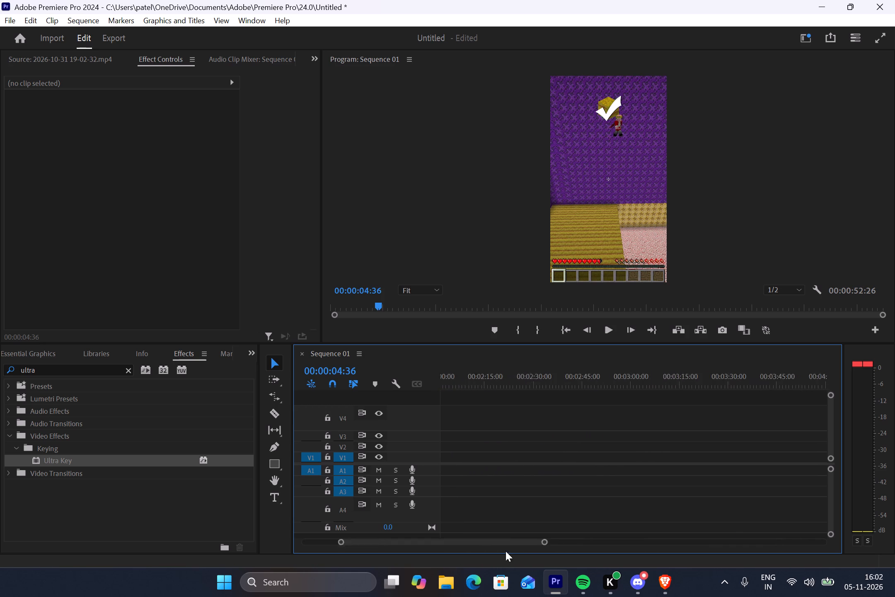
left_click_drag(506, 551, 383, 553)
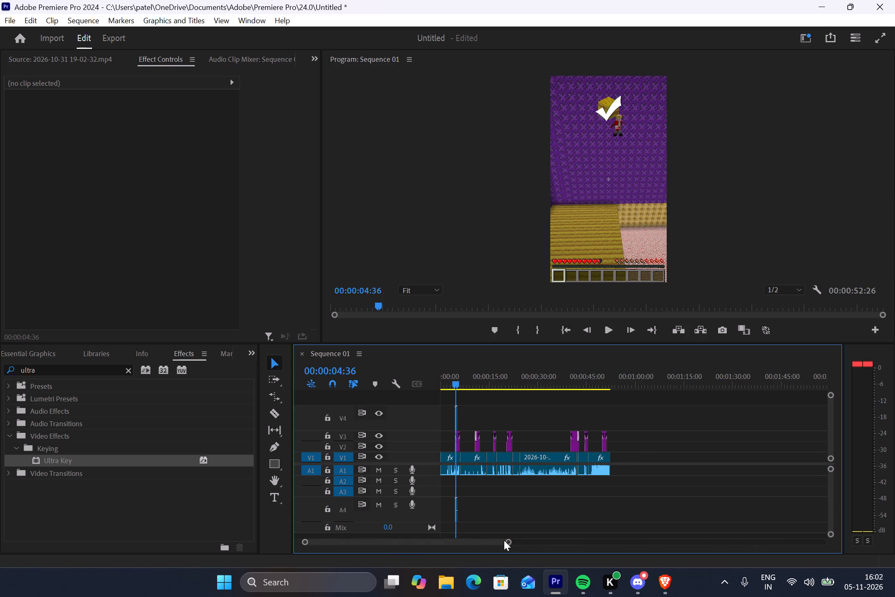
left_click_drag(510, 542, 442, 546)
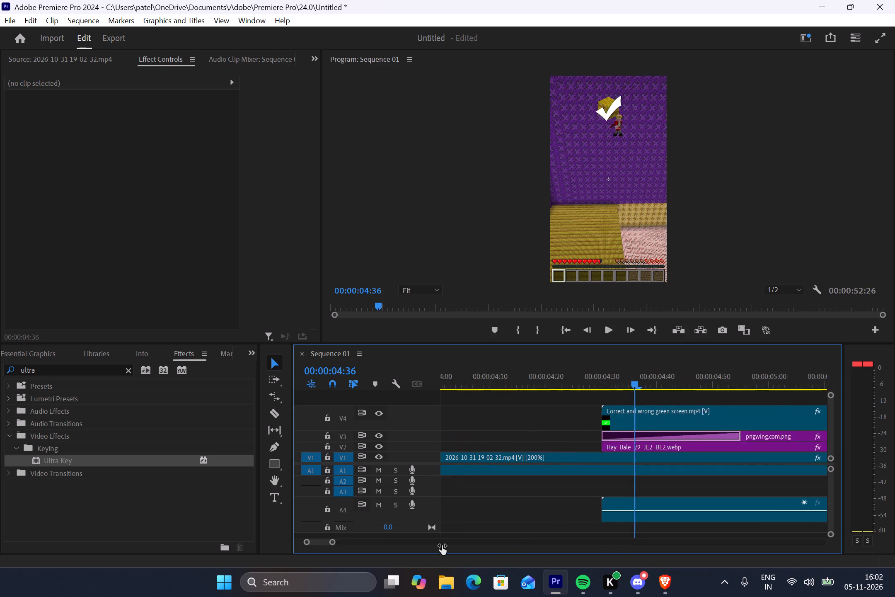
left_click_drag(442, 546, 456, 546)
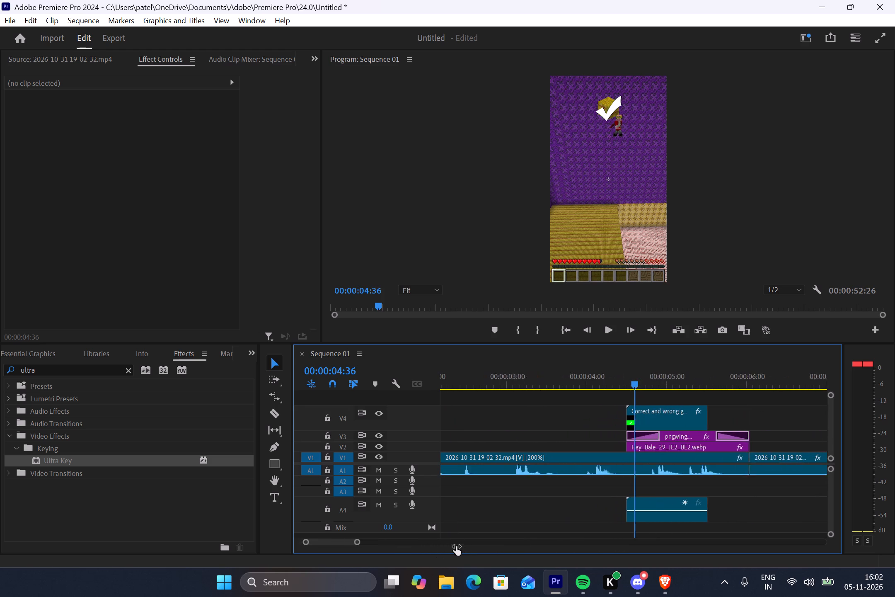
left_click_drag(456, 546, 486, 546)
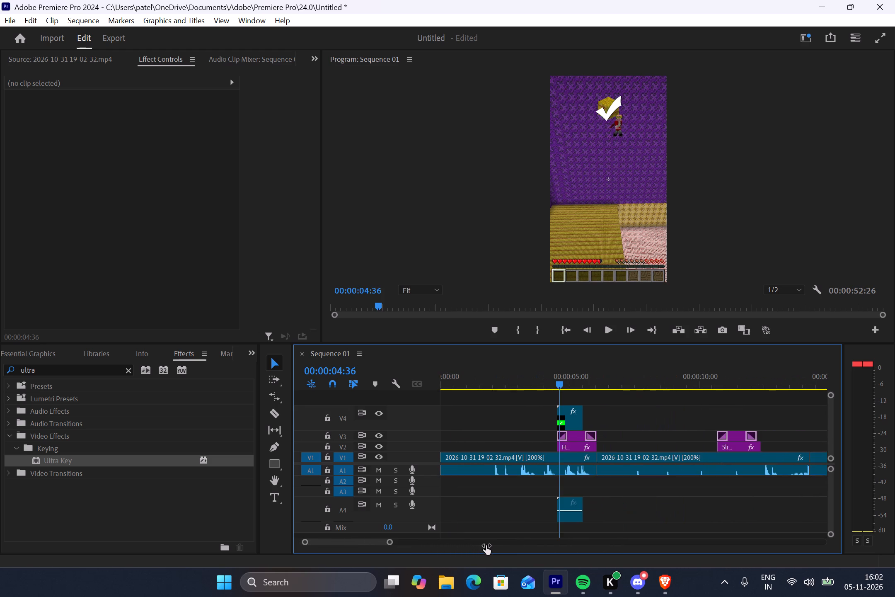
left_click_drag(486, 546, 494, 545)
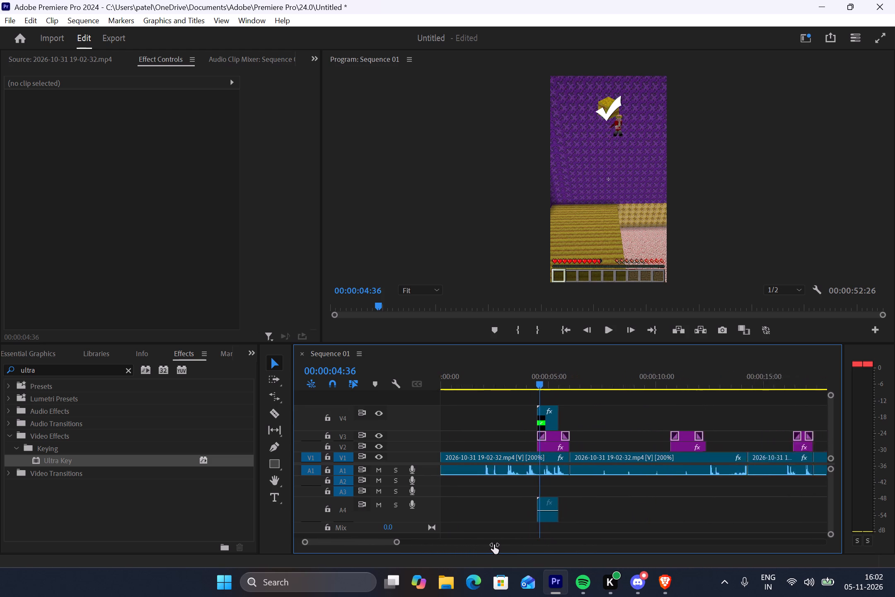
left_click_drag(494, 545, 491, 545)
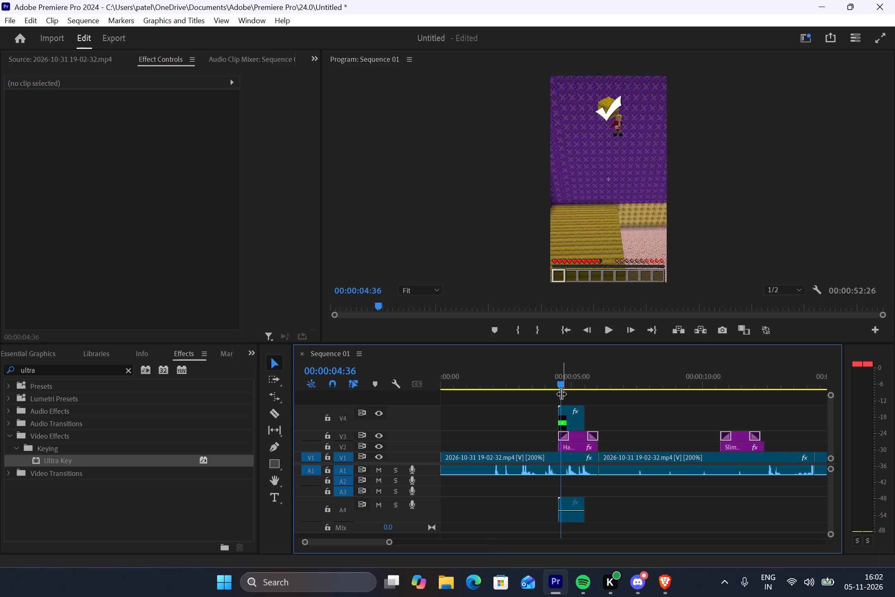
scroll(576, 444, "down", 6)
scroll(586, 486, "down", 3)
scroll(586, 486, "up", 6)
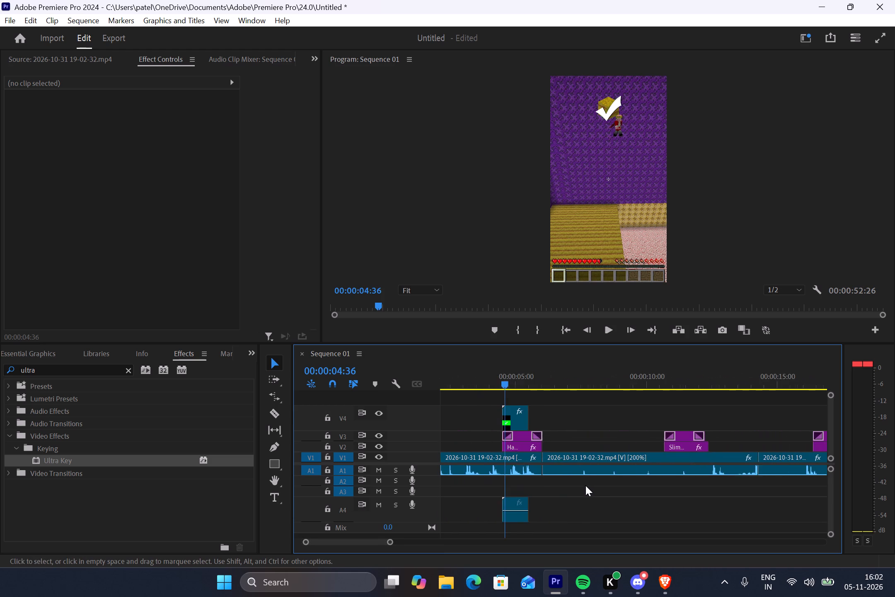
scroll(585, 485, "up", 6)
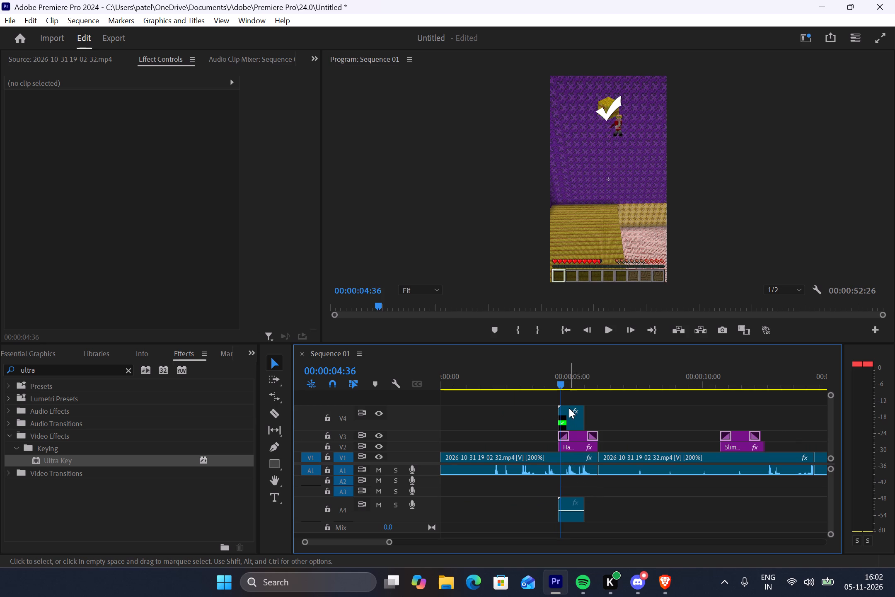
left_click_drag(559, 387, 581, 388)
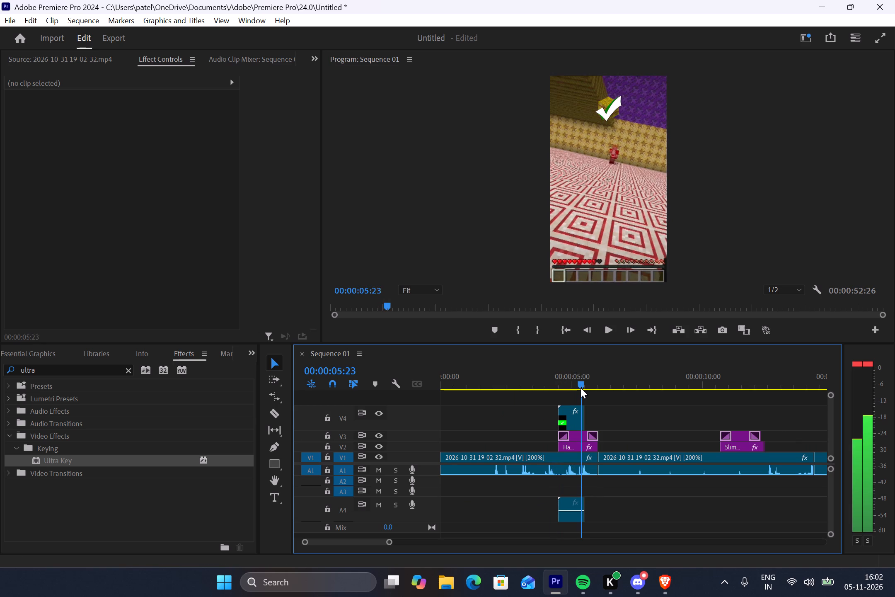
left_click_drag(581, 388, 590, 388)
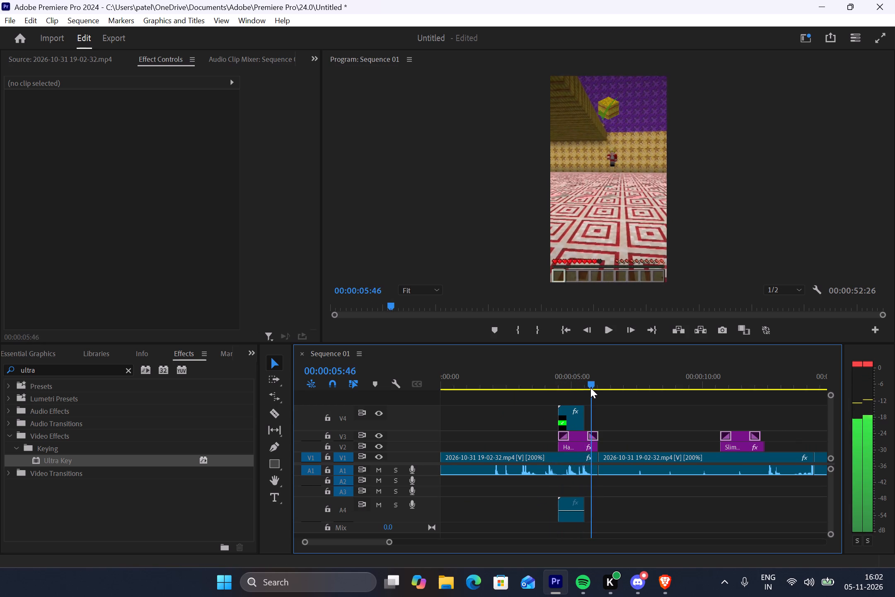
left_click_drag(590, 388, 596, 388)
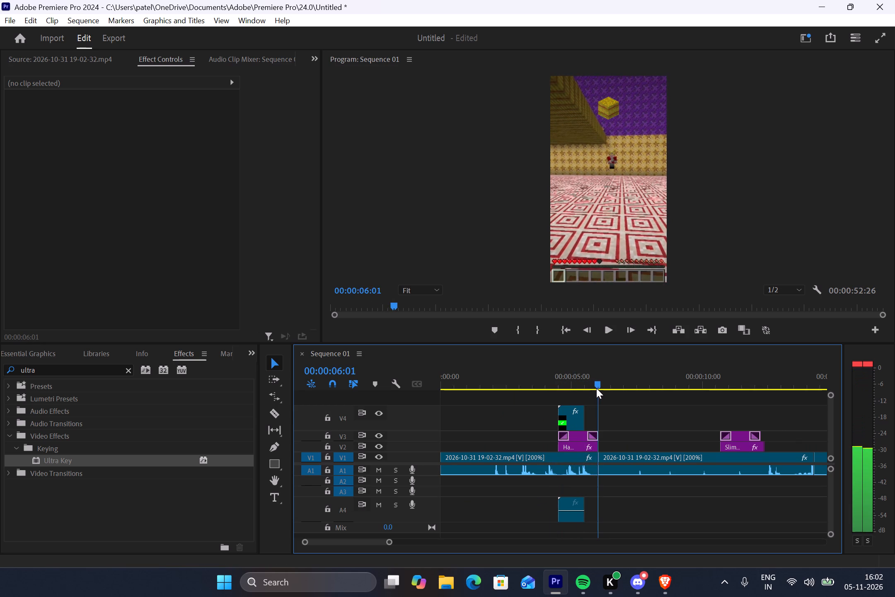
left_click_drag(596, 388, 585, 390)
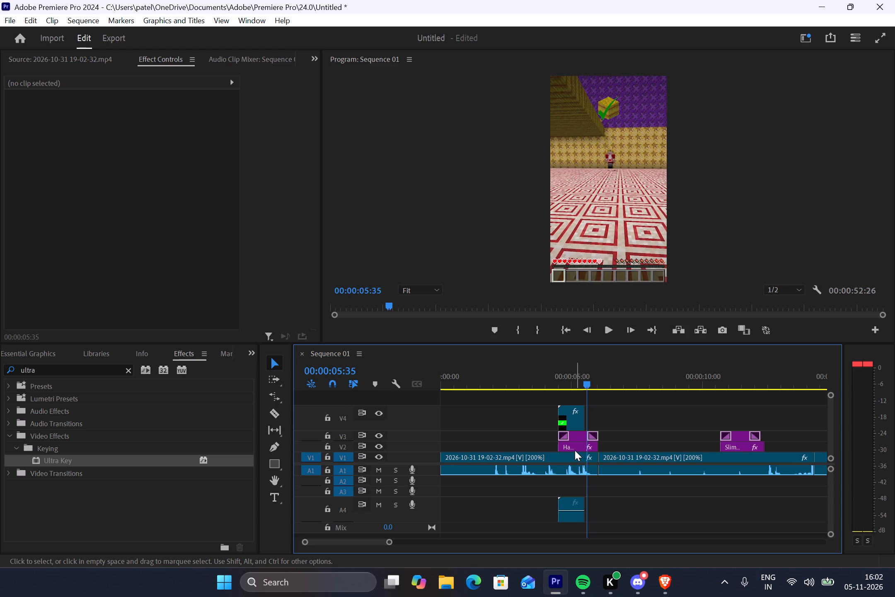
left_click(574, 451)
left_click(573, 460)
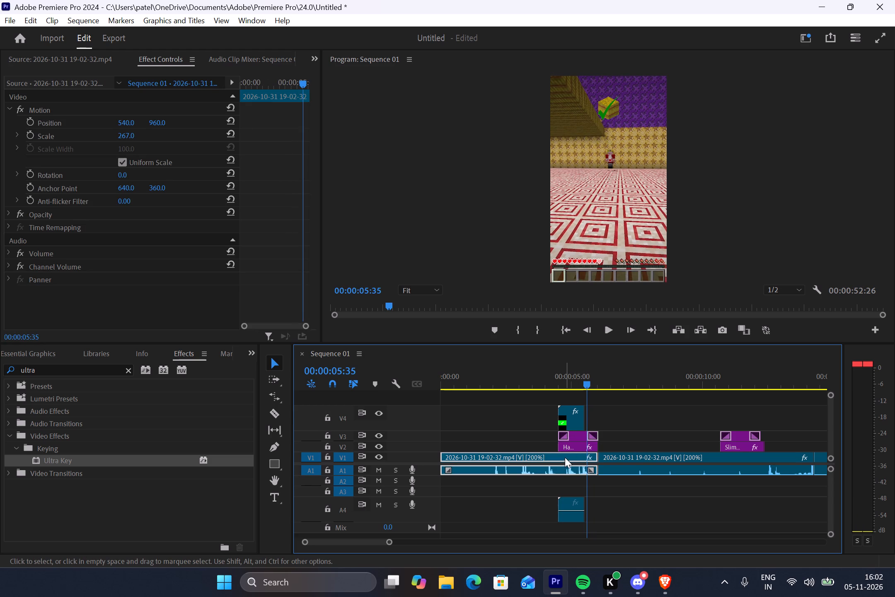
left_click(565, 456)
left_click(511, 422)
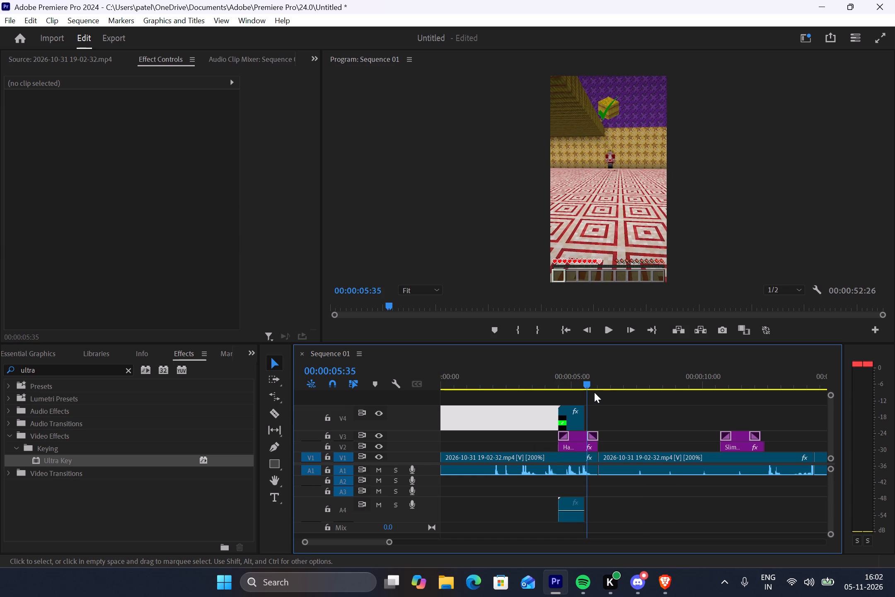
Apply the default video and audio transitions at the cut between the first two gameplay clips, at about 00:00:06.
left_click_drag(582, 385, 612, 388)
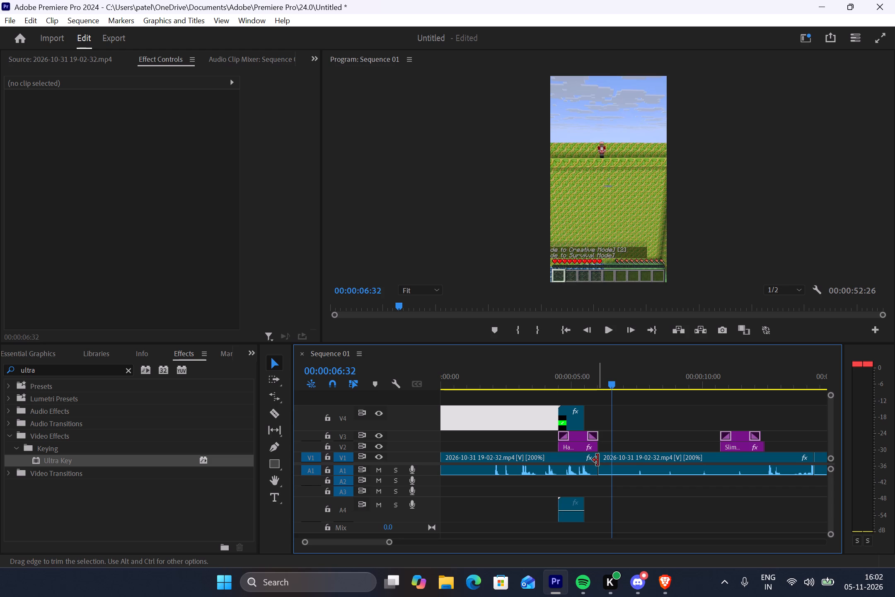
right_click(598, 460)
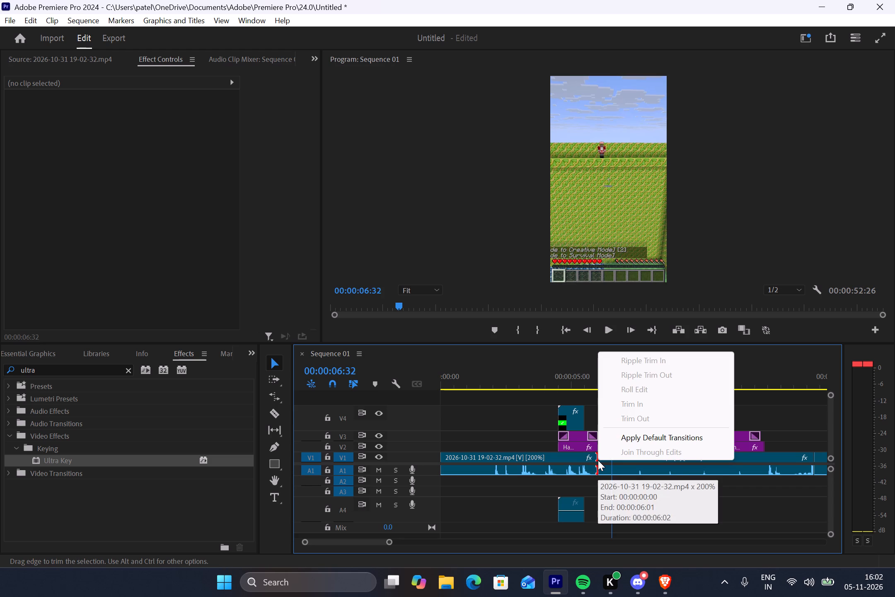
left_click(617, 439)
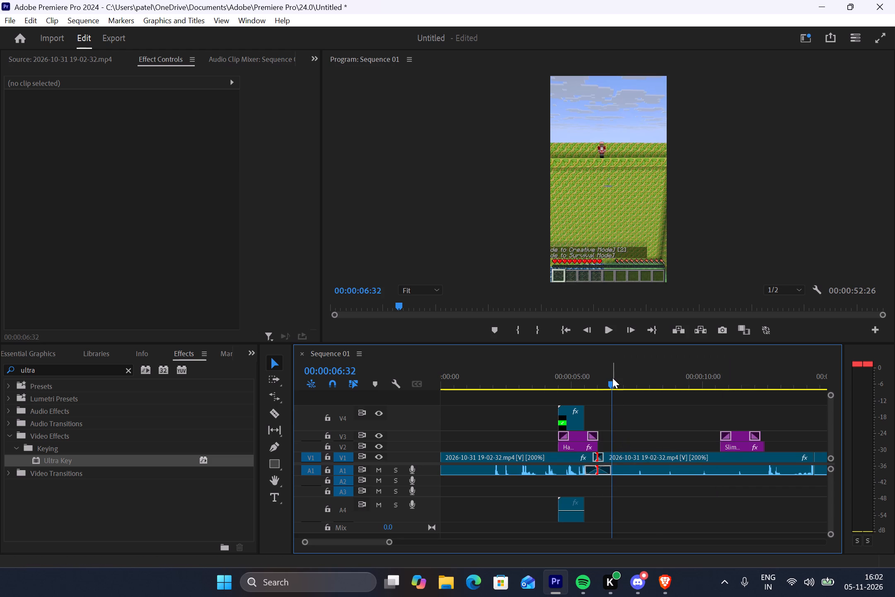
Scrub and play back from the hay bale overlay through the new transition and the second gameplay clip to check how they run.
left_click_drag(610, 383, 596, 381)
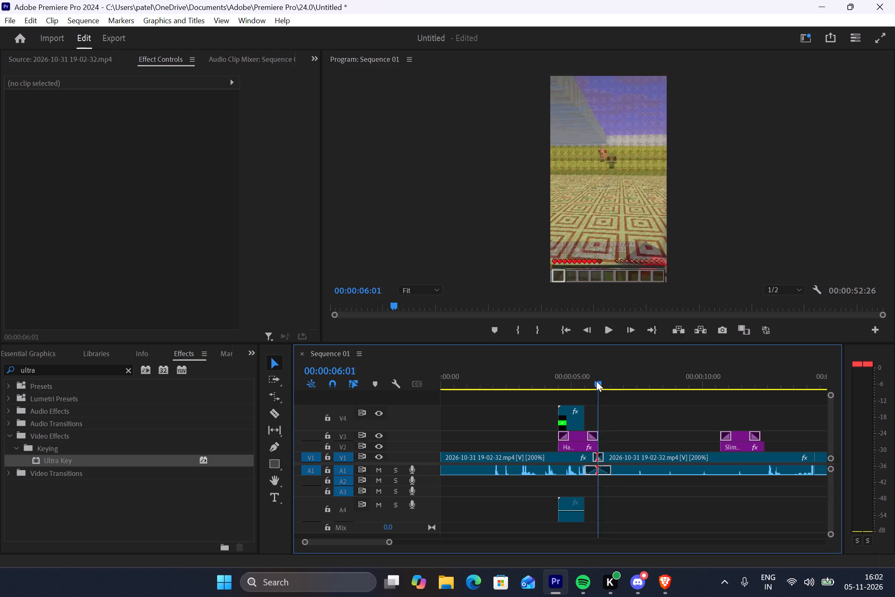
left_click_drag(596, 381, 593, 379)
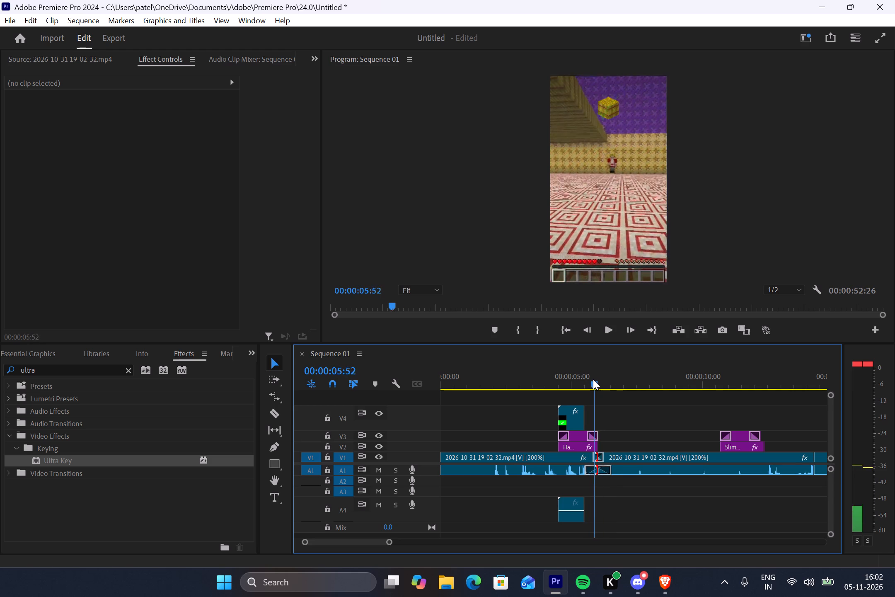
left_click_drag(593, 379, 605, 380)
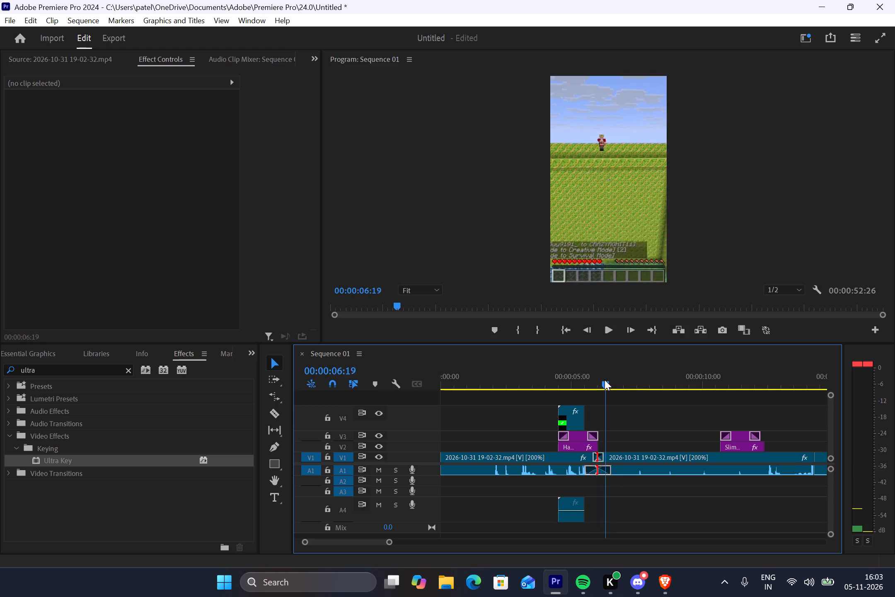
left_click_drag(605, 380, 573, 388)
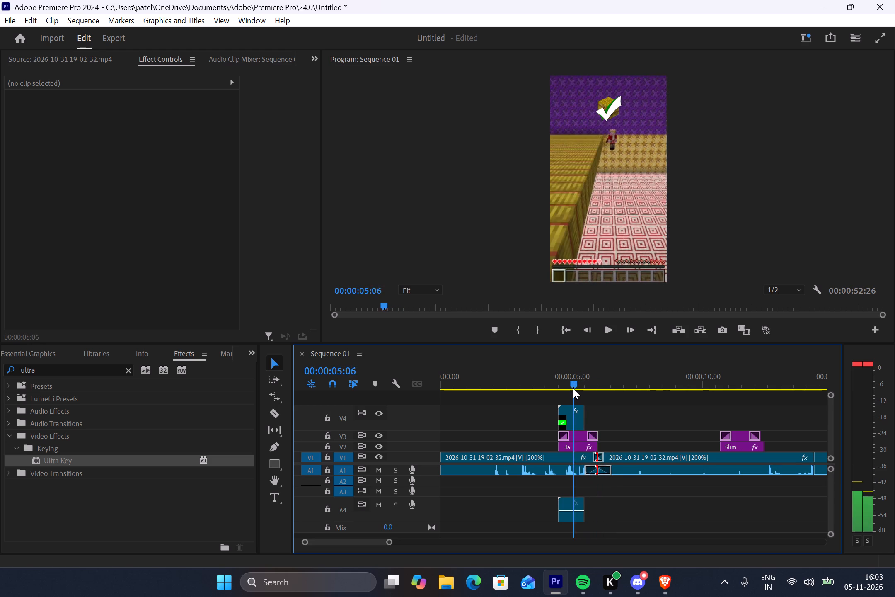
left_click_drag(573, 388, 564, 388)
left_click(605, 328)
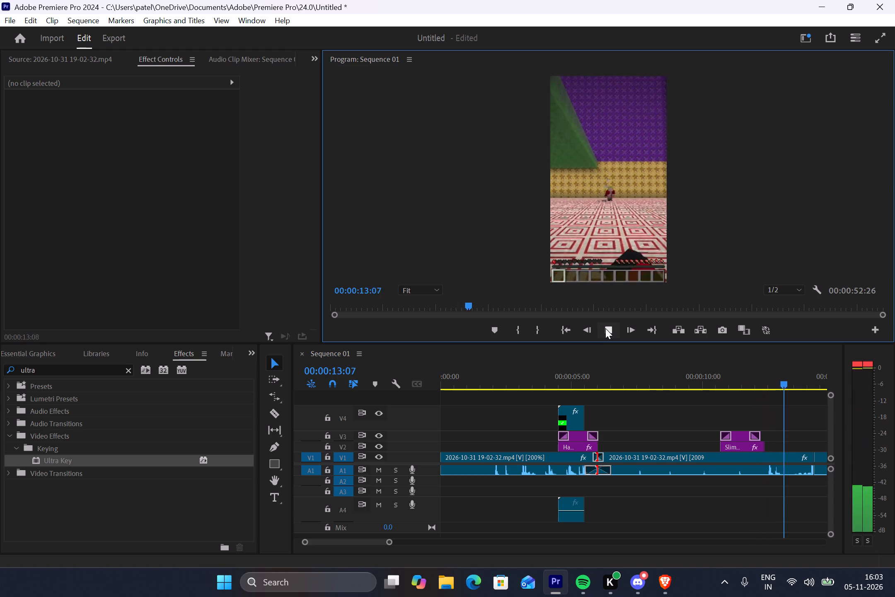
left_click(605, 328)
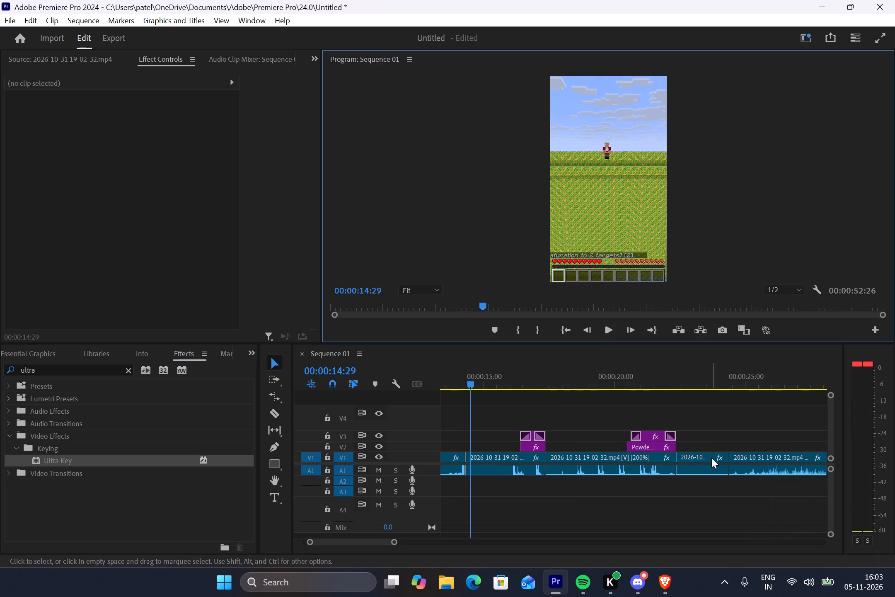
Look over the remaining clips and overlays in the sequence and play back from 00:00:14:29 into the longest gameplay clip to judge its pacing.
scroll(711, 458, "down", 5)
scroll(712, 459, "down", 20)
scroll(712, 459, "down", 5)
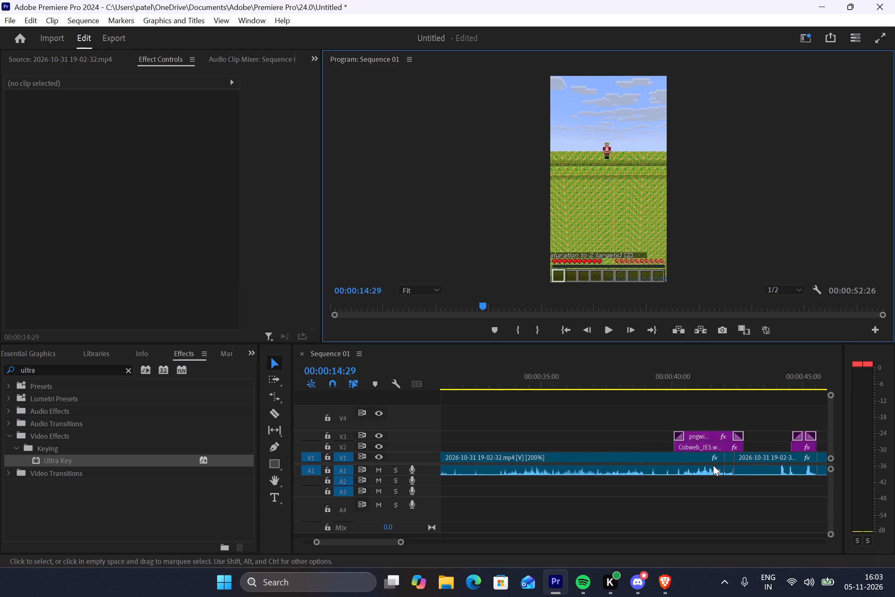
scroll(713, 465, "down", 18)
scroll(713, 462, "up", 5)
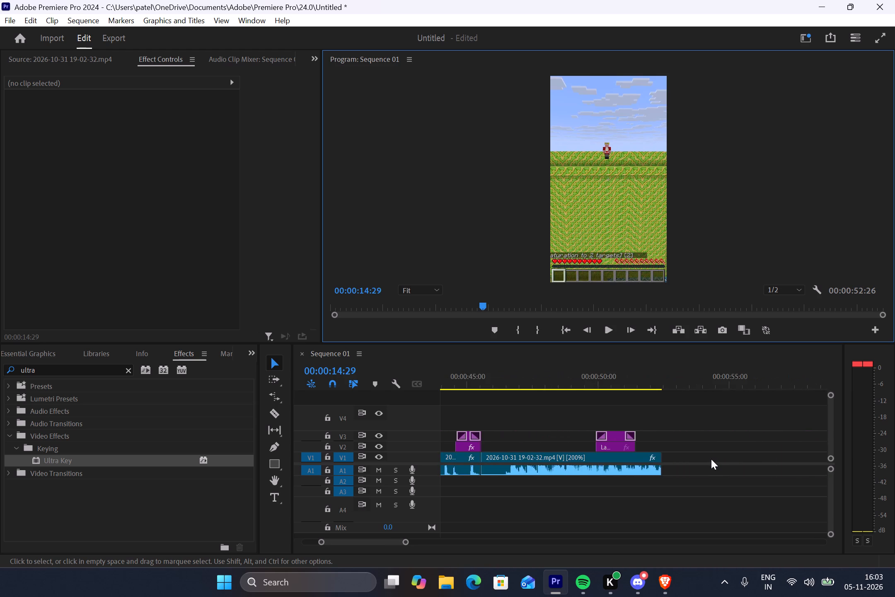
scroll(711, 458, "up", 2)
scroll(669, 439, "up", 1)
left_click_drag(570, 394, 654, 409)
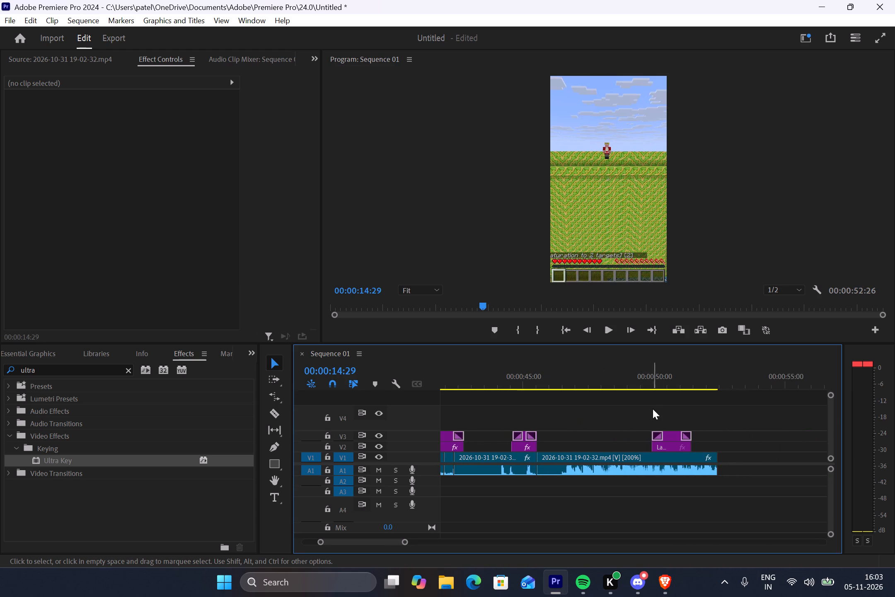
left_click(668, 404)
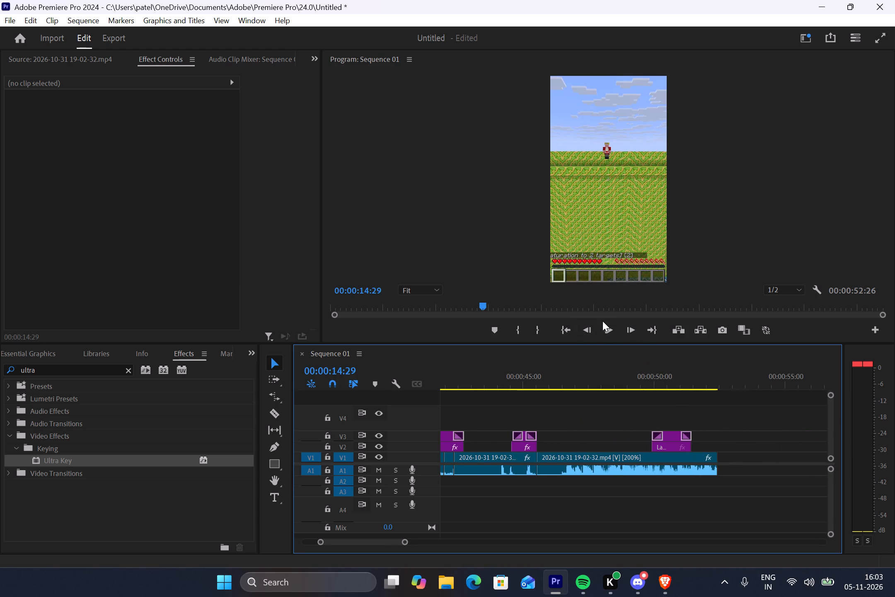
left_click(610, 330)
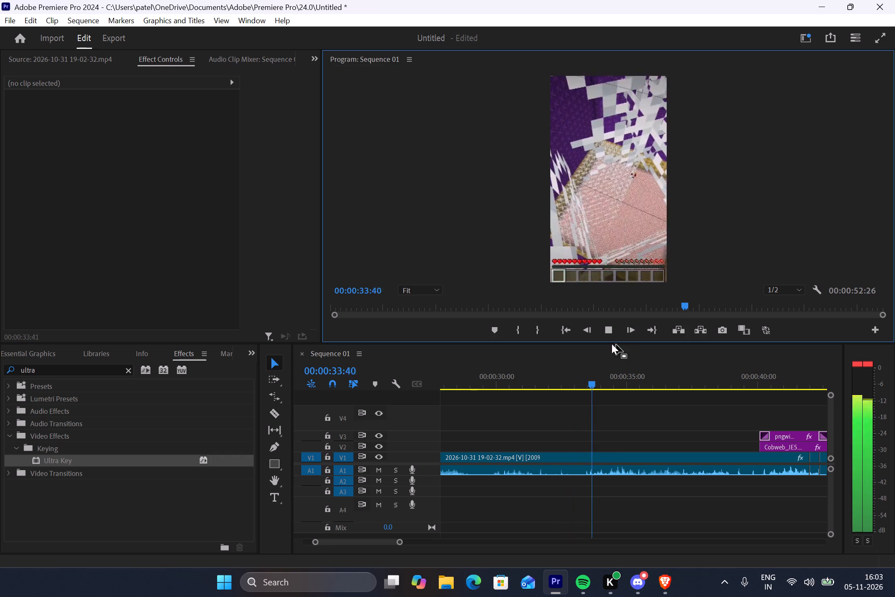
Set the speed of the longest gameplay clip and its linked audio to 300%.
left_click(599, 456)
right_click(599, 456)
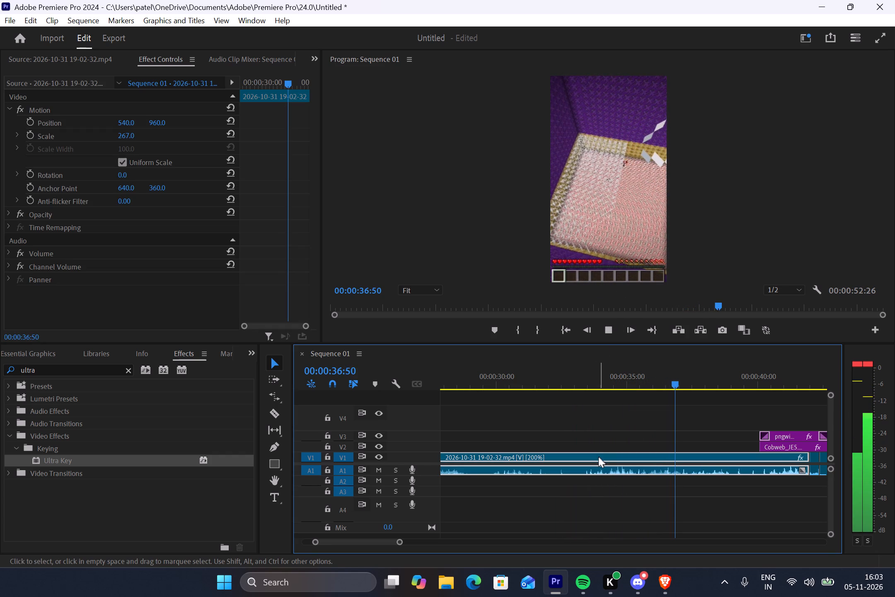
left_click(651, 386)
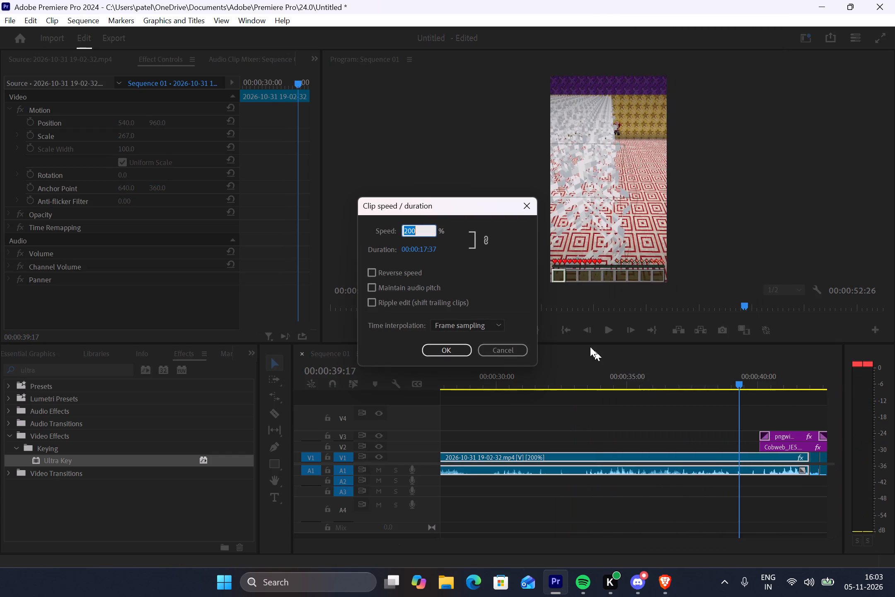
left_click(427, 231)
key("BackSpace")
key("BackSpace")
key("BackSpace")
key("BackSpace")
key("BackSpace")
key("BackSpace")
key("BackSpace")
key("BackSpace")
key("BackSpace")
key("BackSpace")
key("BackSpace")
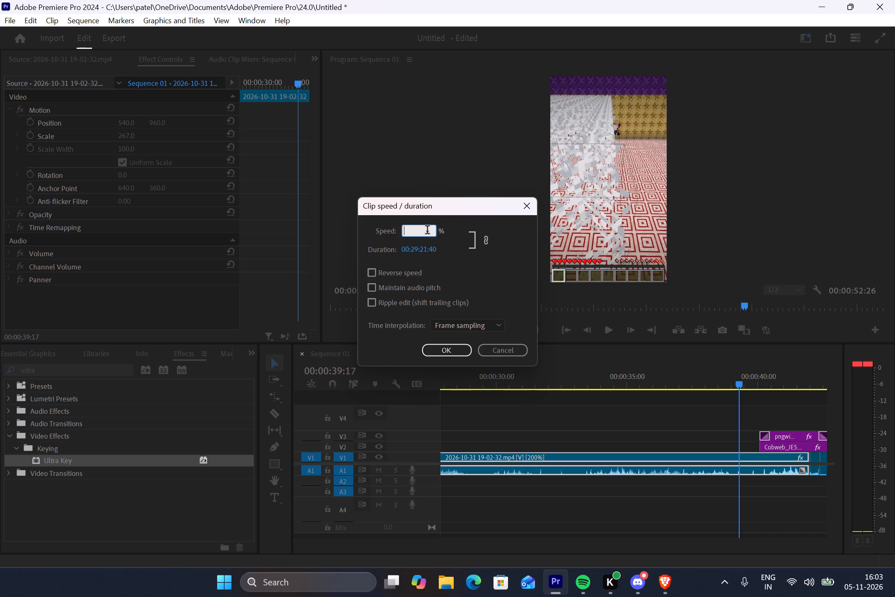
type("300")
key("Return")
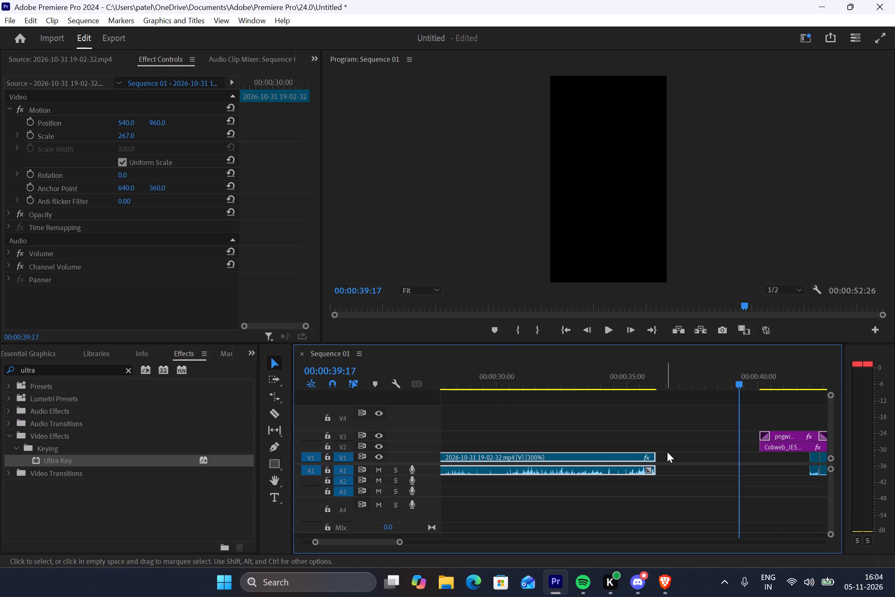
Ripple delete the gap left after the 300% gameplay clip on V1.
left_click(677, 458)
key("Delete")
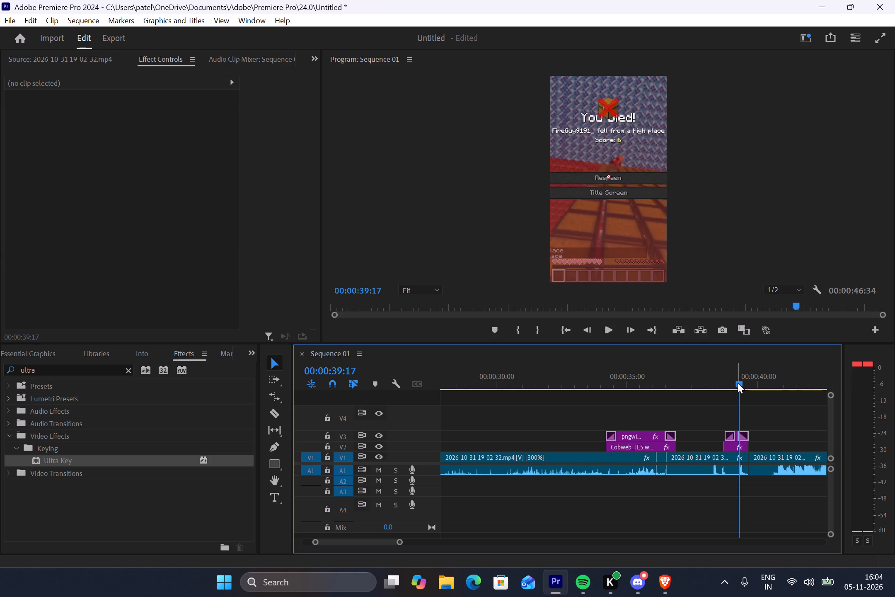
Play back from within the 300% clip to the lava bucket overlay near the end to check the new pacing.
left_click_drag(738, 383, 509, 396)
left_click(610, 333)
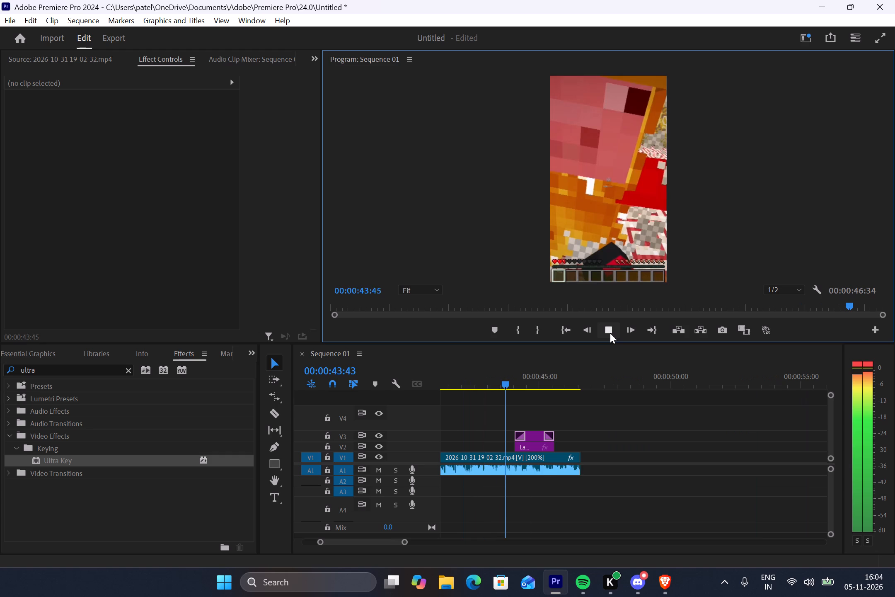
left_click(610, 333)
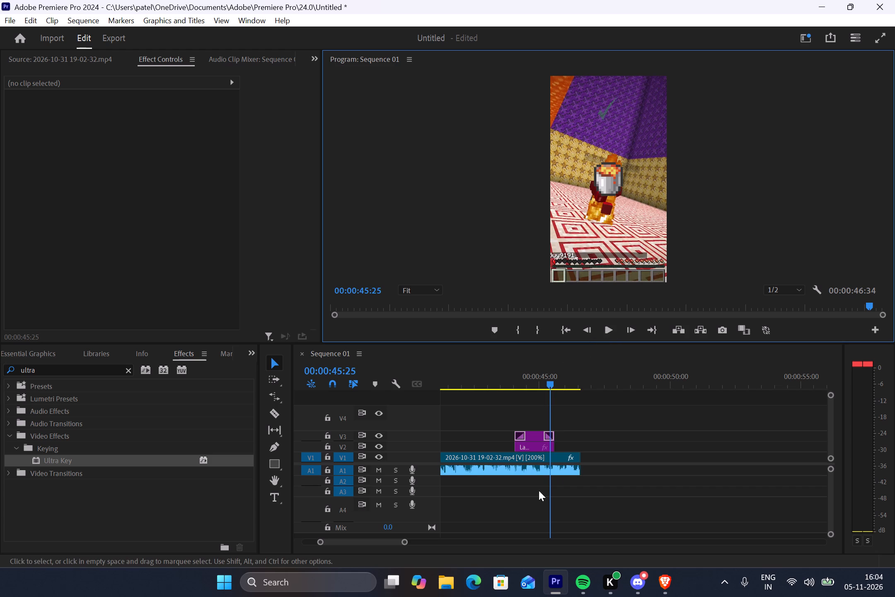
View the whole sequence and scrub from its start to the slime block overlay to examine where the next mark belongs.
left_click_drag(405, 542, 453, 544)
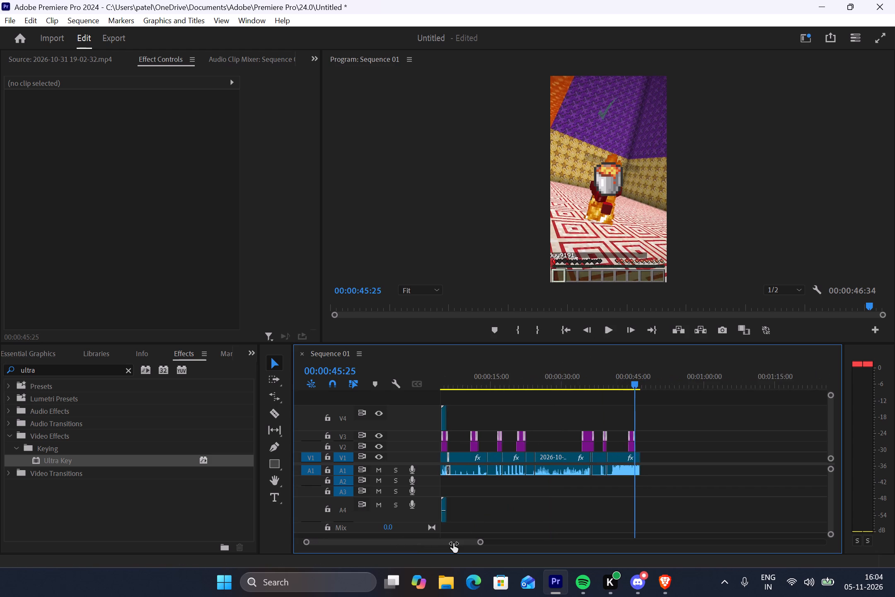
left_click_drag(453, 544, 445, 543)
scroll(570, 469, "up", 10)
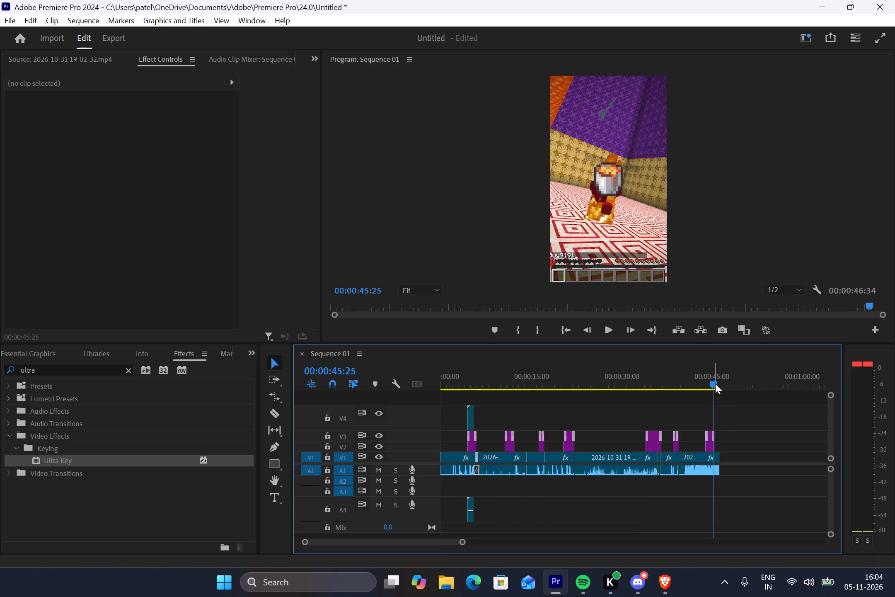
left_click_drag(715, 383, 435, 366)
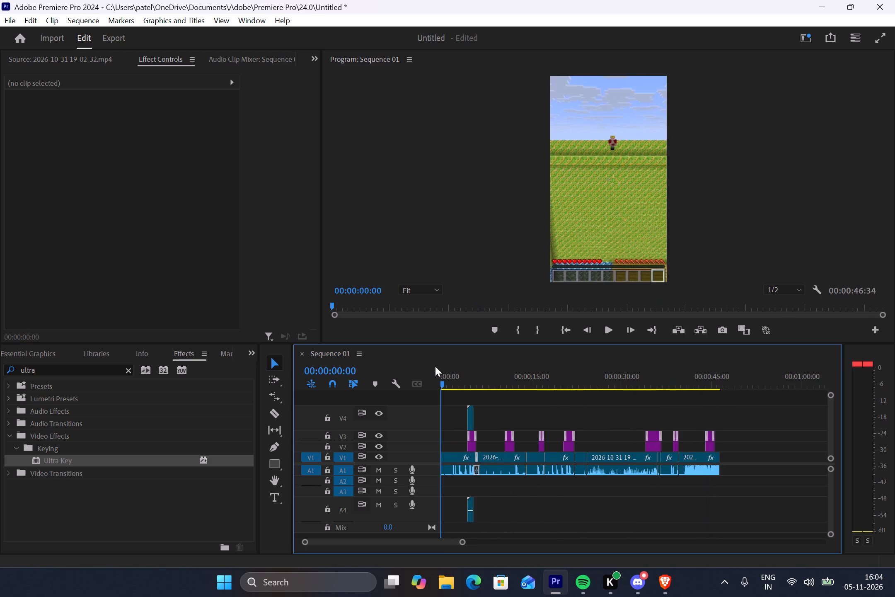
left_click_drag(435, 366, 437, 367)
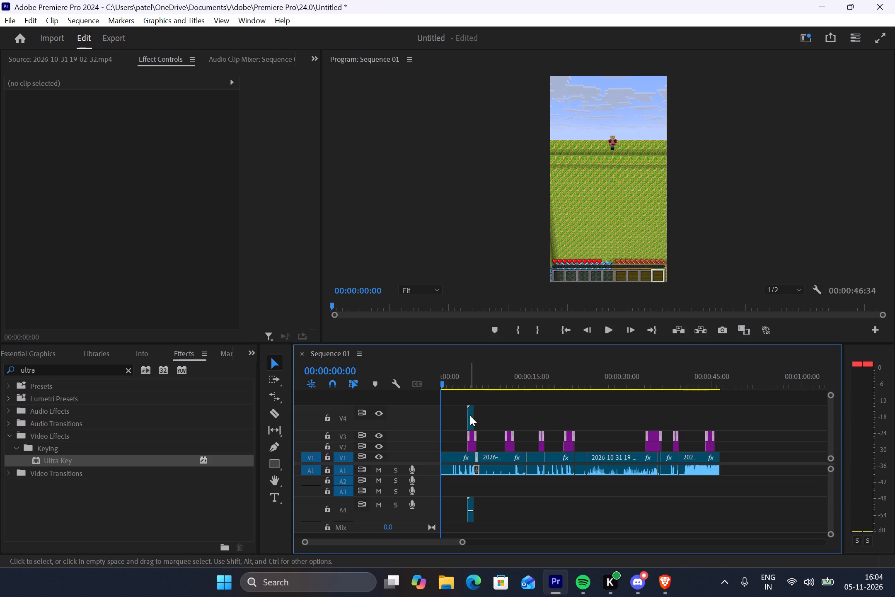
left_click_drag(440, 379, 443, 381)
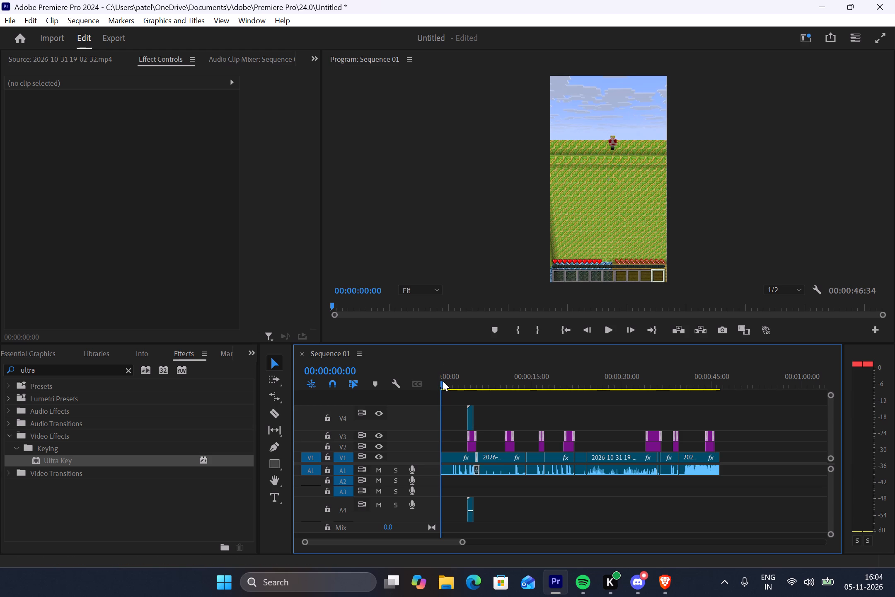
left_click_drag(443, 381, 477, 384)
left_click_drag(440, 382, 463, 384)
left_click_drag(463, 384, 449, 384)
left_click_drag(440, 382, 447, 383)
left_click_drag(439, 389, 455, 393)
left_click_drag(455, 393, 452, 392)
left_click_drag(445, 384, 509, 394)
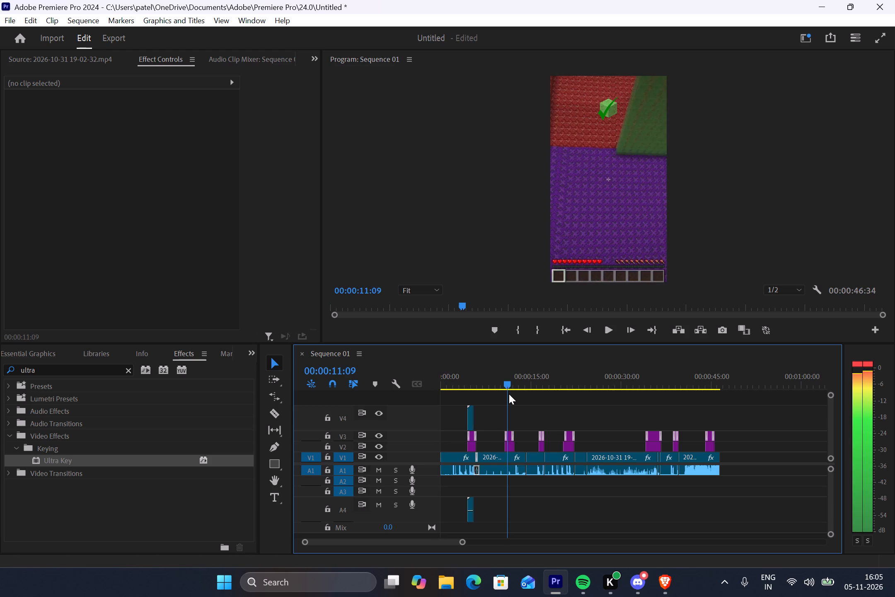
left_click_drag(509, 394, 491, 396)
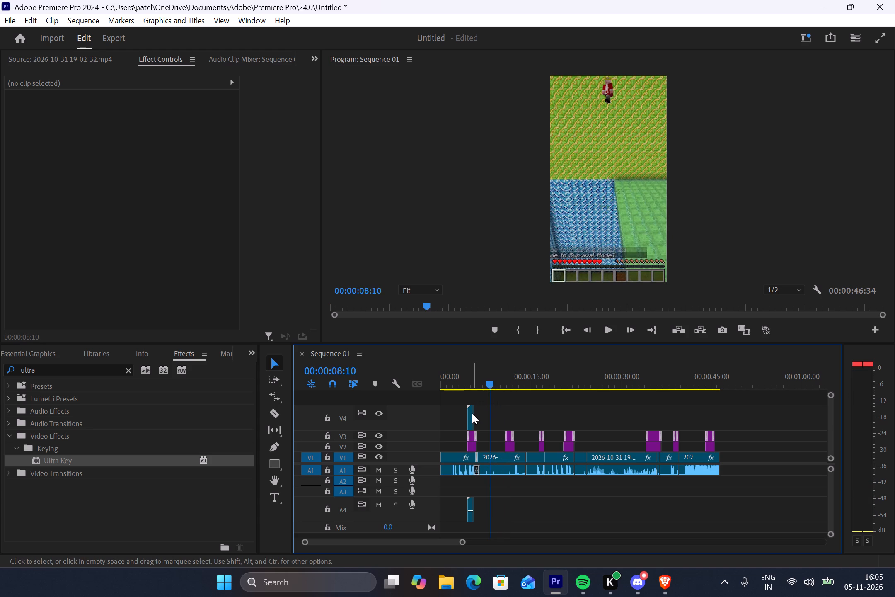
Duplicate the first mark's video on V4 without its audio and align the copy with the start of the second item overlay.
left_click(470, 415)
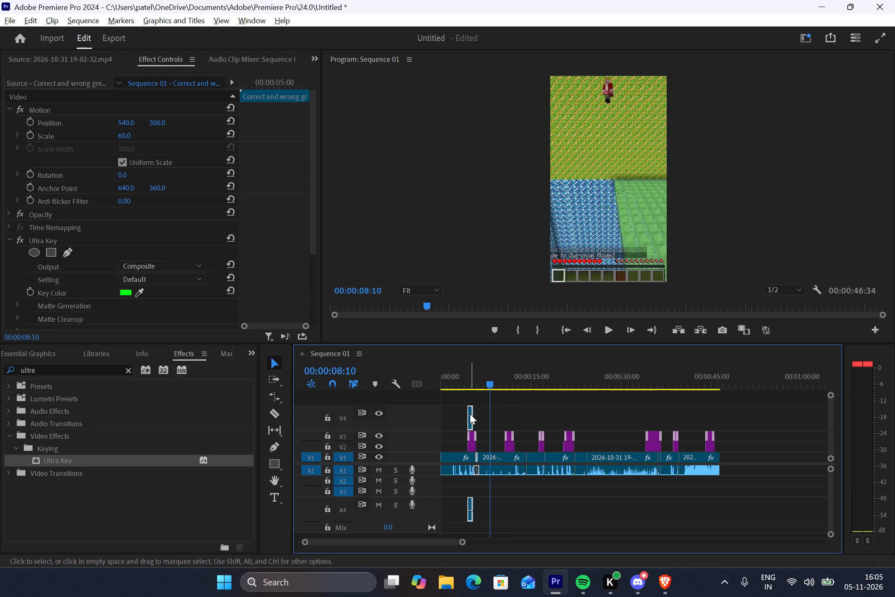
left_click_drag(470, 414, 506, 411, "alt")
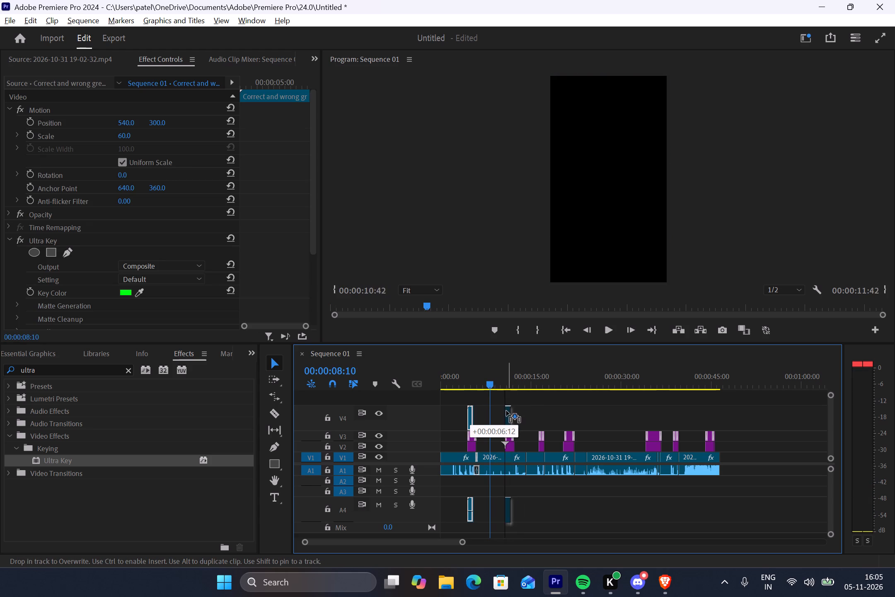
left_click_drag(506, 411, 504, 411, "alt")
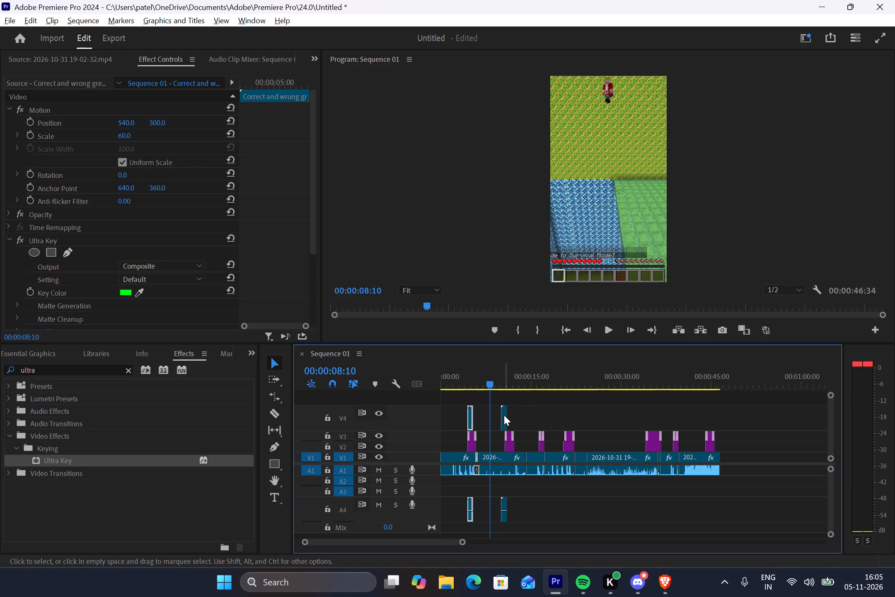
left_click_drag(504, 415, 511, 414, "alt")
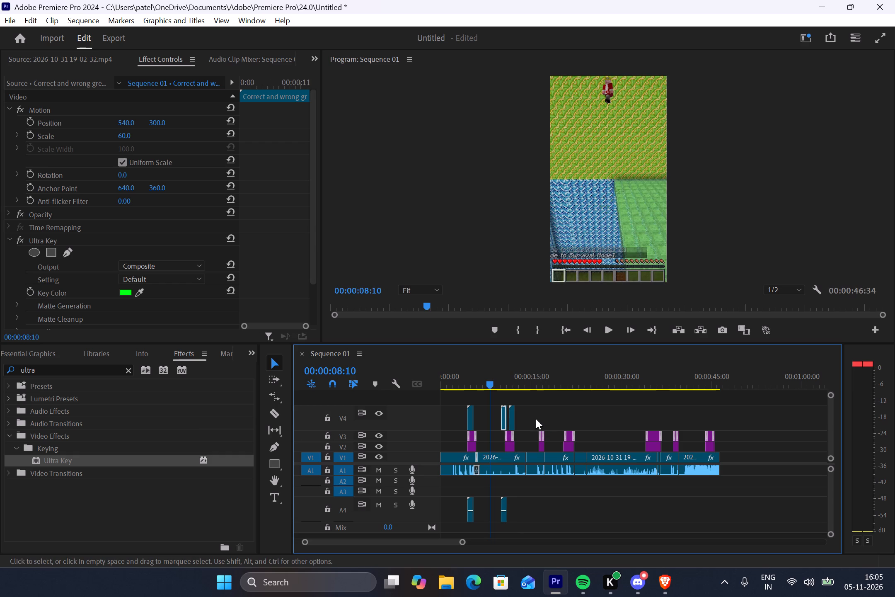
left_click(534, 412)
left_click(505, 416)
key("Delete")
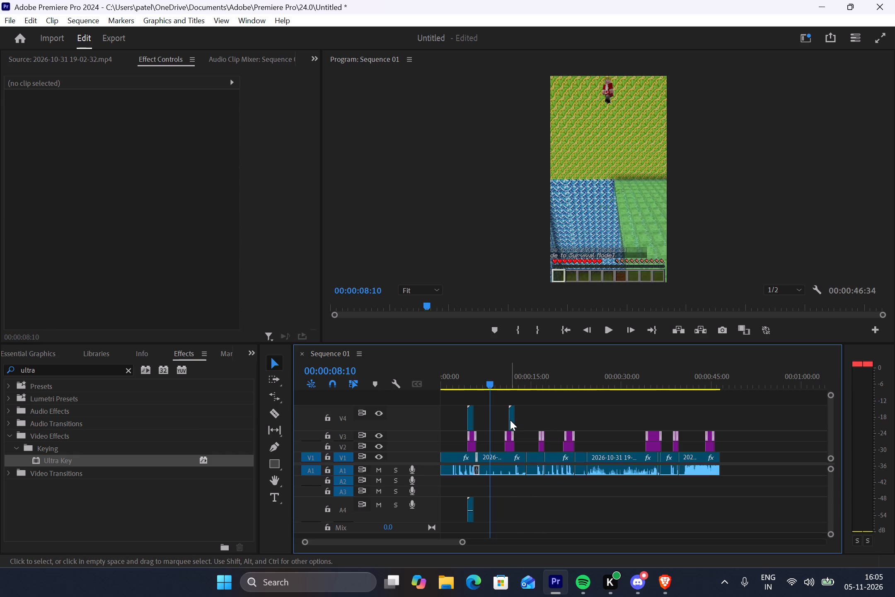
left_click_drag(510, 420, 506, 420)
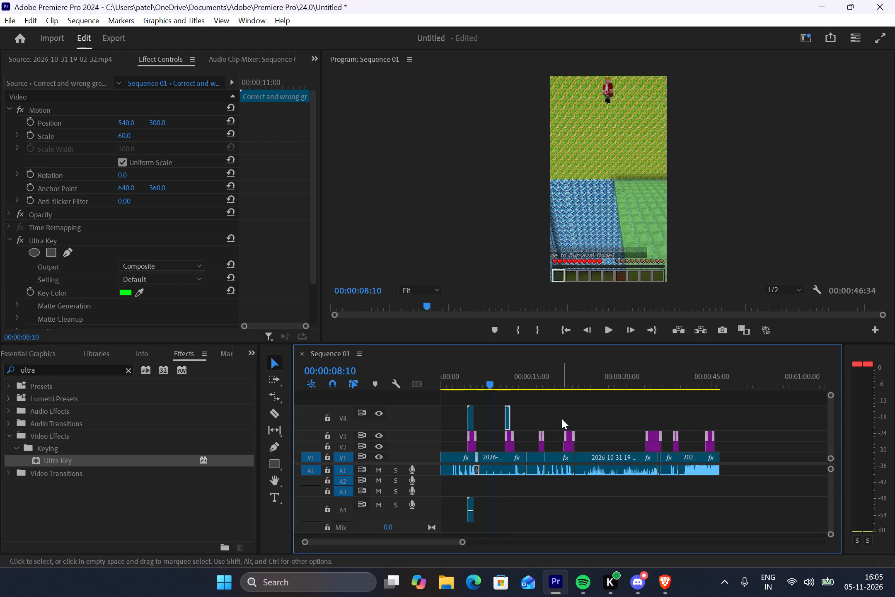
left_click(548, 417)
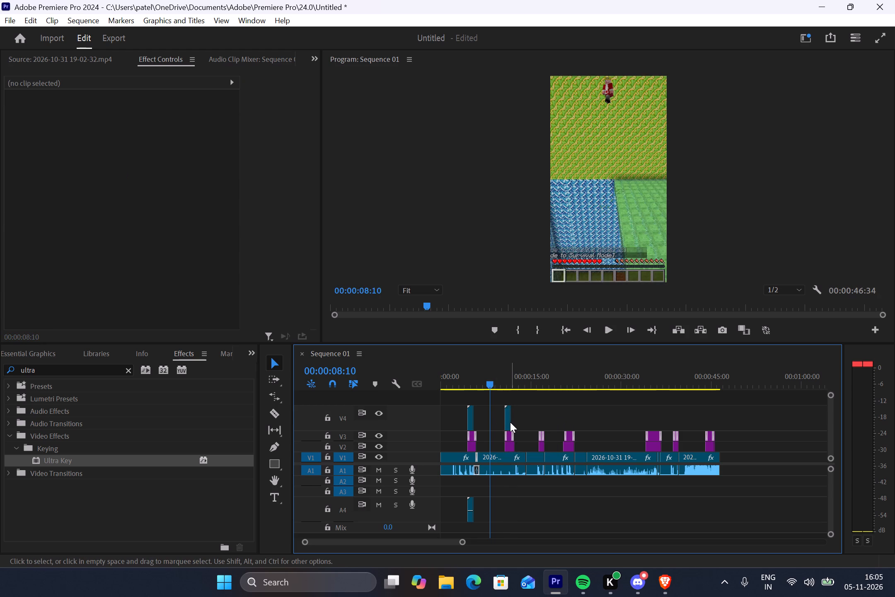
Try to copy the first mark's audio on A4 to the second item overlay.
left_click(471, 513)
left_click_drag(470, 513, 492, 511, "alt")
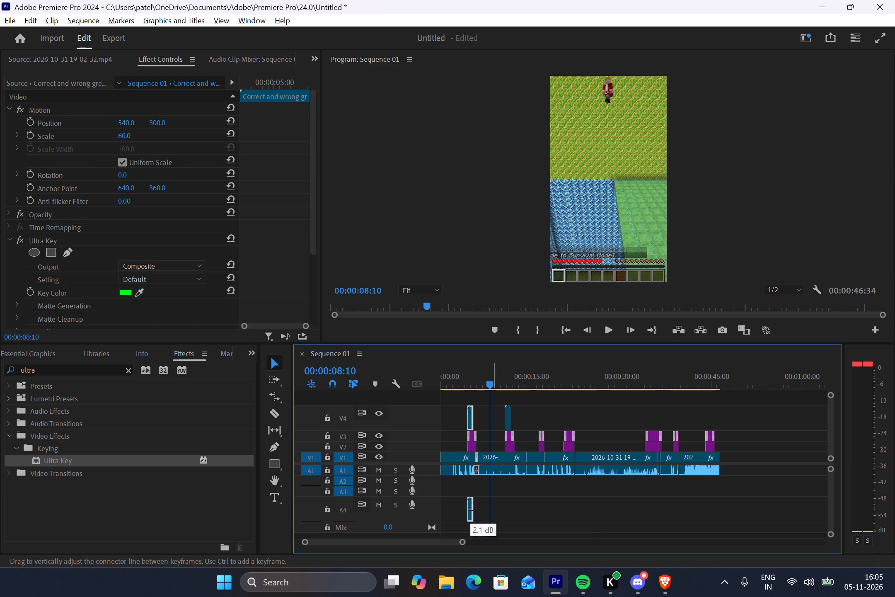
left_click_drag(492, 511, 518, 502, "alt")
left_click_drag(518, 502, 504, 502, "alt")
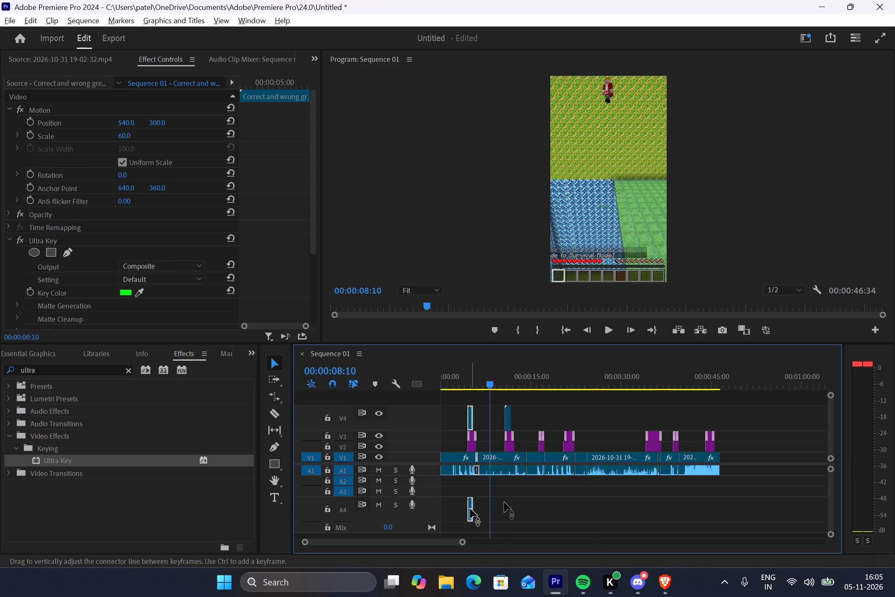
Play back the sequence from 00:00:08:10 into the 300% gameplay clip, and scrub back to 00:00:28:00 to review it.
scroll(506, 429, "down", 2)
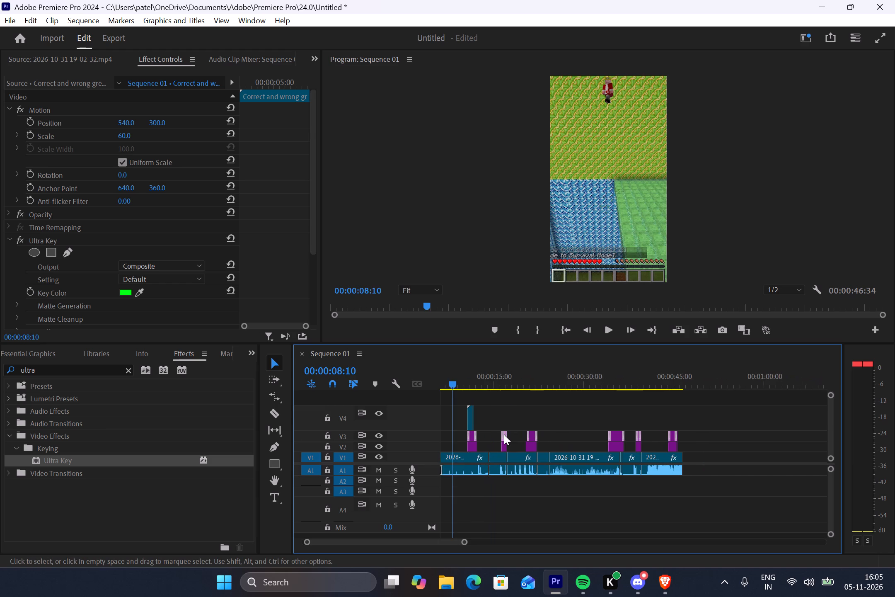
scroll(504, 435, "up", 4)
left_click(612, 330)
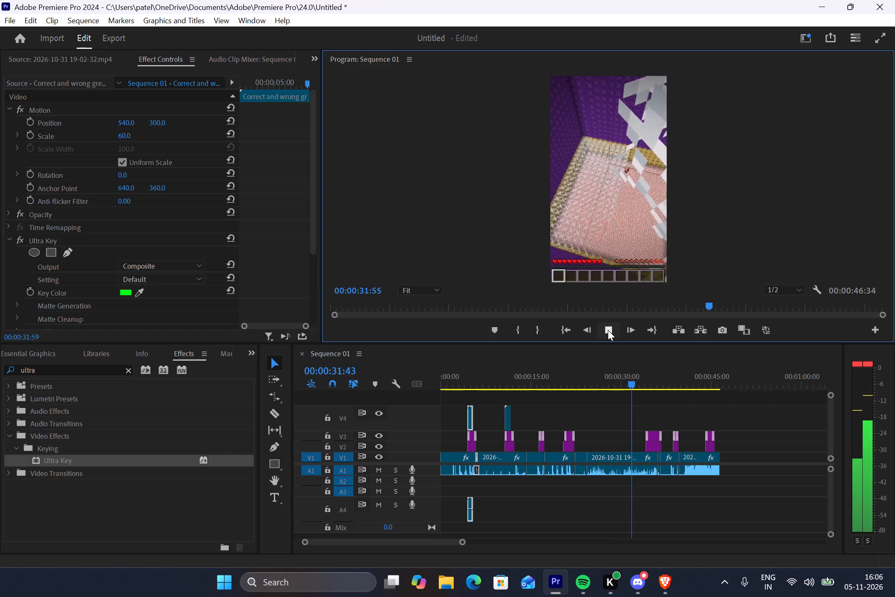
left_click(608, 330)
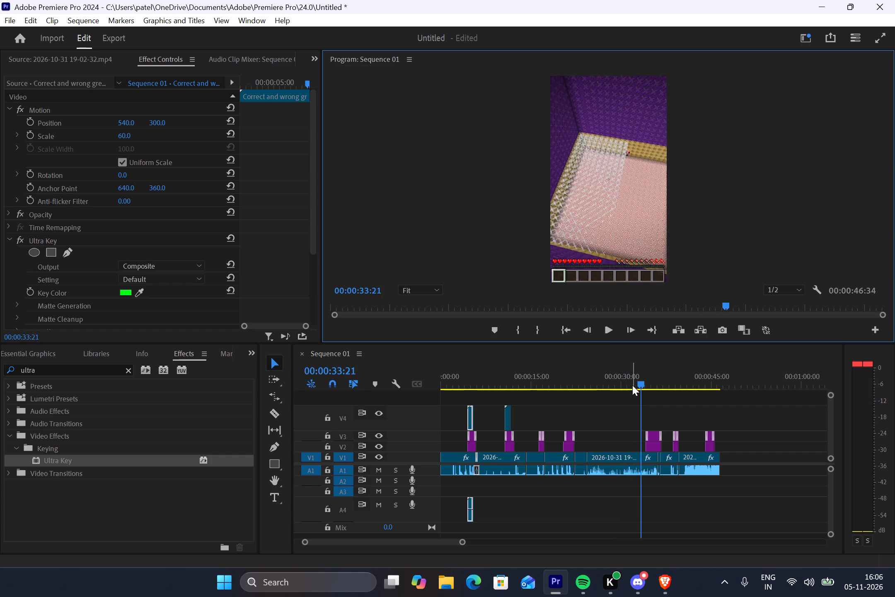
left_click_drag(637, 383, 617, 381)
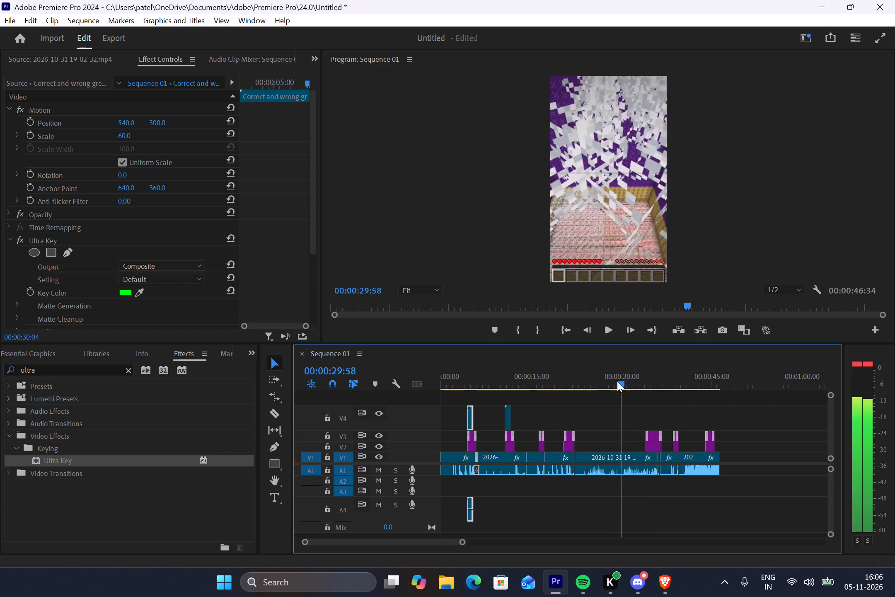
left_click_drag(617, 381, 605, 379)
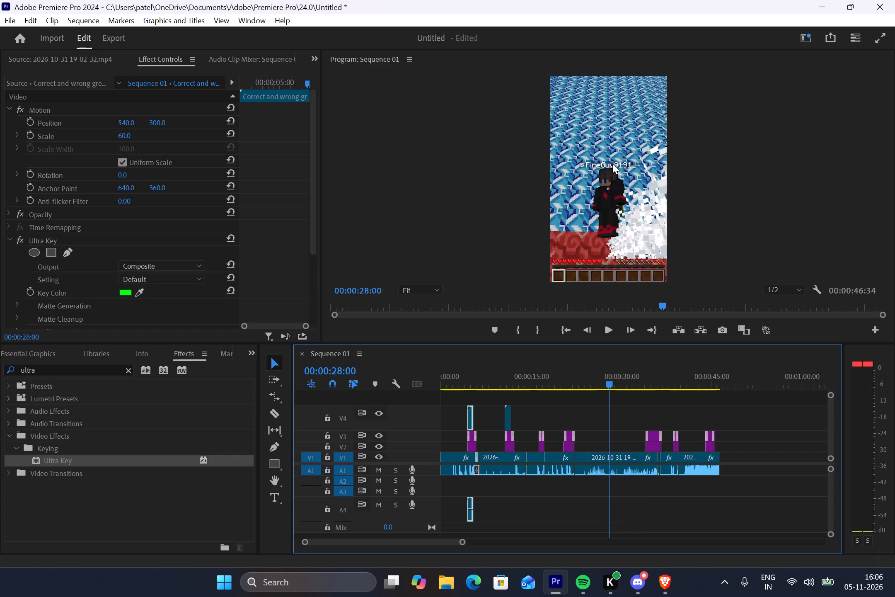
Magnify the preview to inspect the player character and name tag at 00:00:28:00, and restore the preview to Fit.
scroll(610, 181, "up", 4)
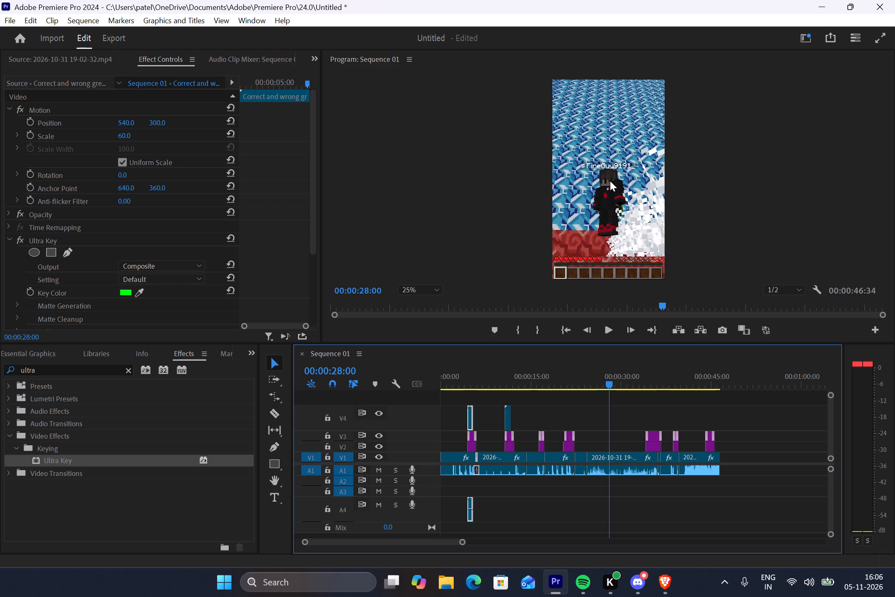
scroll(610, 181, "up", 18)
scroll(610, 181, "up", 3)
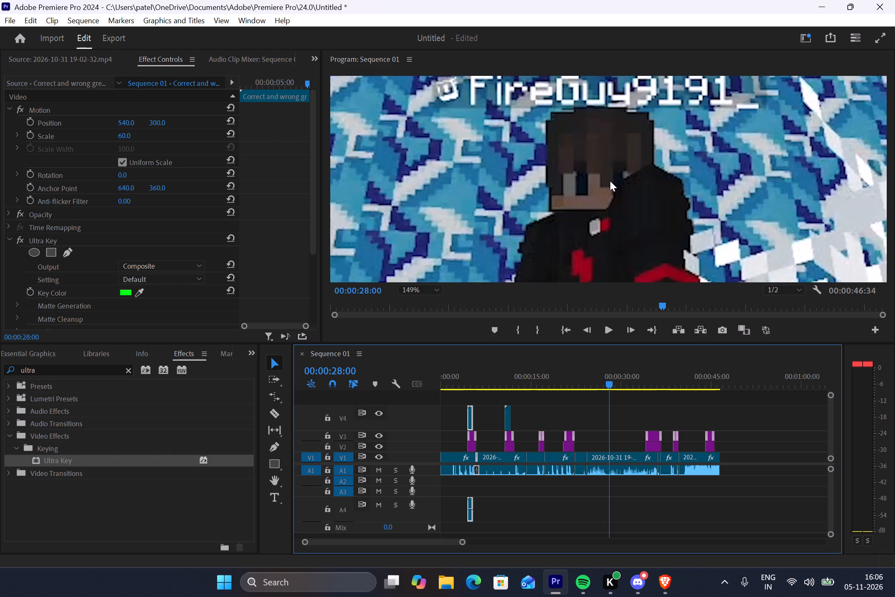
scroll(610, 181, "down", 7)
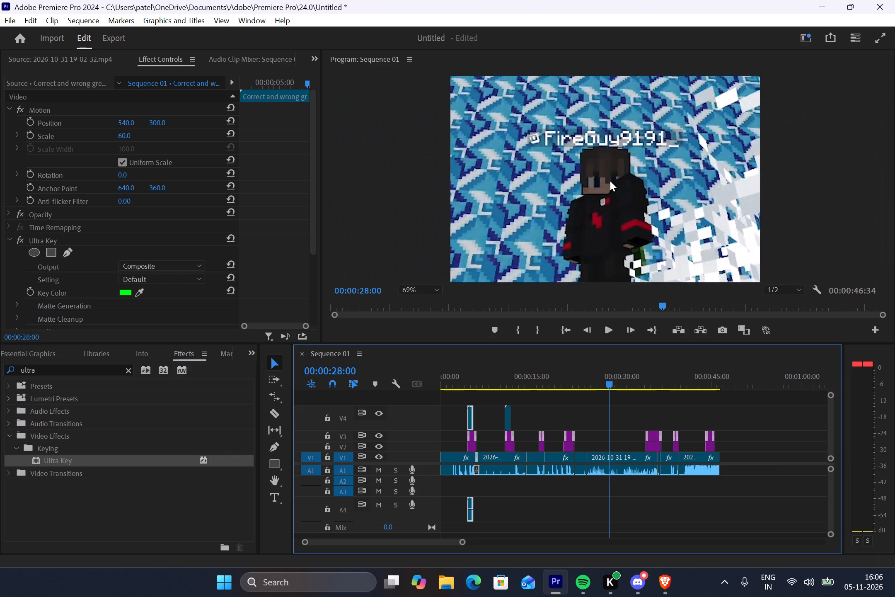
scroll(610, 181, "down", 12)
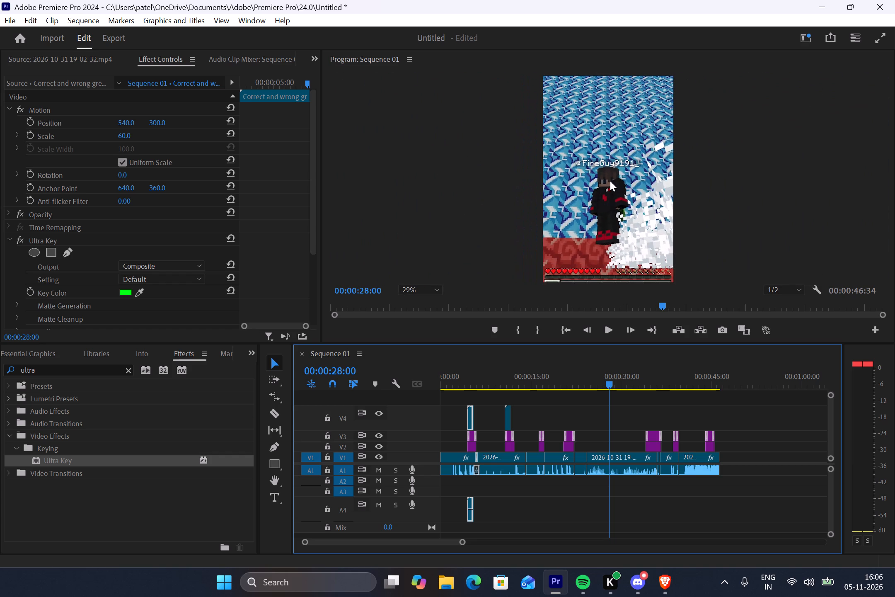
scroll(610, 181, "down", 2)
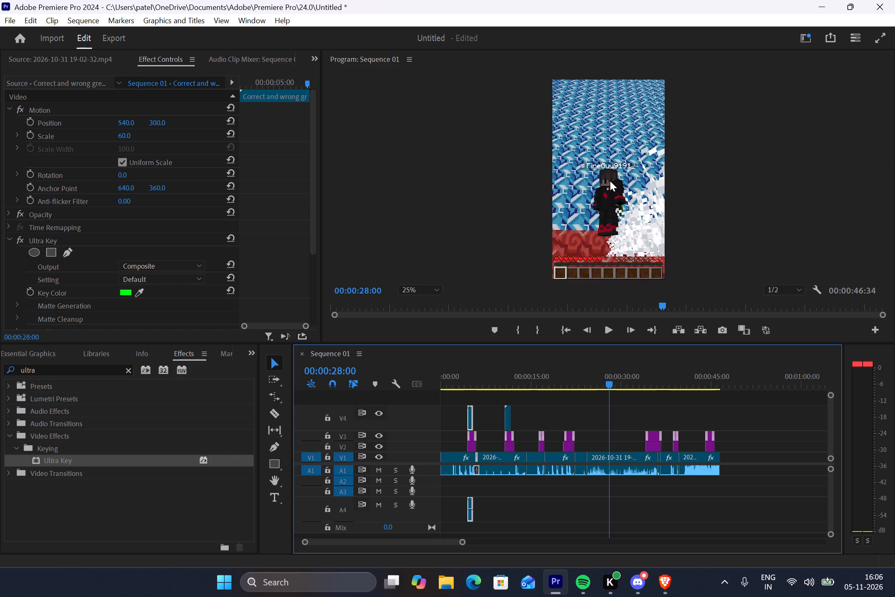
scroll(610, 181, "up", 1)
scroll(610, 181, "down", 1)
left_click(430, 291)
left_click(427, 300)
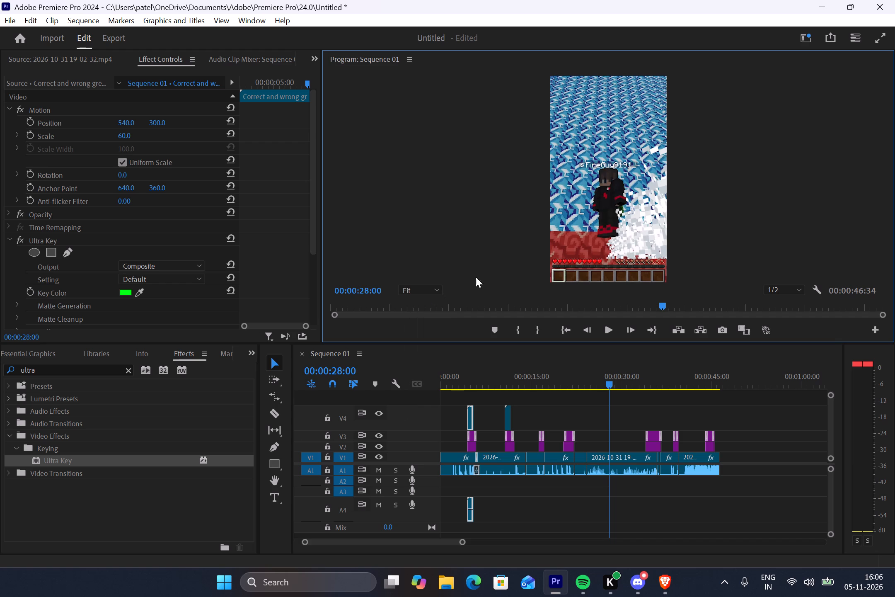
Play back the sequence from 00:00:28:00 to its end.
left_click(607, 330)
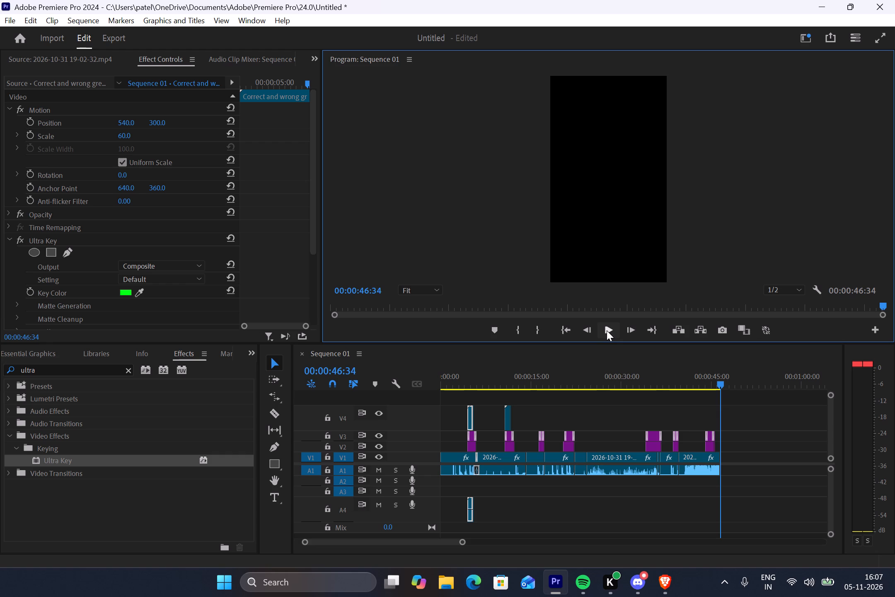
Switch to Chrome and search YouTube for "prince xd".
type("chrome")
key("Return")
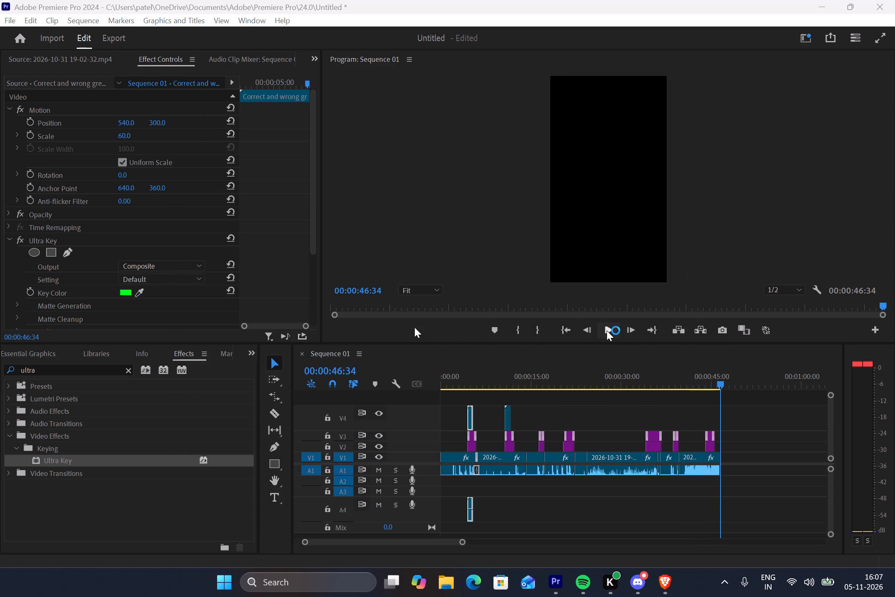
left_click(406, 378)
left_click(310, 90)
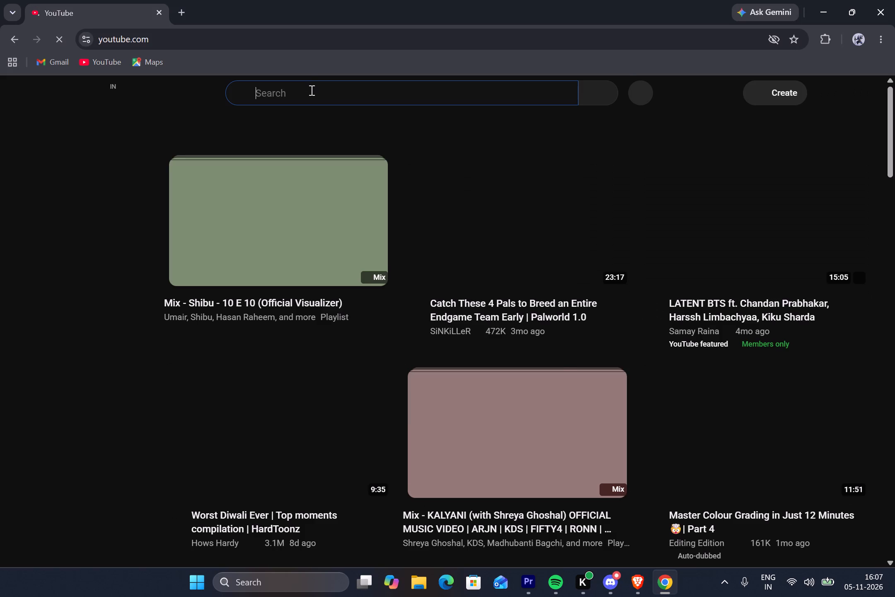
type("prince")
key("space")
type("xd")
key("Return")
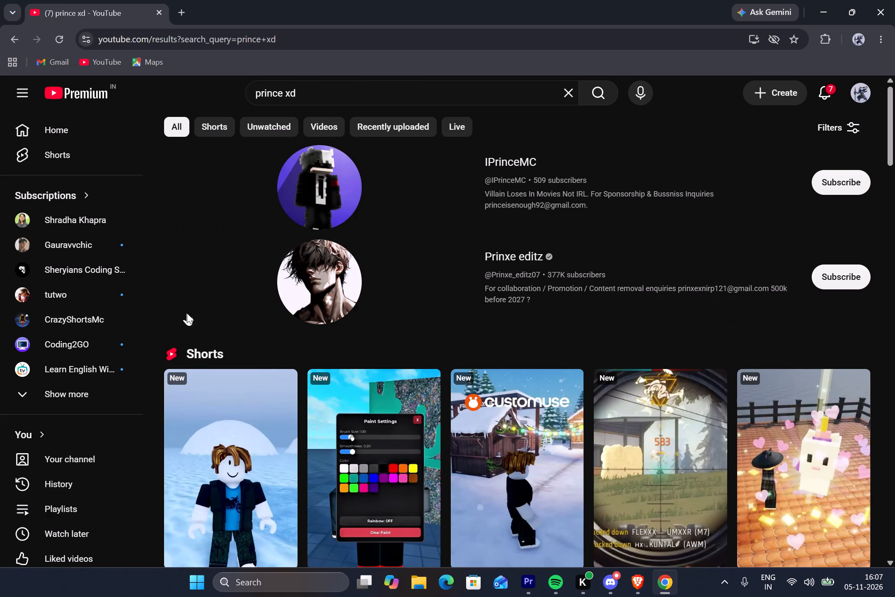
Look through the YouTube results for "prince xd" to find the wanted channel.
scroll(229, 404, "down", 9)
scroll(256, 378, "up", 1)
scroll(373, 345, "down", 10)
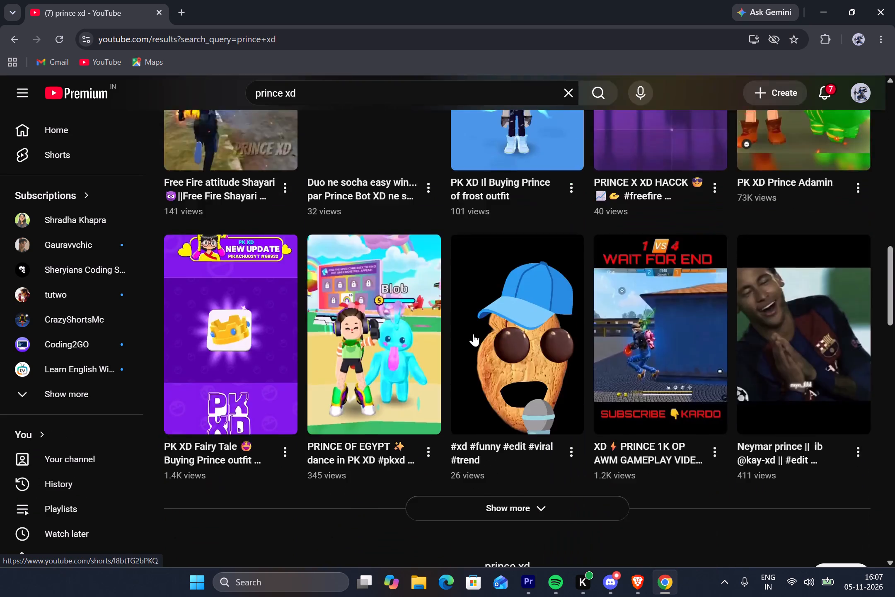
scroll(473, 334, "down", 5)
scroll(385, 363, "down", 11)
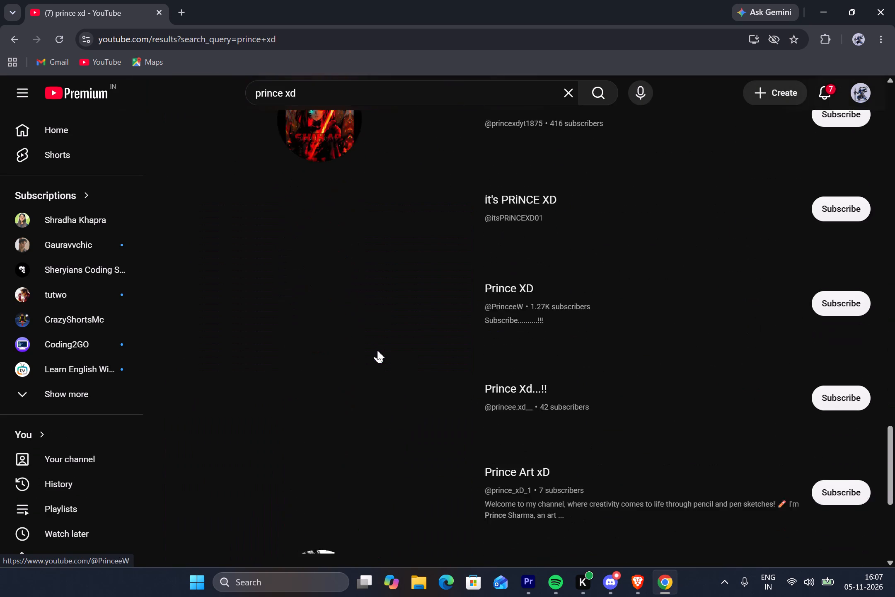
scroll(377, 350, "down", 2)
scroll(376, 351, "up", 1)
scroll(376, 351, "down", 5)
scroll(377, 350, "up", 18)
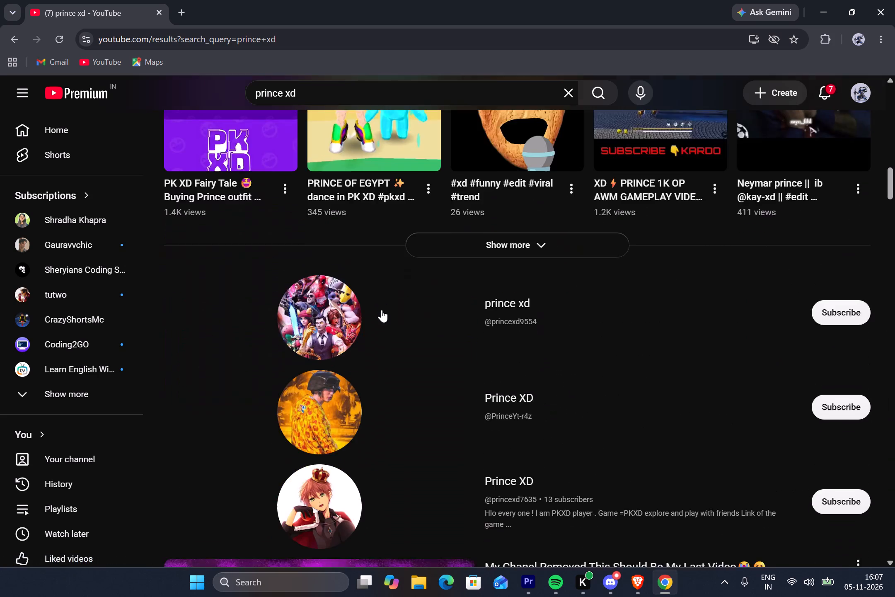
scroll(382, 310, "up", 12)
scroll(382, 308, "up", 19)
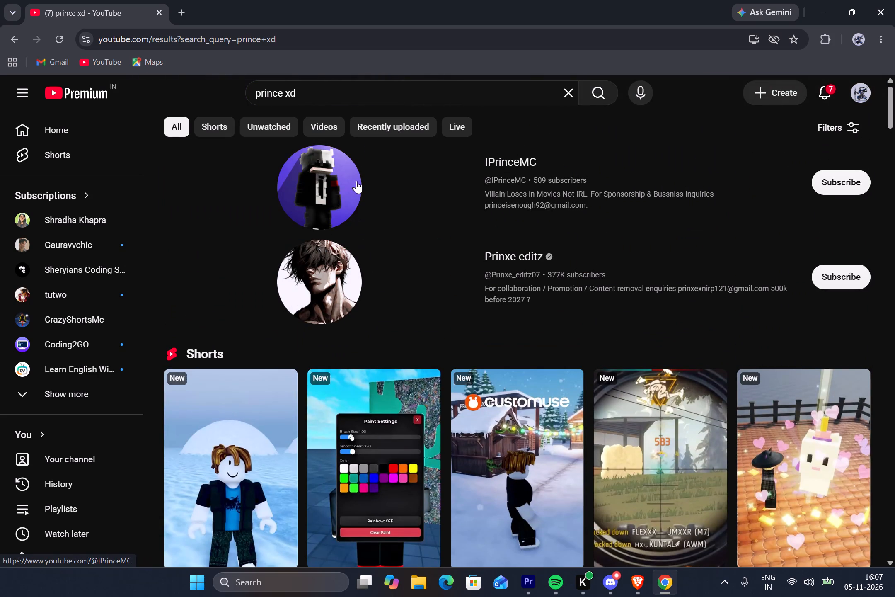
Search YouTube for "prince xd 699".
left_click(329, 87)
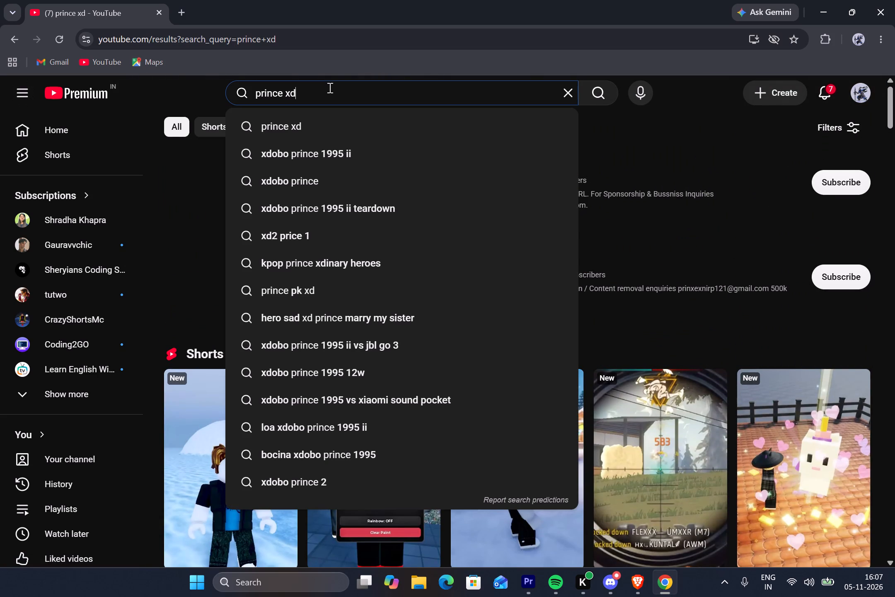
key("space")
type("699")
key("Return")
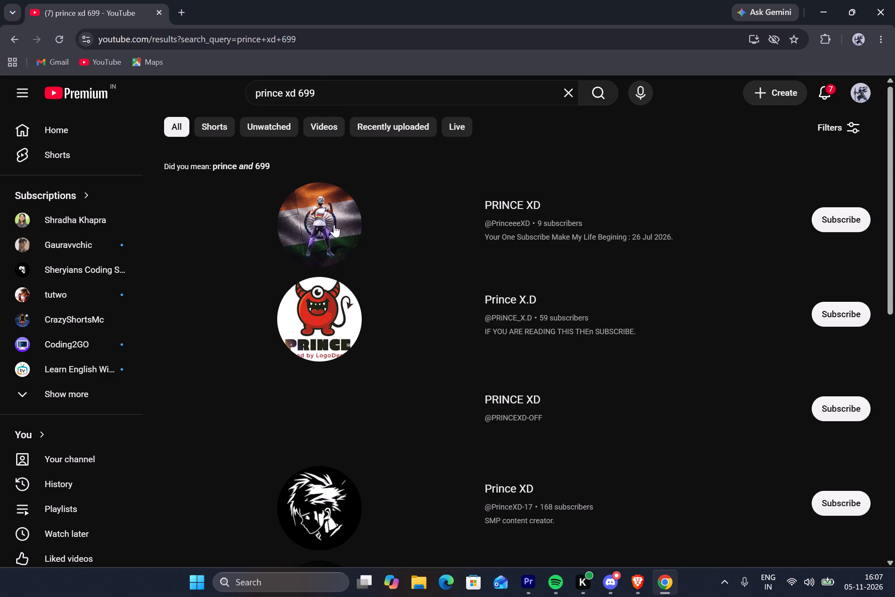
Look through the channel results for "prince xd 699" to find the wanted channel.
scroll(373, 344, "down", 15)
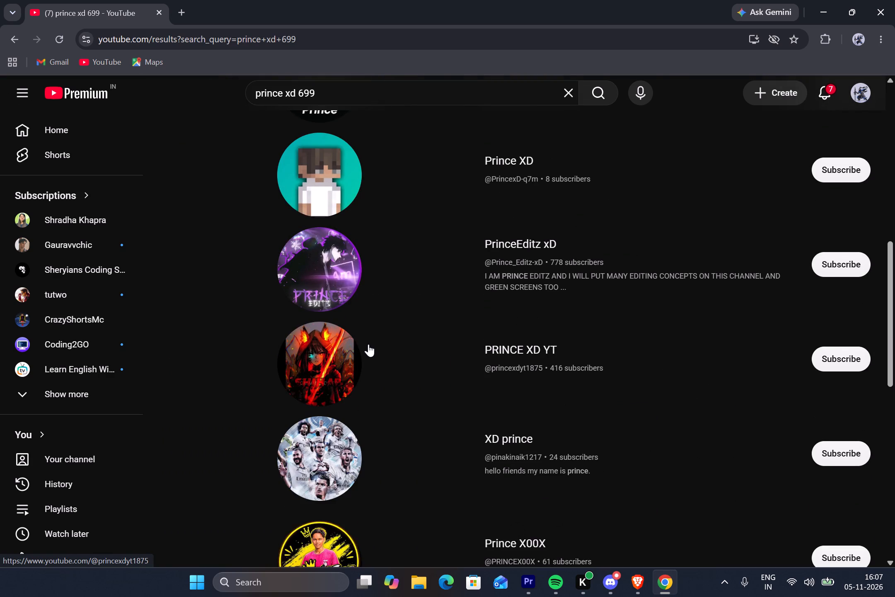
scroll(368, 344, "up", 1)
scroll(368, 347, "down", 20)
scroll(365, 348, "up", 14)
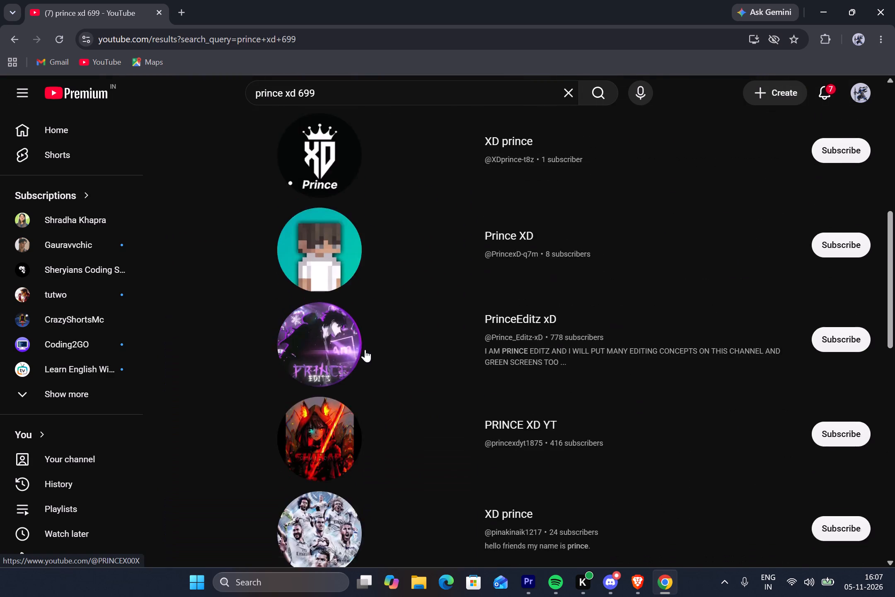
scroll(365, 349, "up", 18)
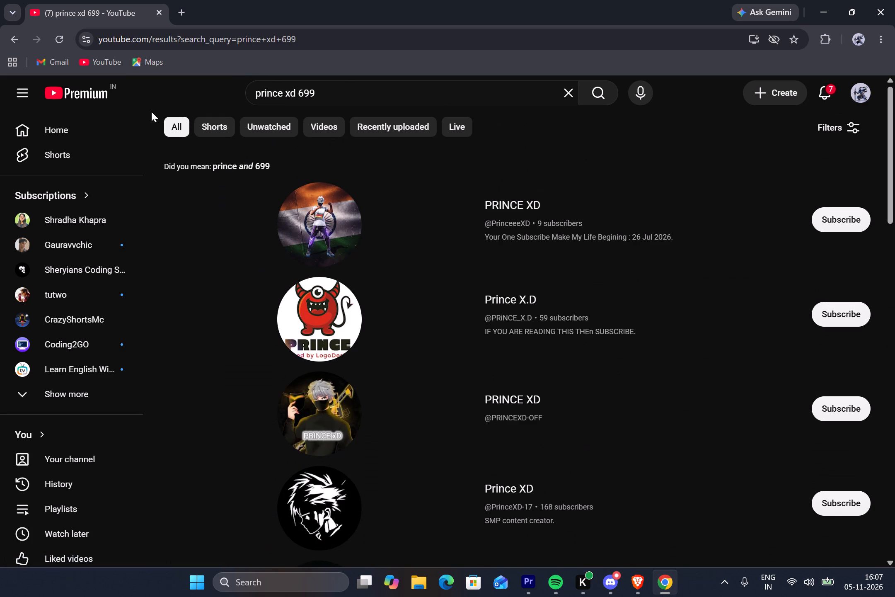
left_click(21, 43)
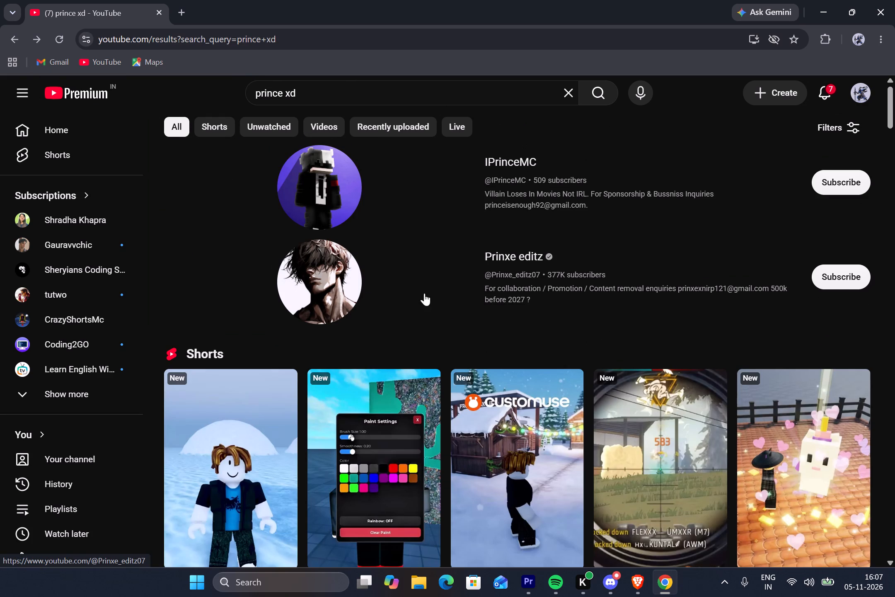
scroll(535, 461, "down", 3)
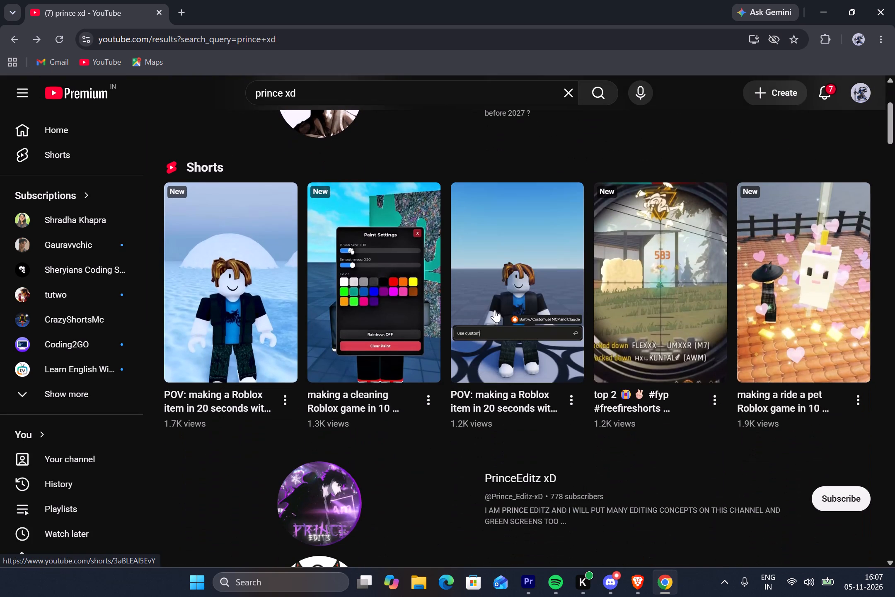
left_click(497, 300)
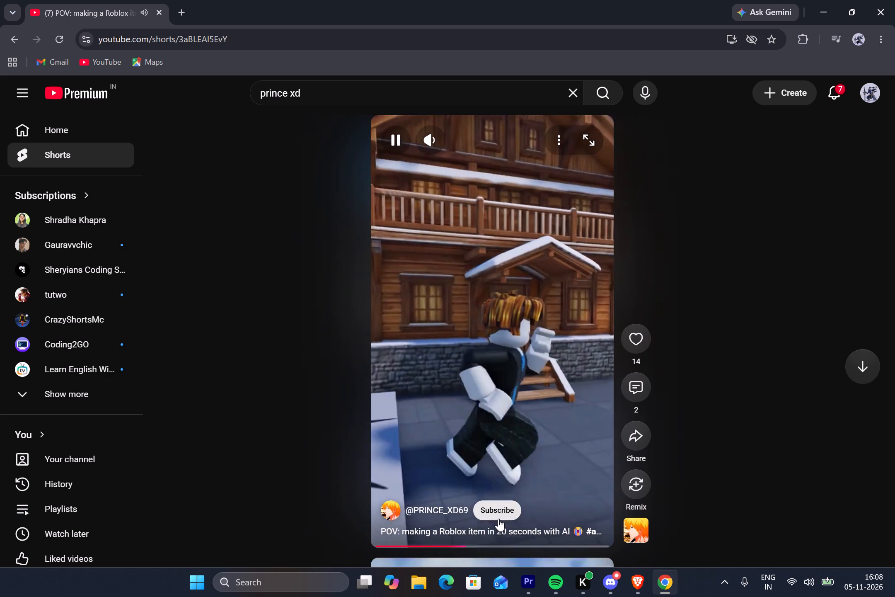
left_click(498, 519)
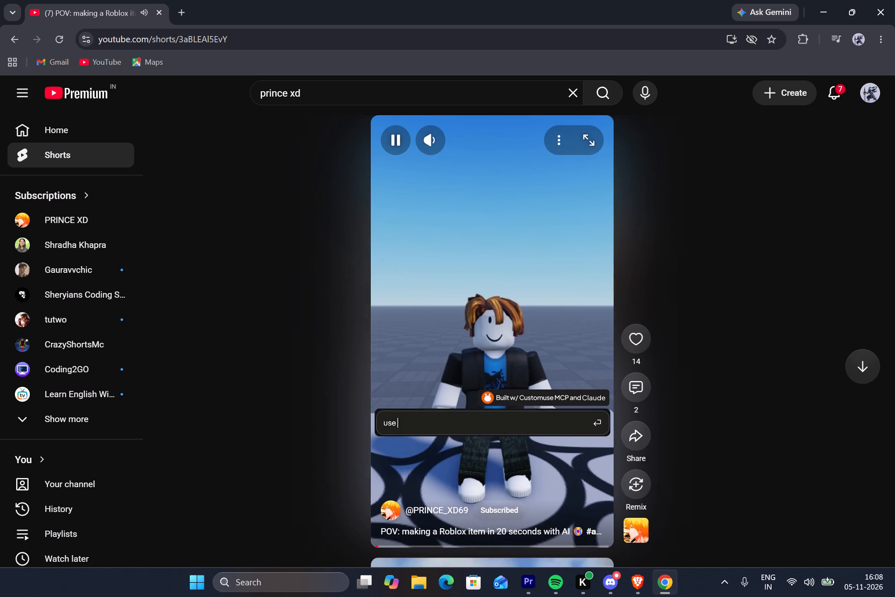
left_click(634, 344)
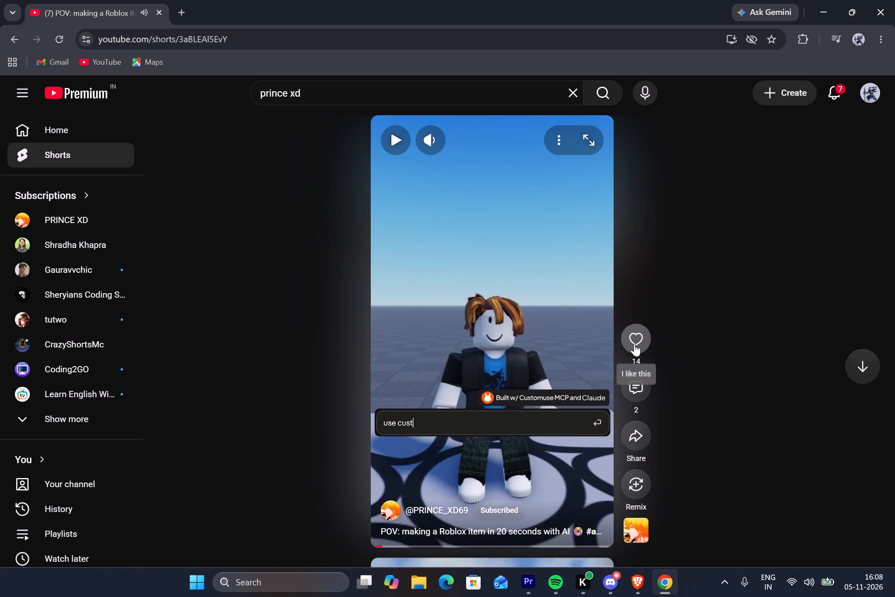
Open the comments of the Roblox item Short.
left_click(626, 395)
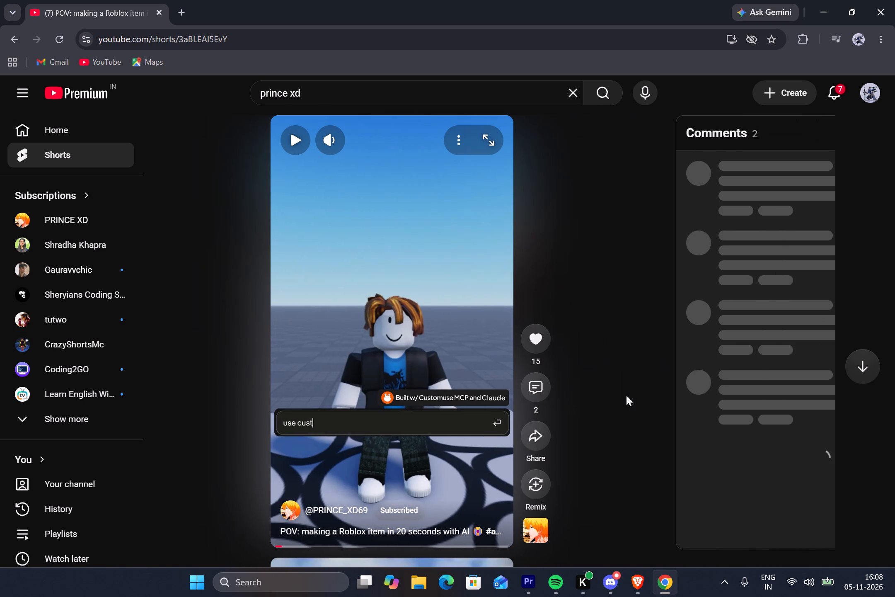